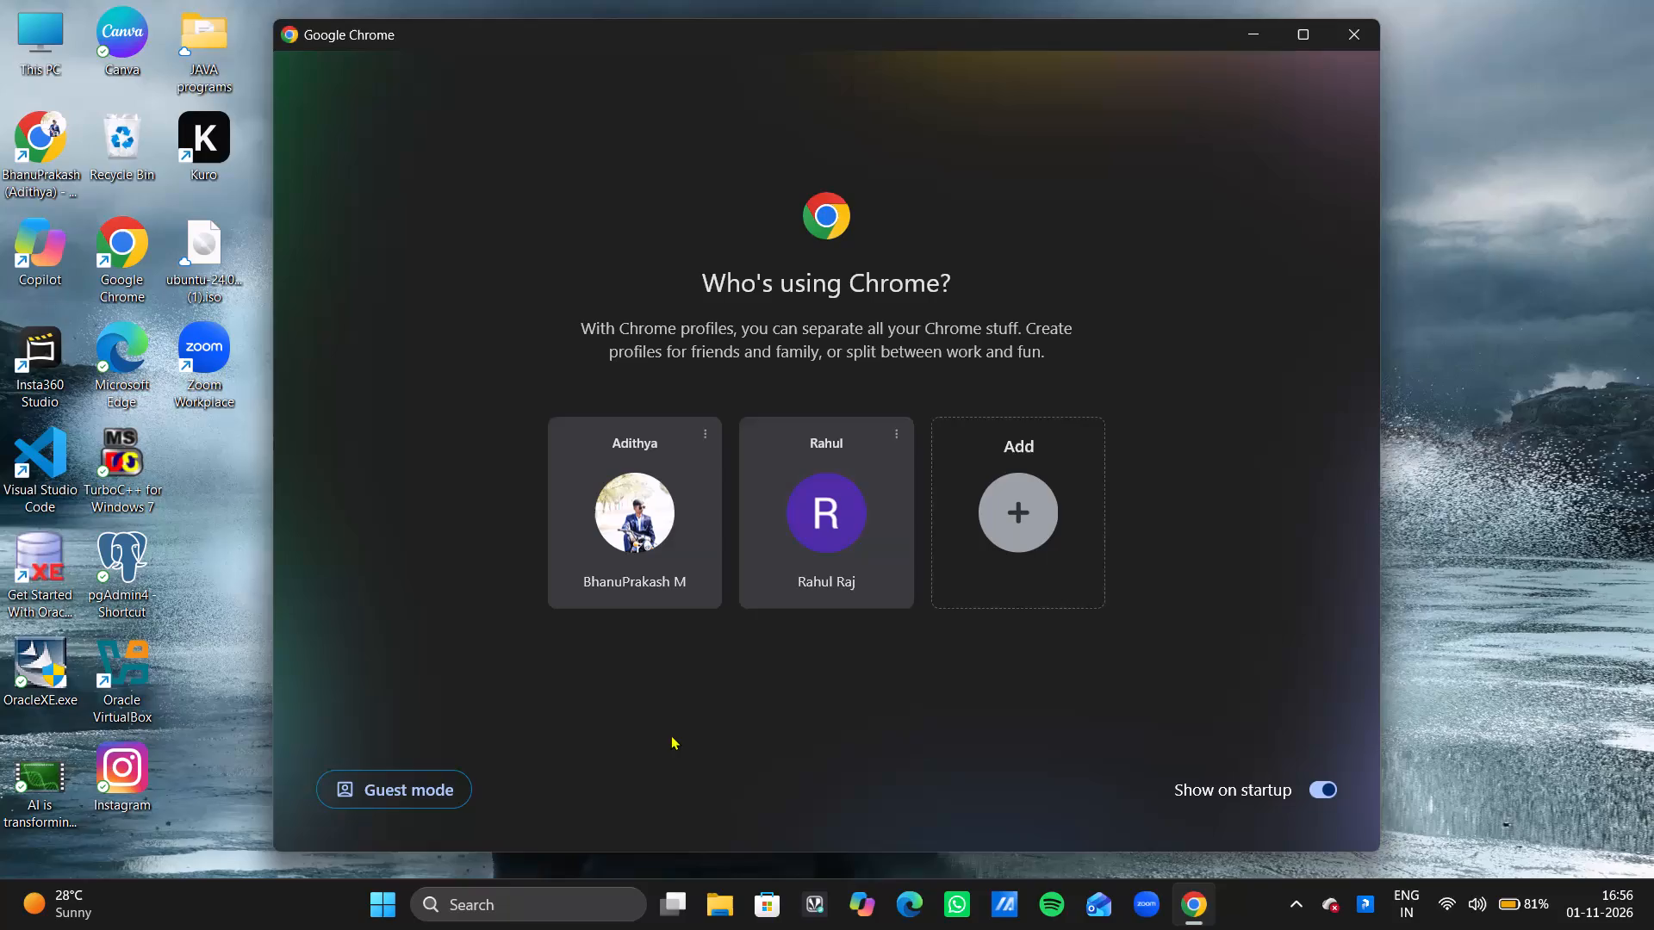
Open a Chrome browsing window with the existing Adithya profile.
double_click(650, 499)
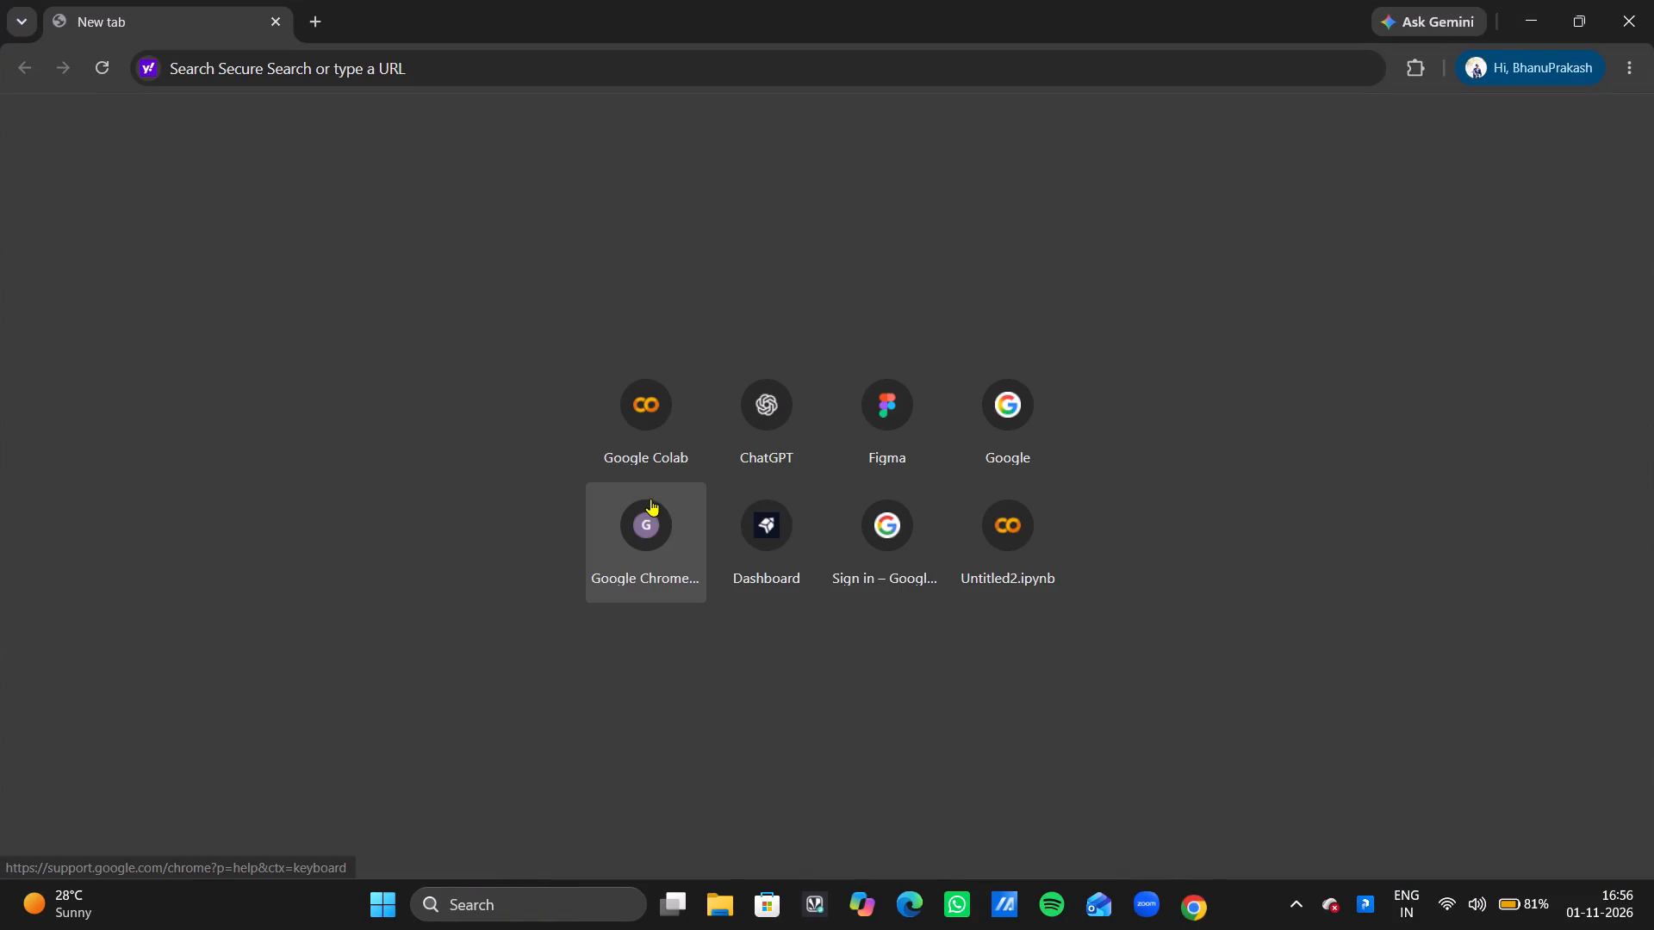
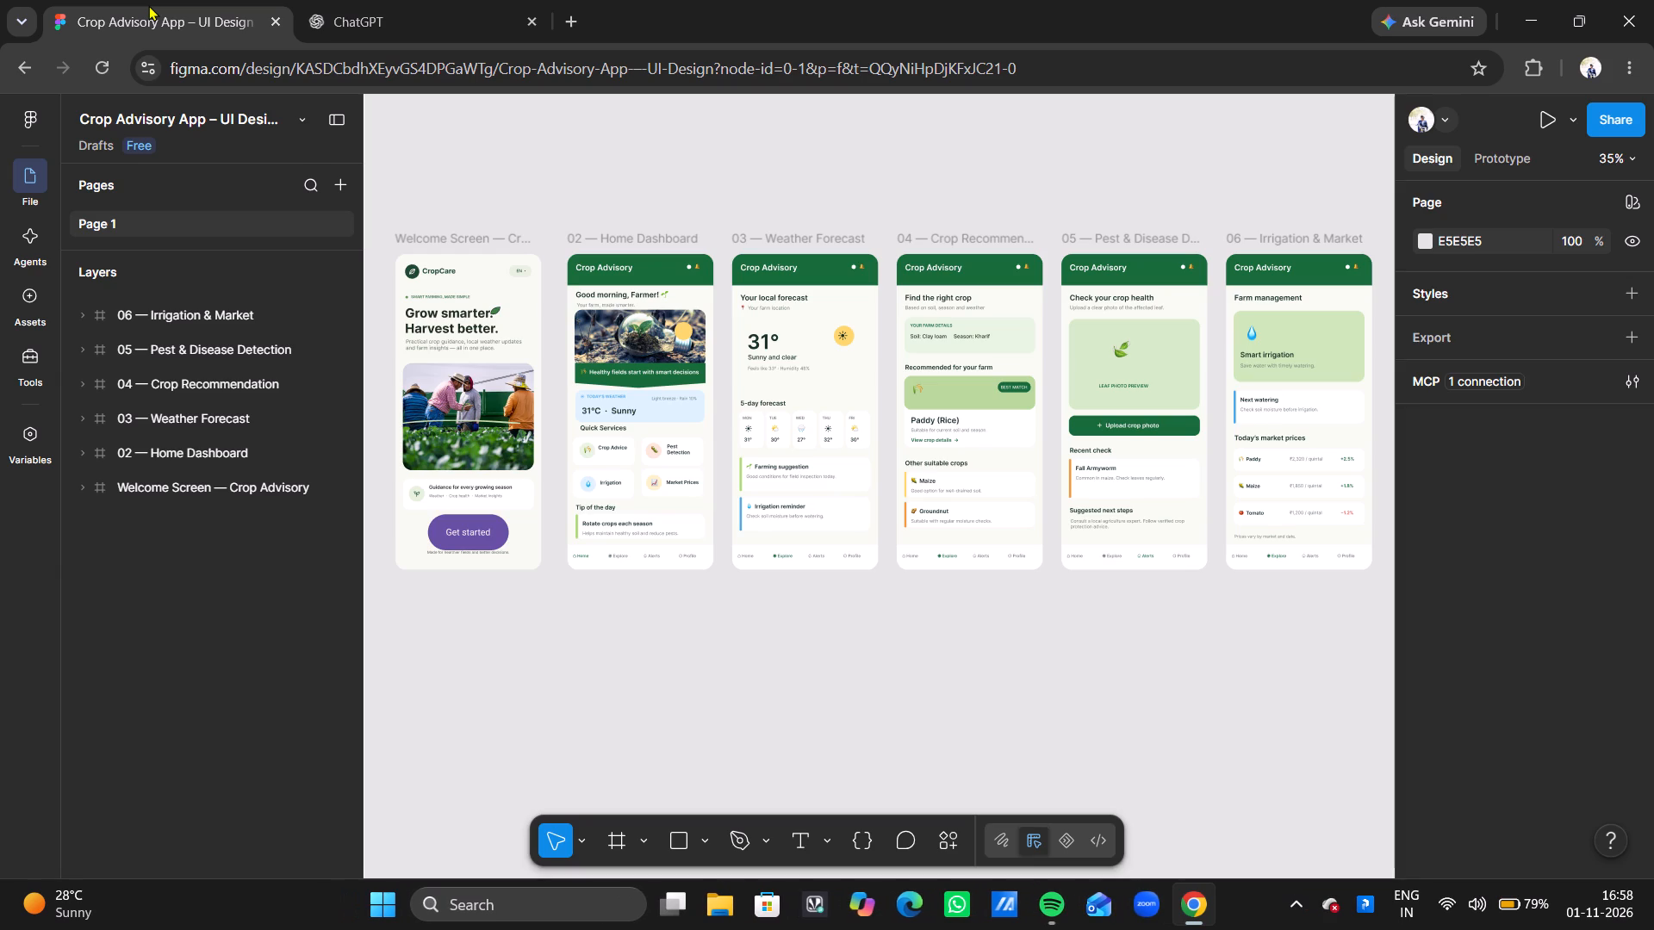
left_click(148, 5)
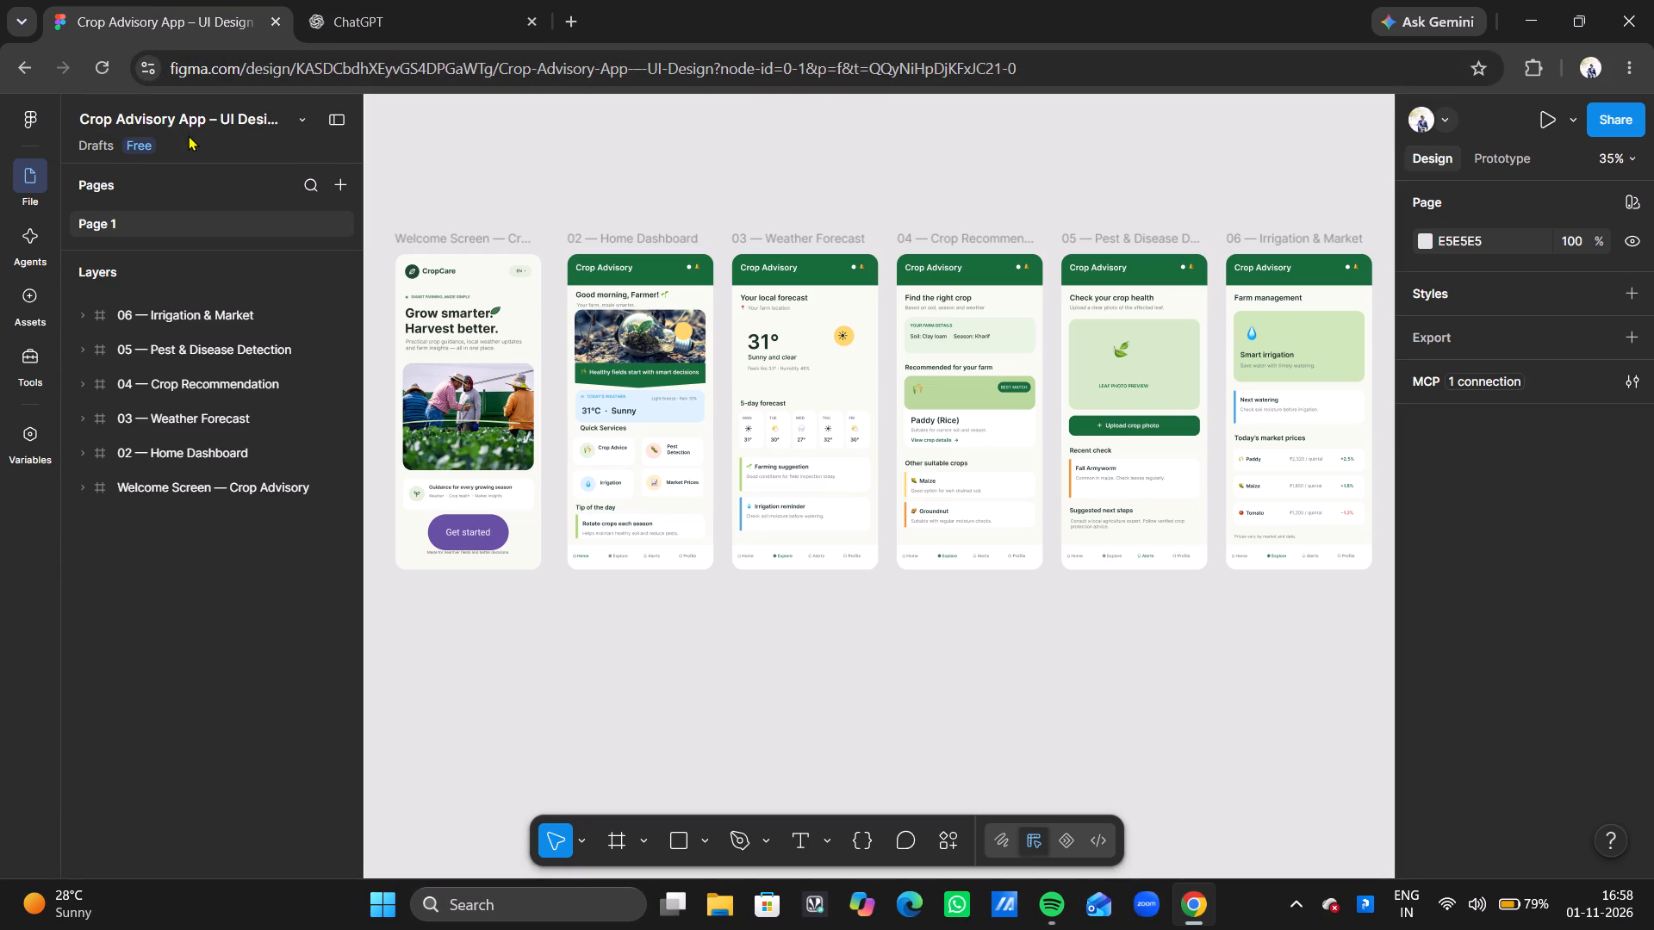
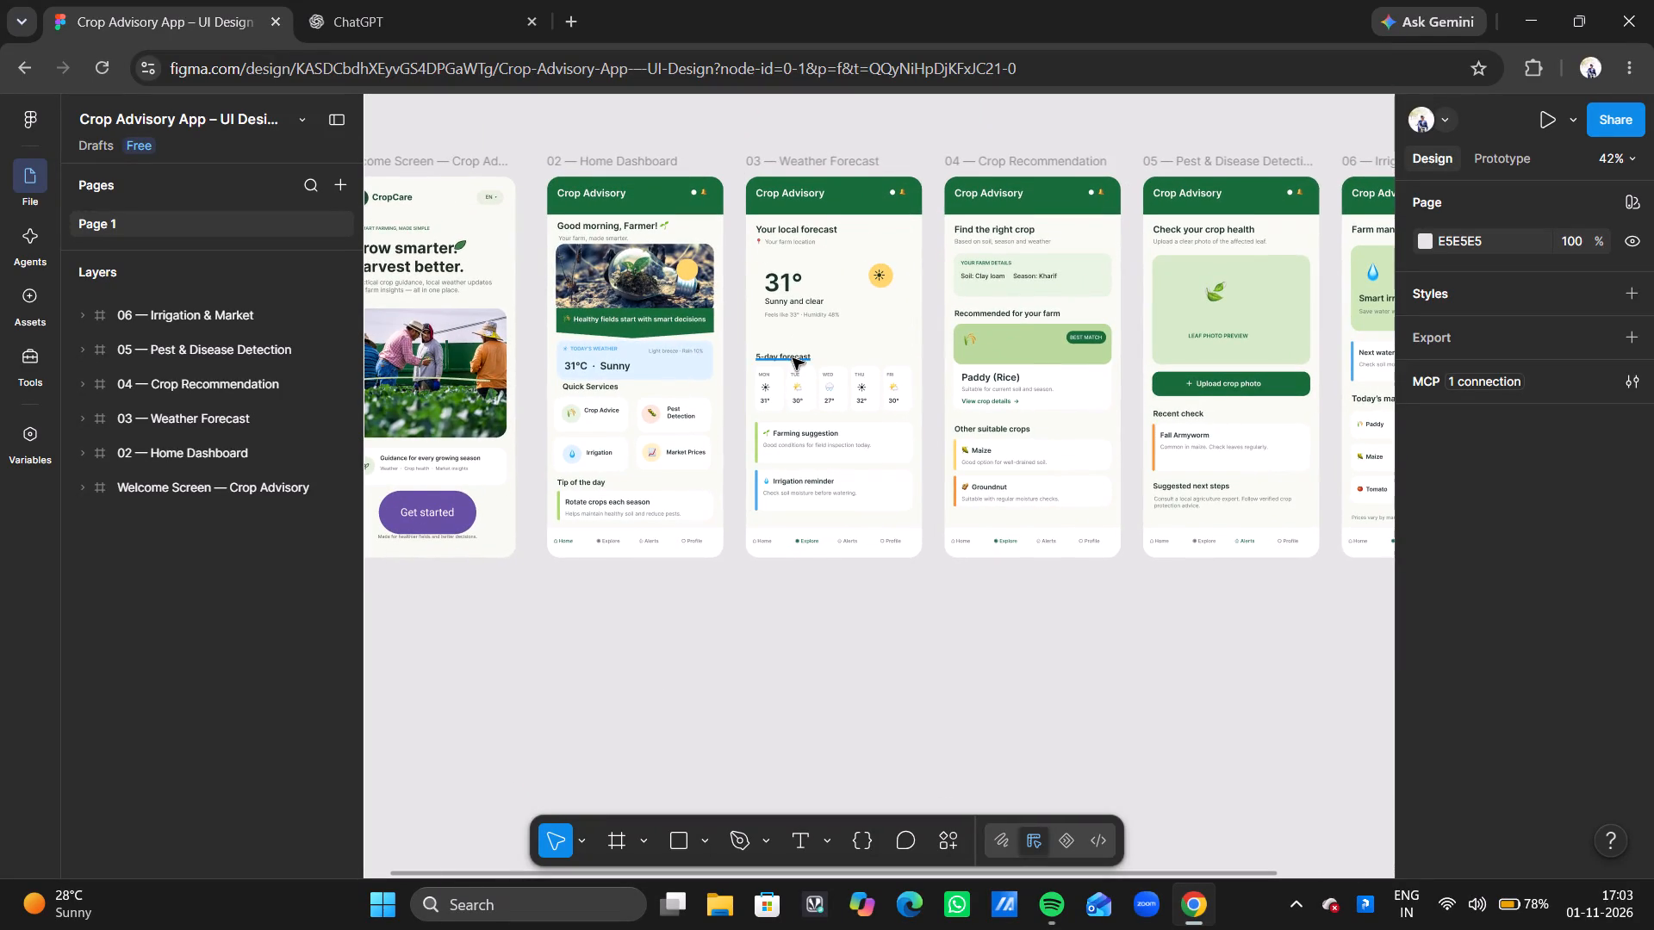
scroll(793, 358, "up", 2)
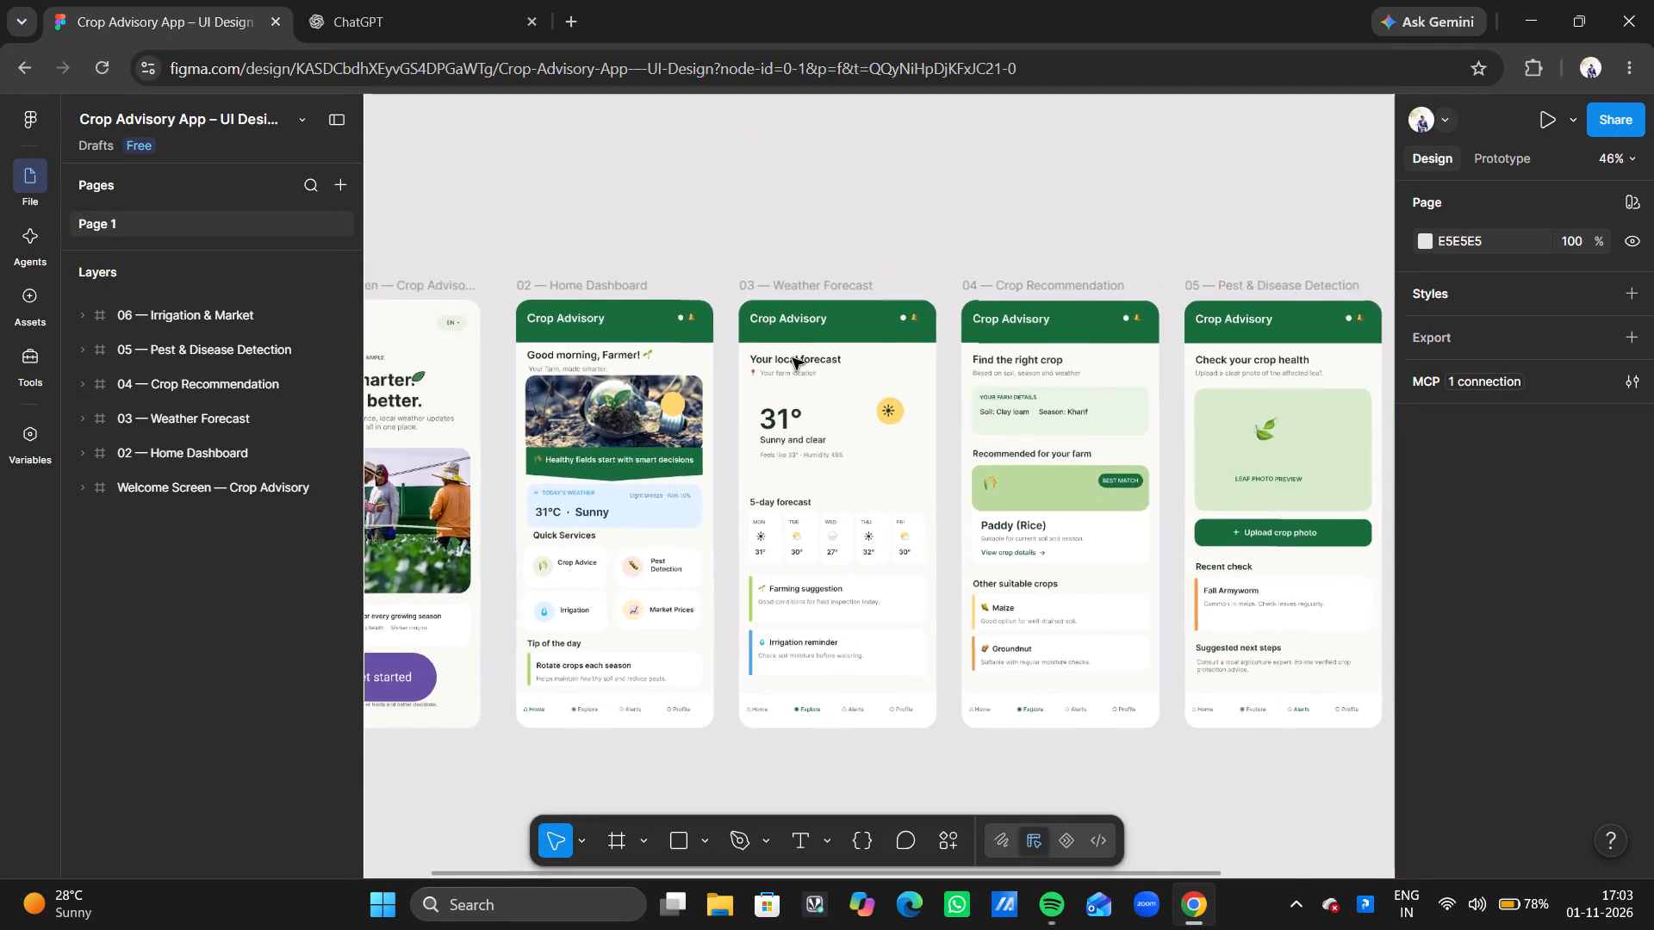
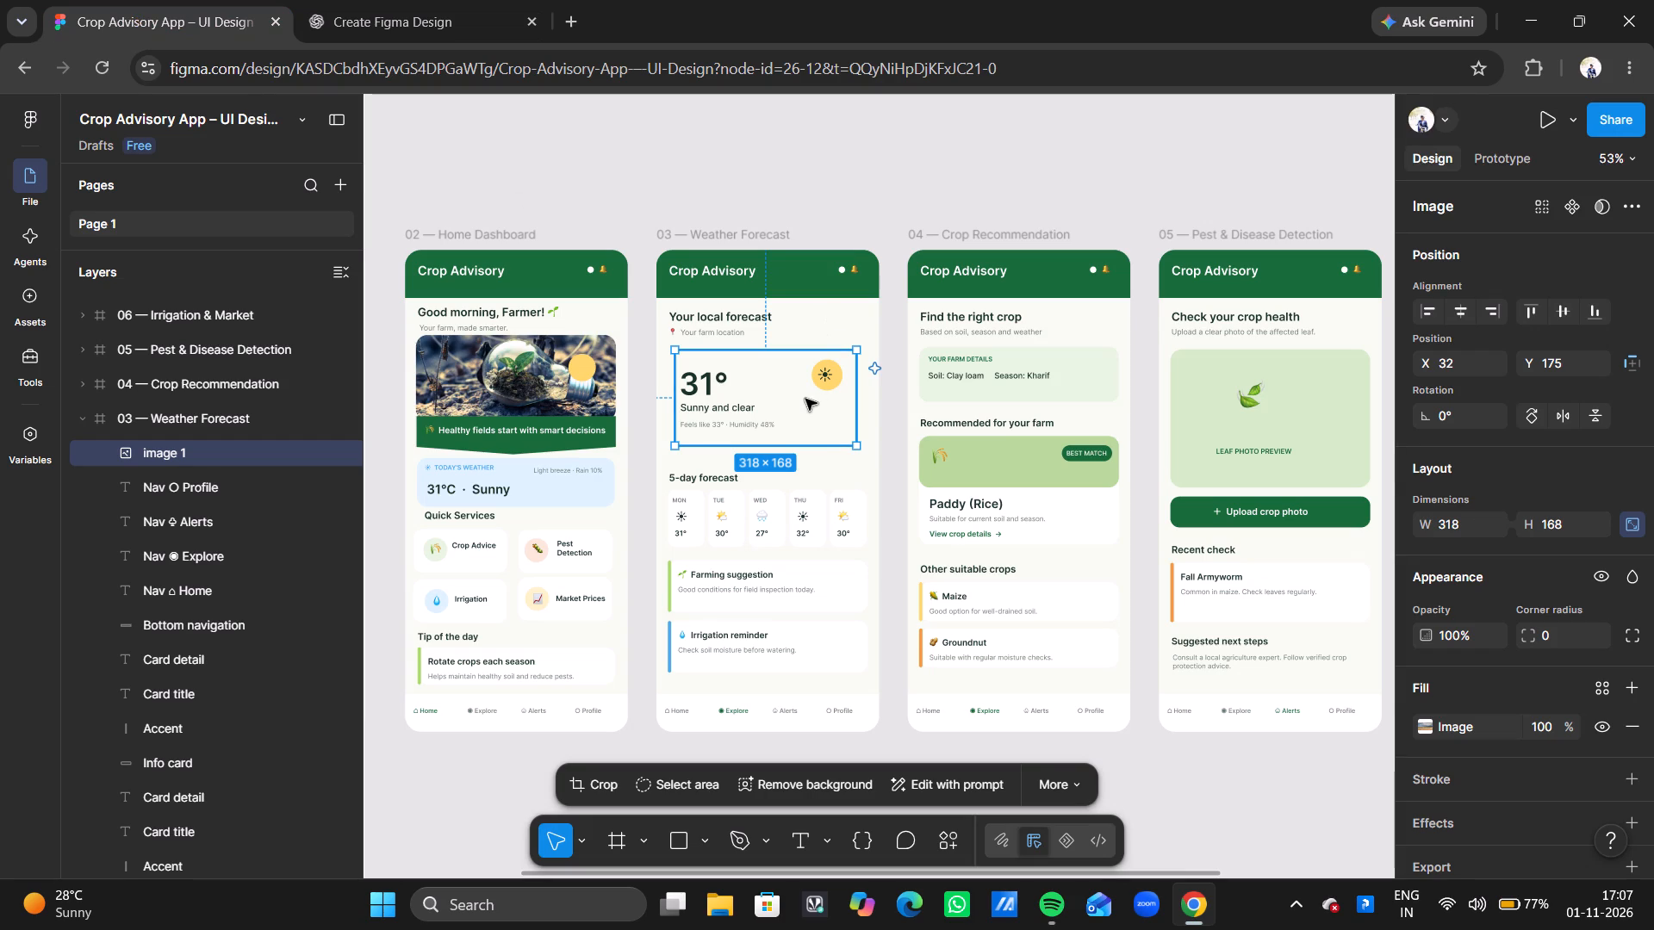
left_click(833, 478)
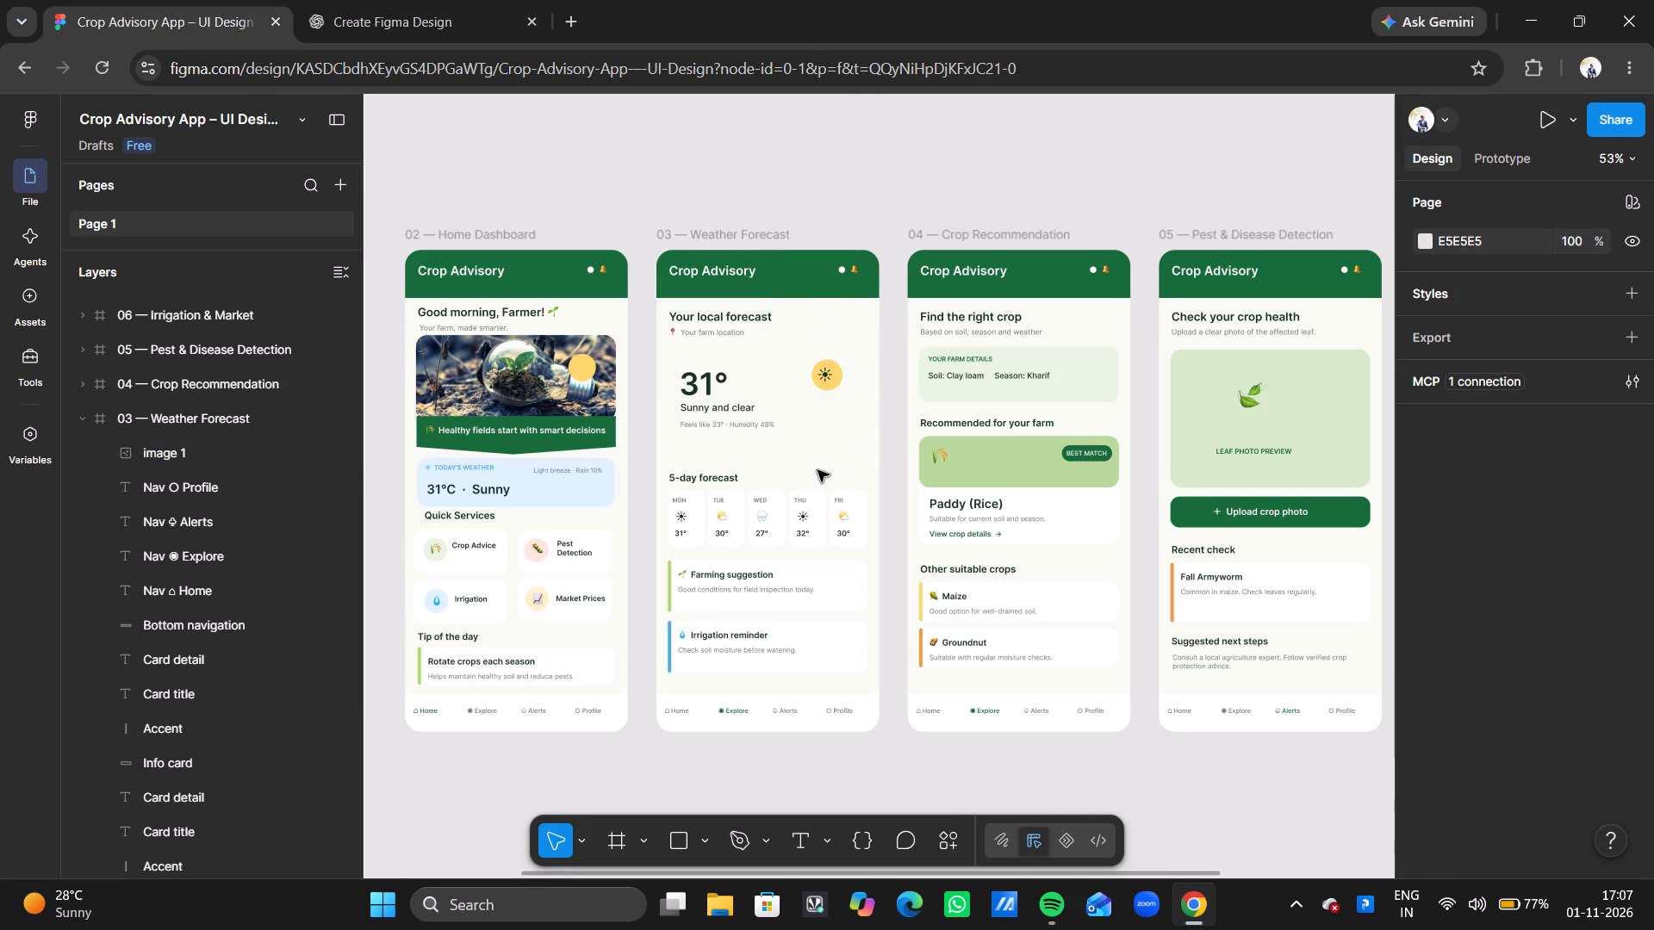
right_click(815, 468)
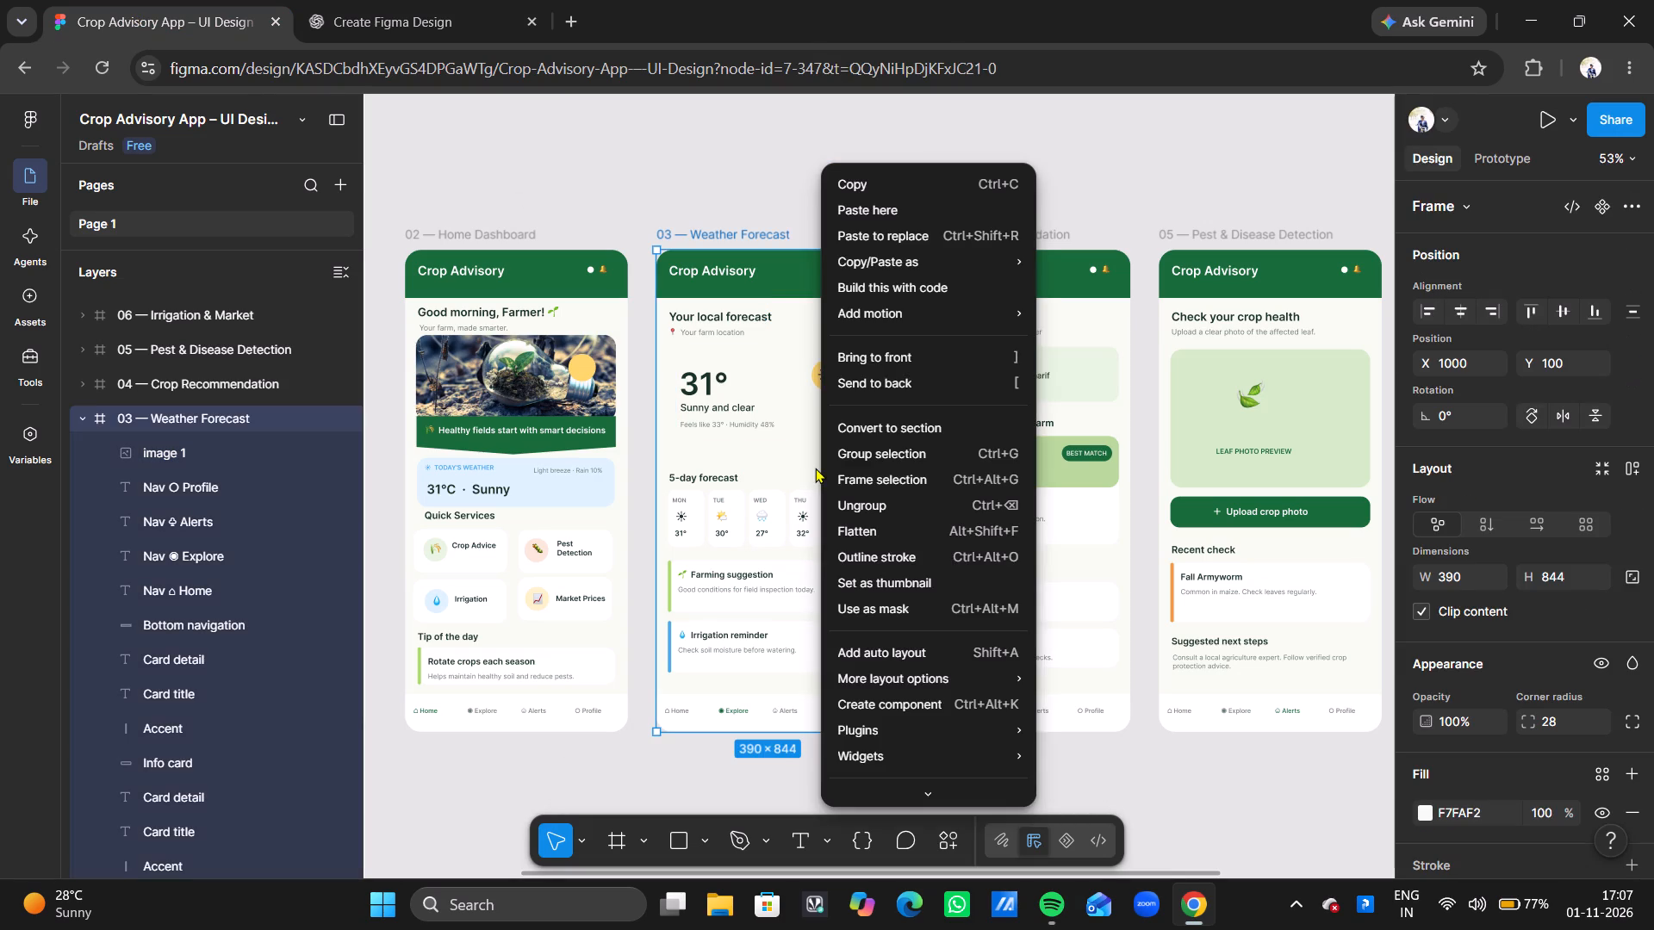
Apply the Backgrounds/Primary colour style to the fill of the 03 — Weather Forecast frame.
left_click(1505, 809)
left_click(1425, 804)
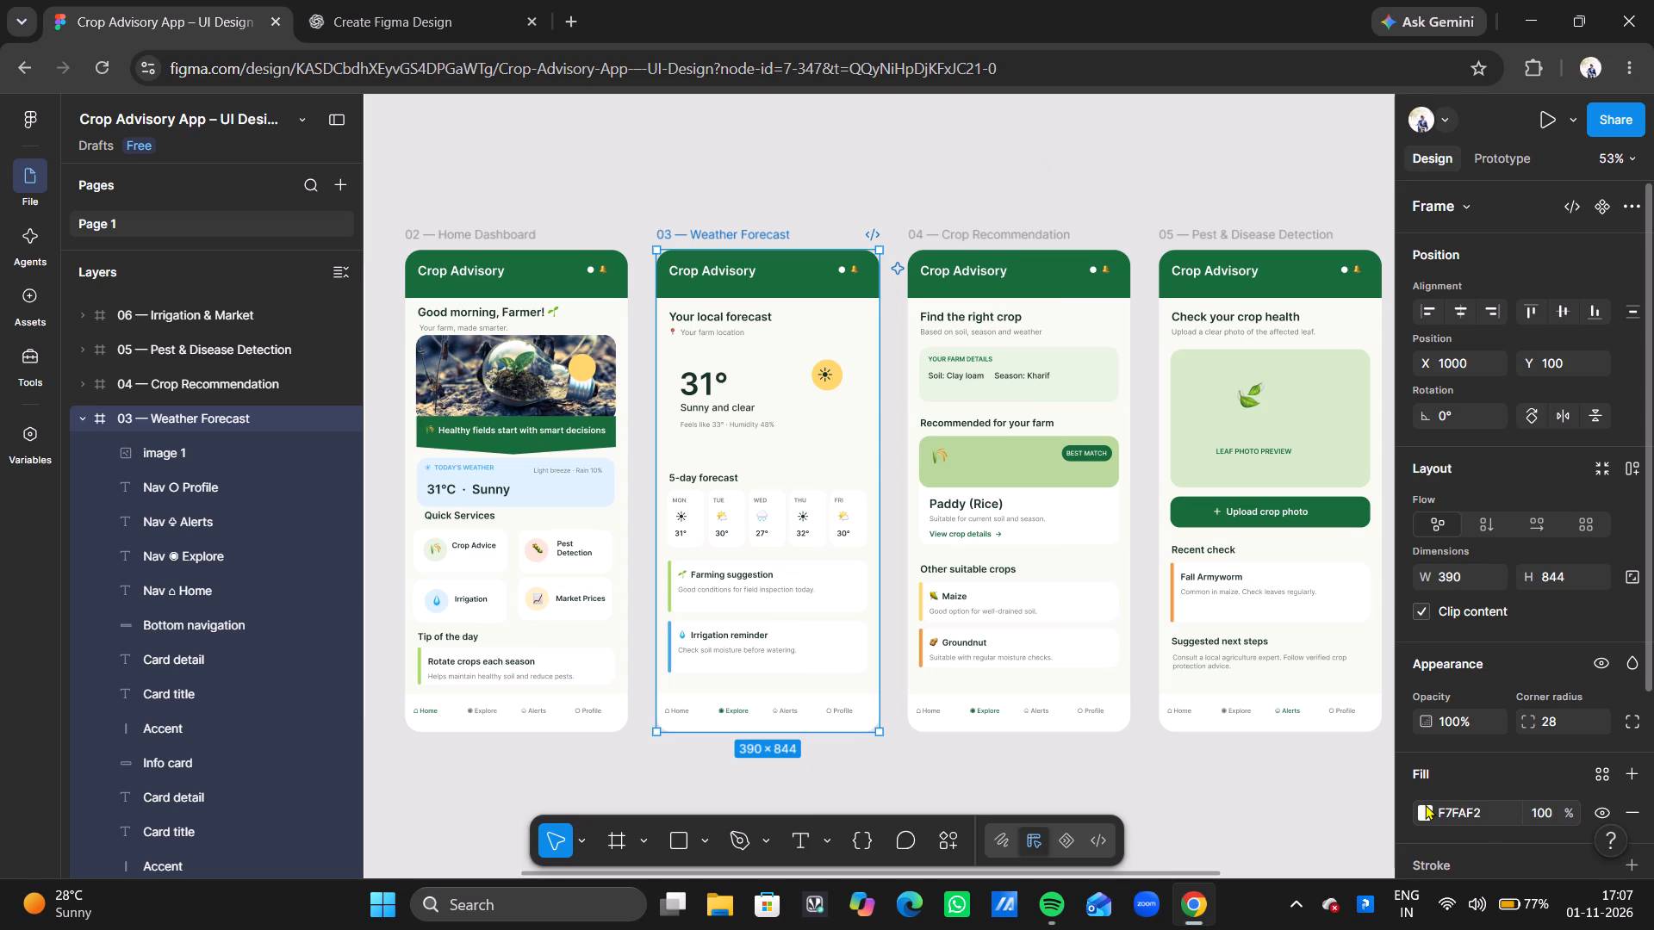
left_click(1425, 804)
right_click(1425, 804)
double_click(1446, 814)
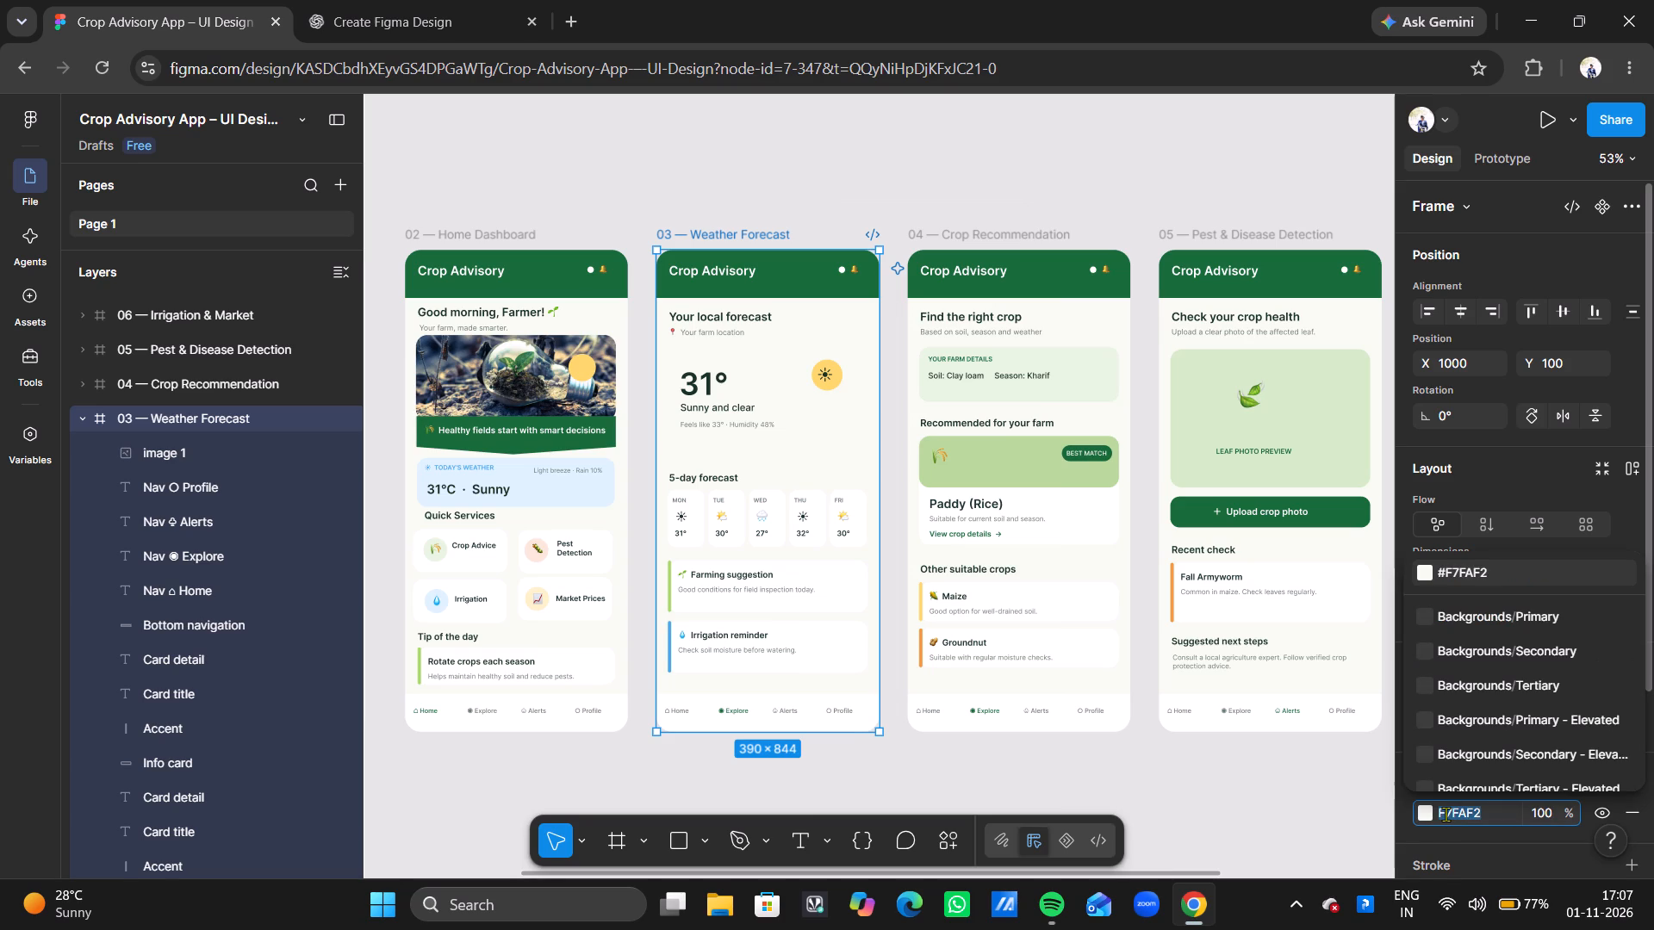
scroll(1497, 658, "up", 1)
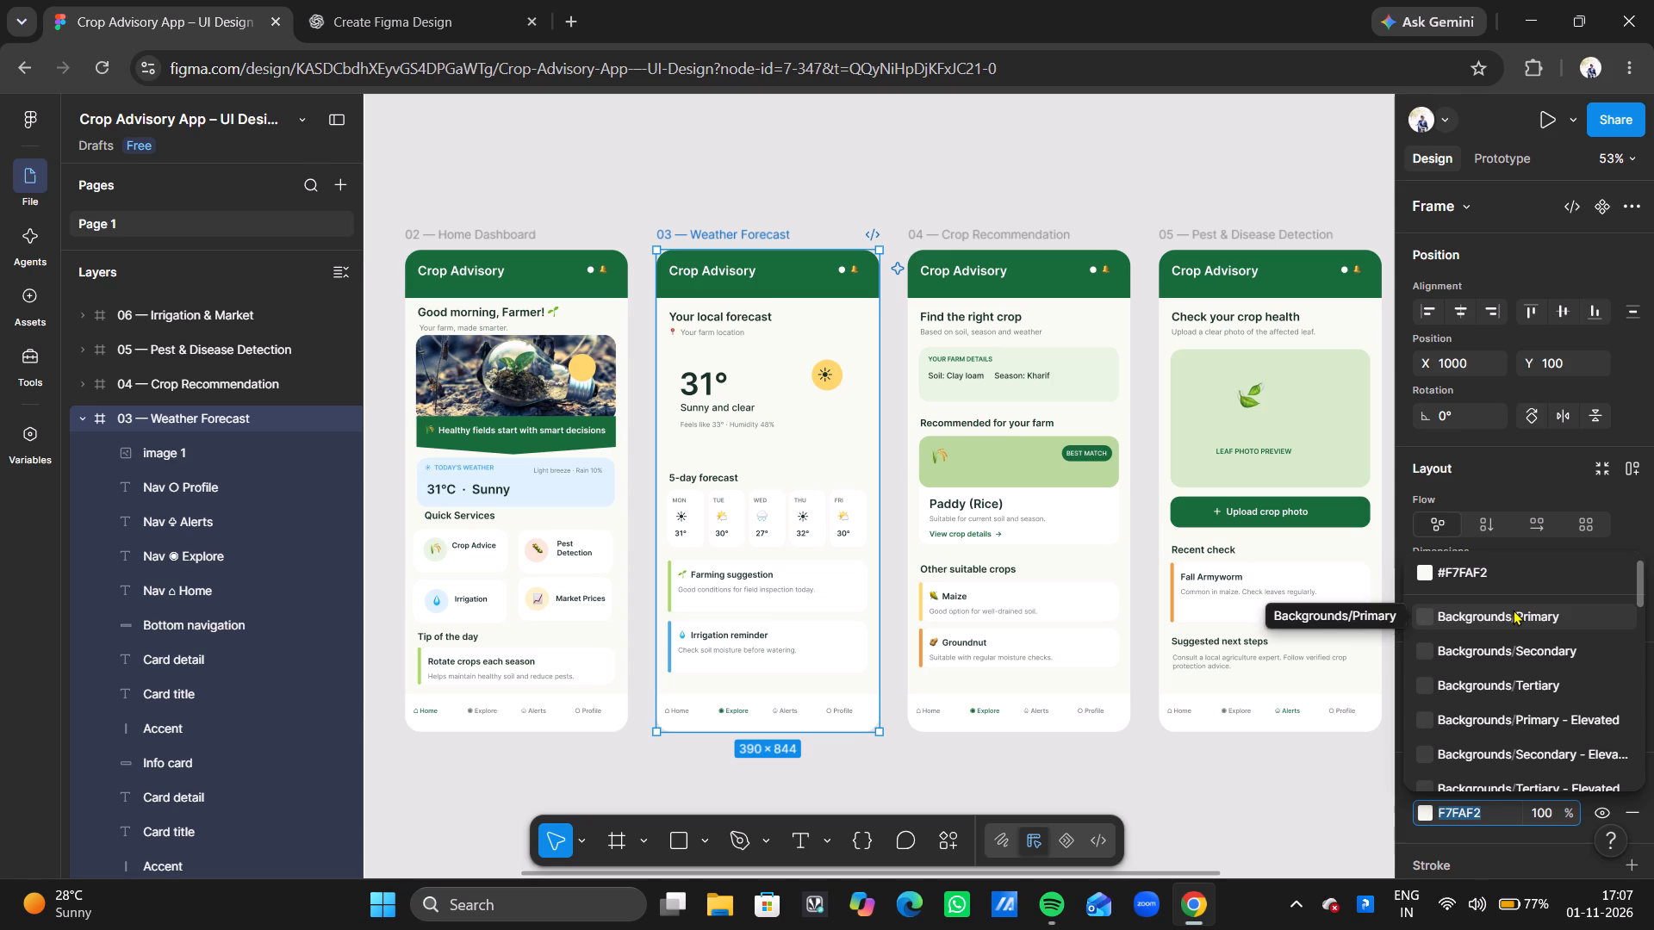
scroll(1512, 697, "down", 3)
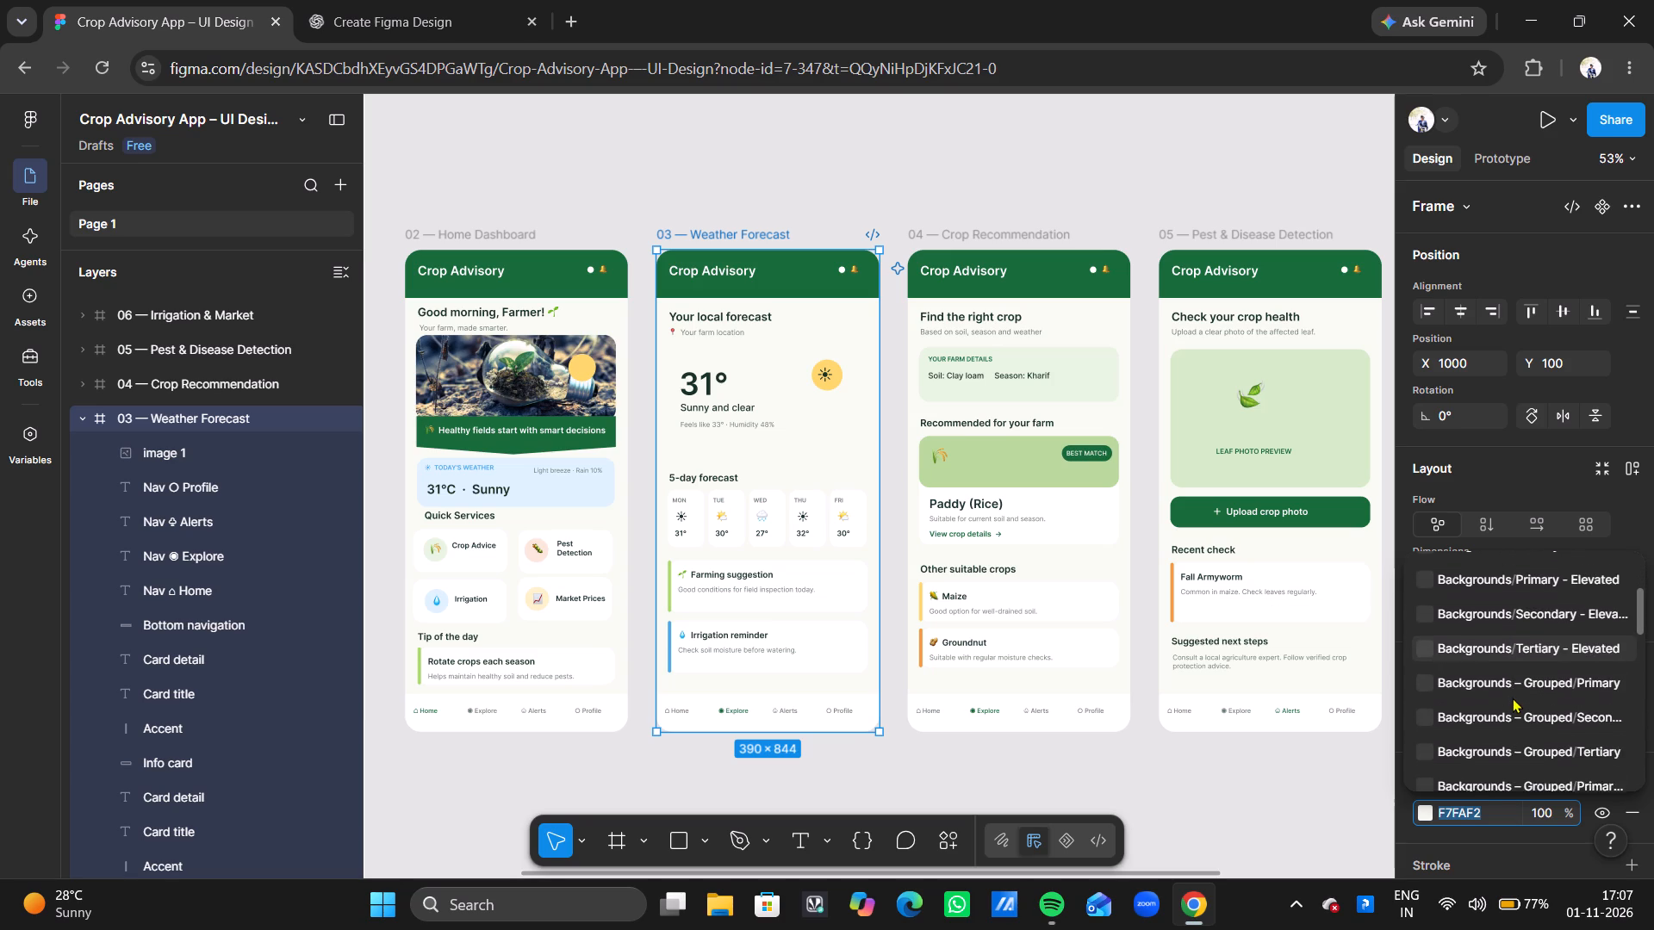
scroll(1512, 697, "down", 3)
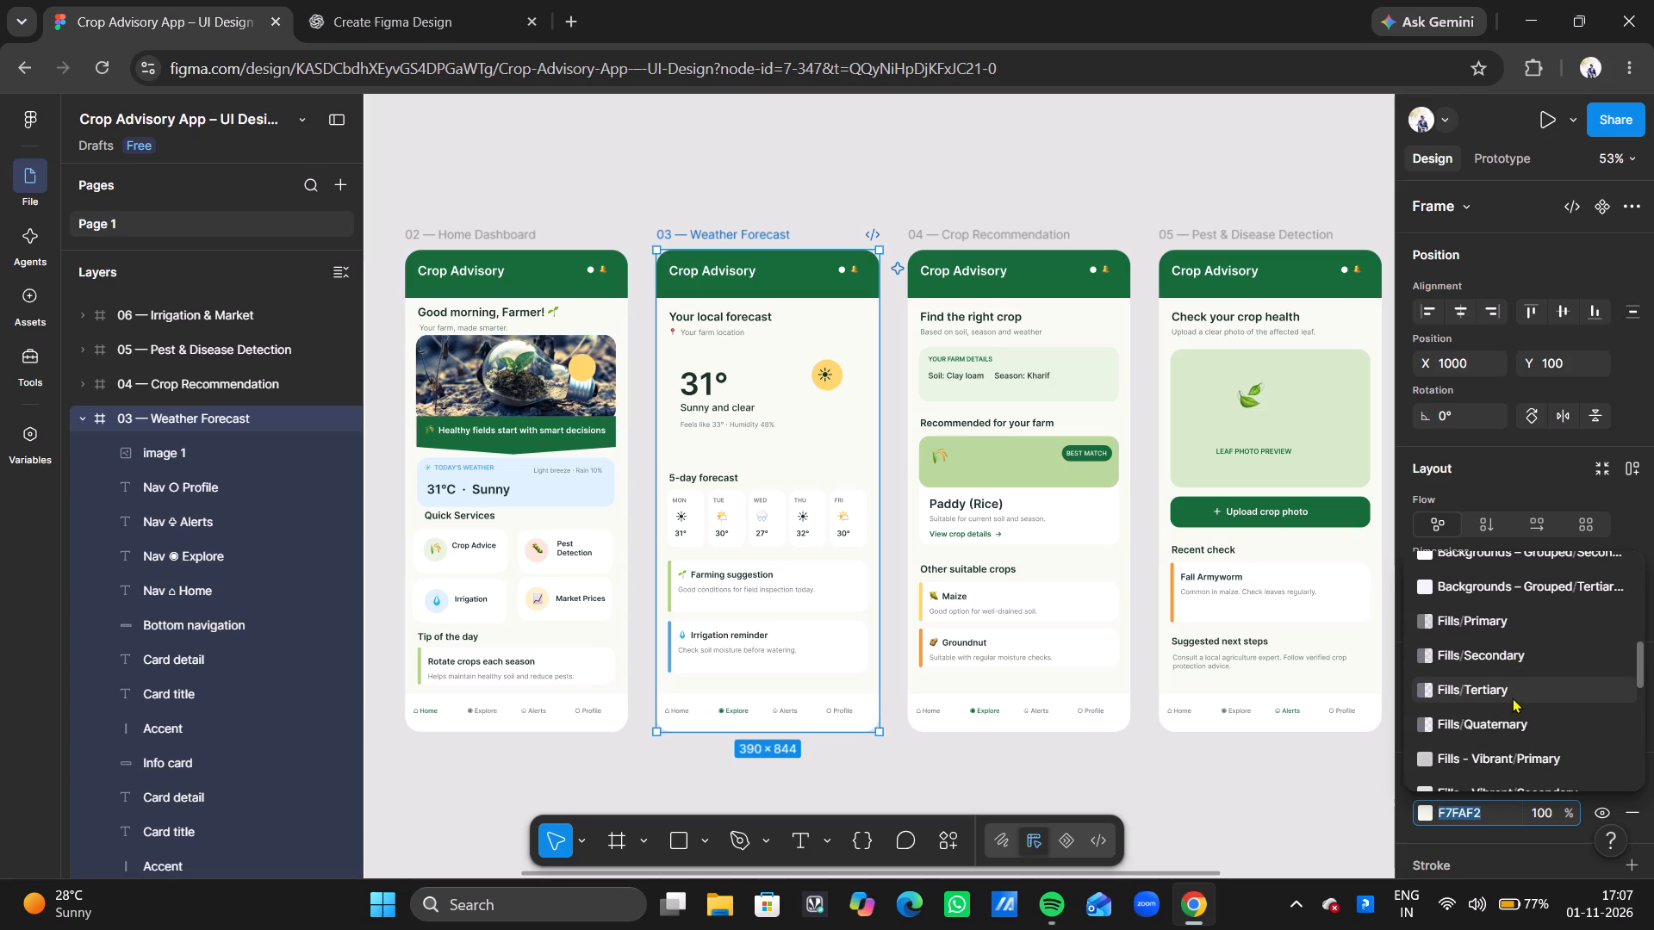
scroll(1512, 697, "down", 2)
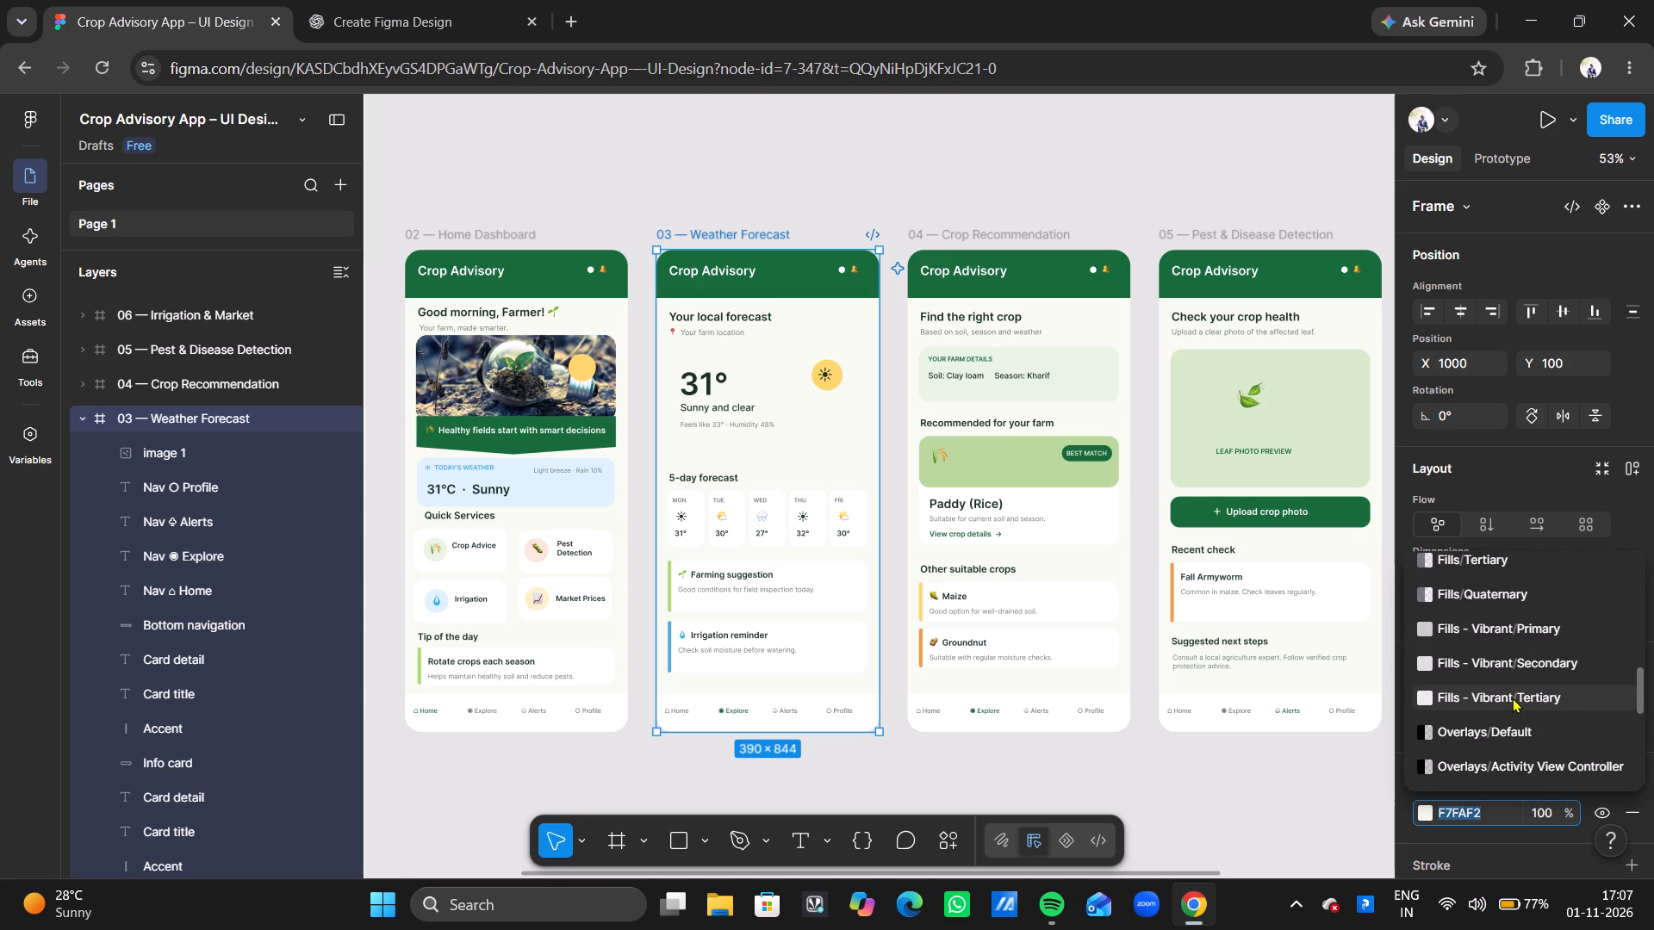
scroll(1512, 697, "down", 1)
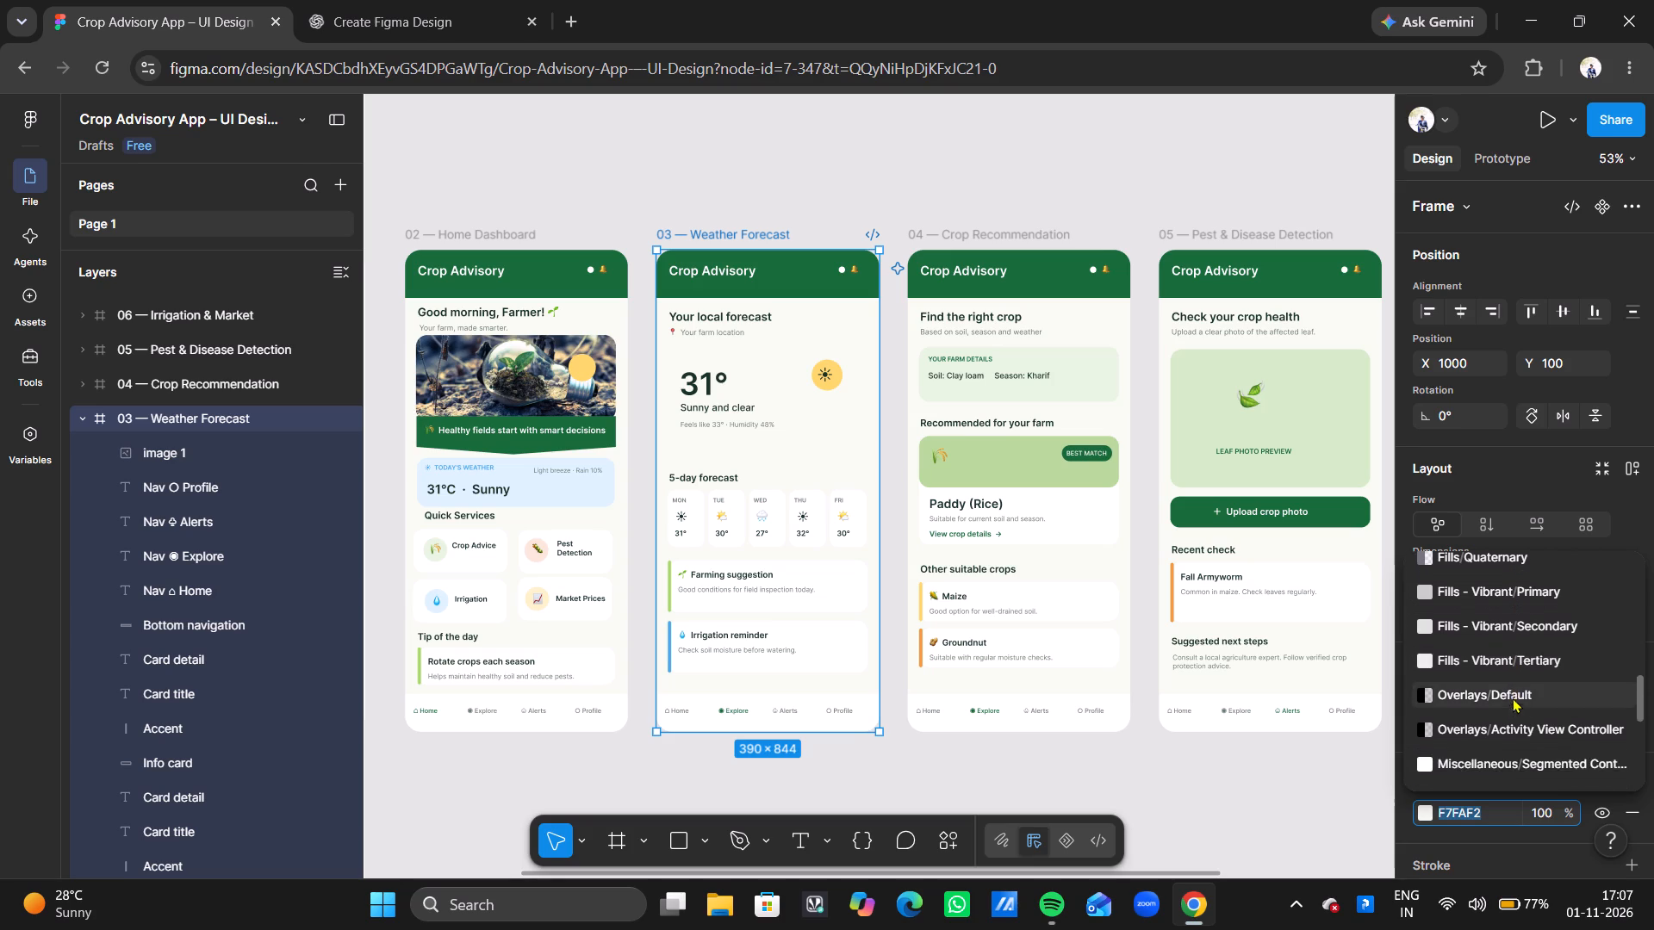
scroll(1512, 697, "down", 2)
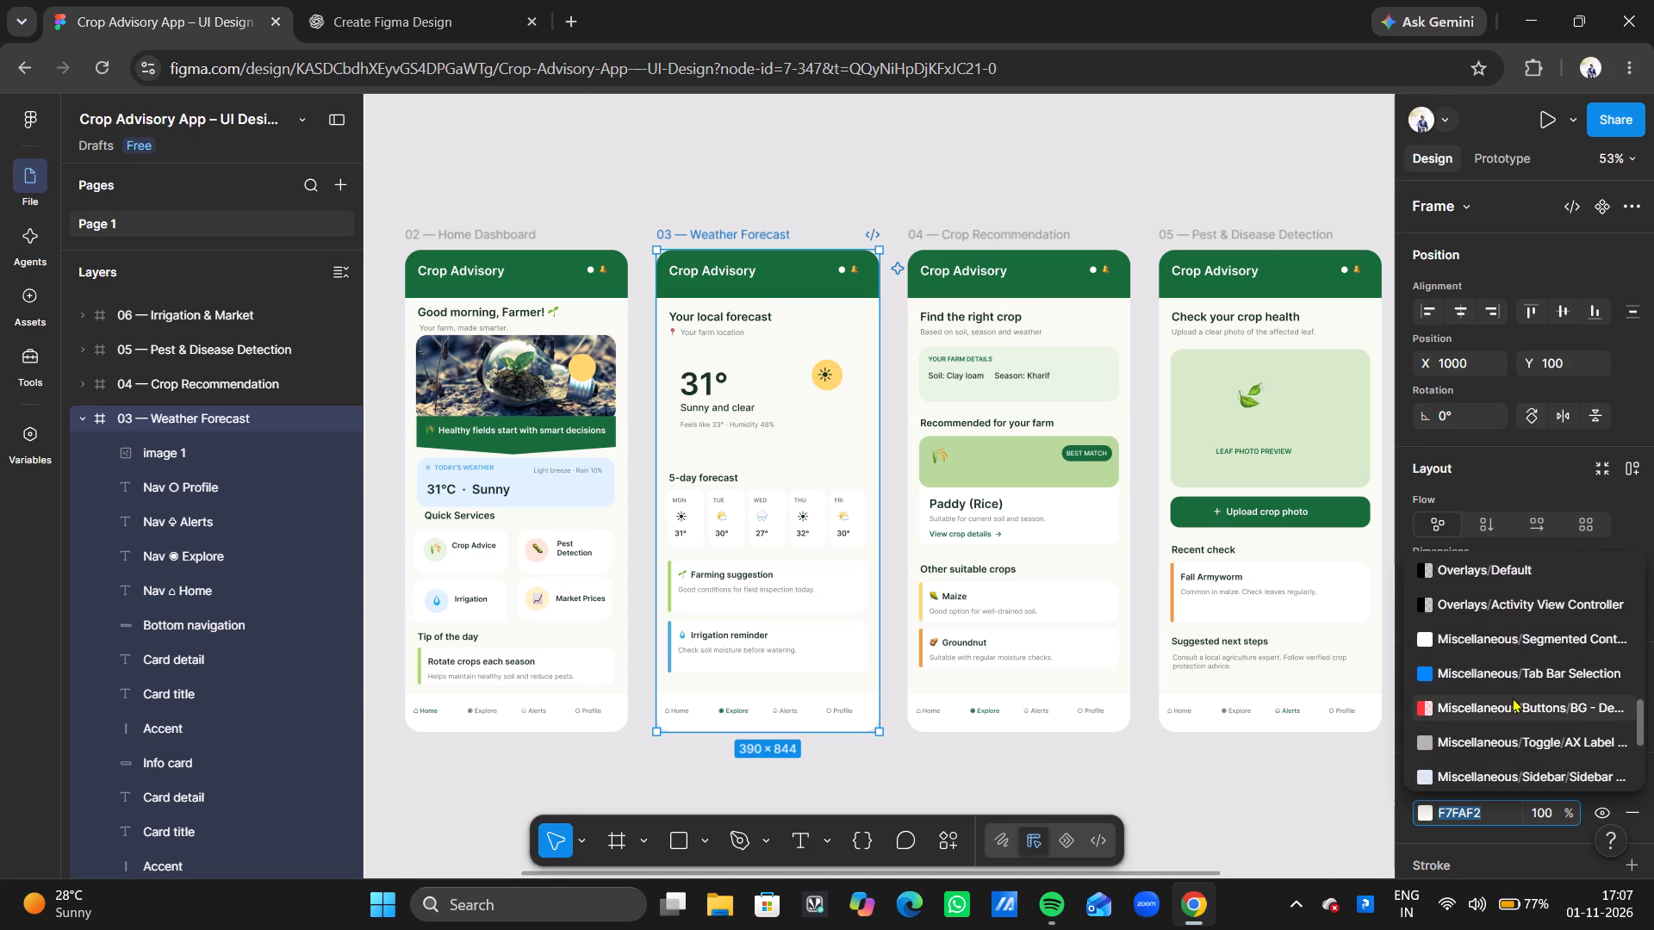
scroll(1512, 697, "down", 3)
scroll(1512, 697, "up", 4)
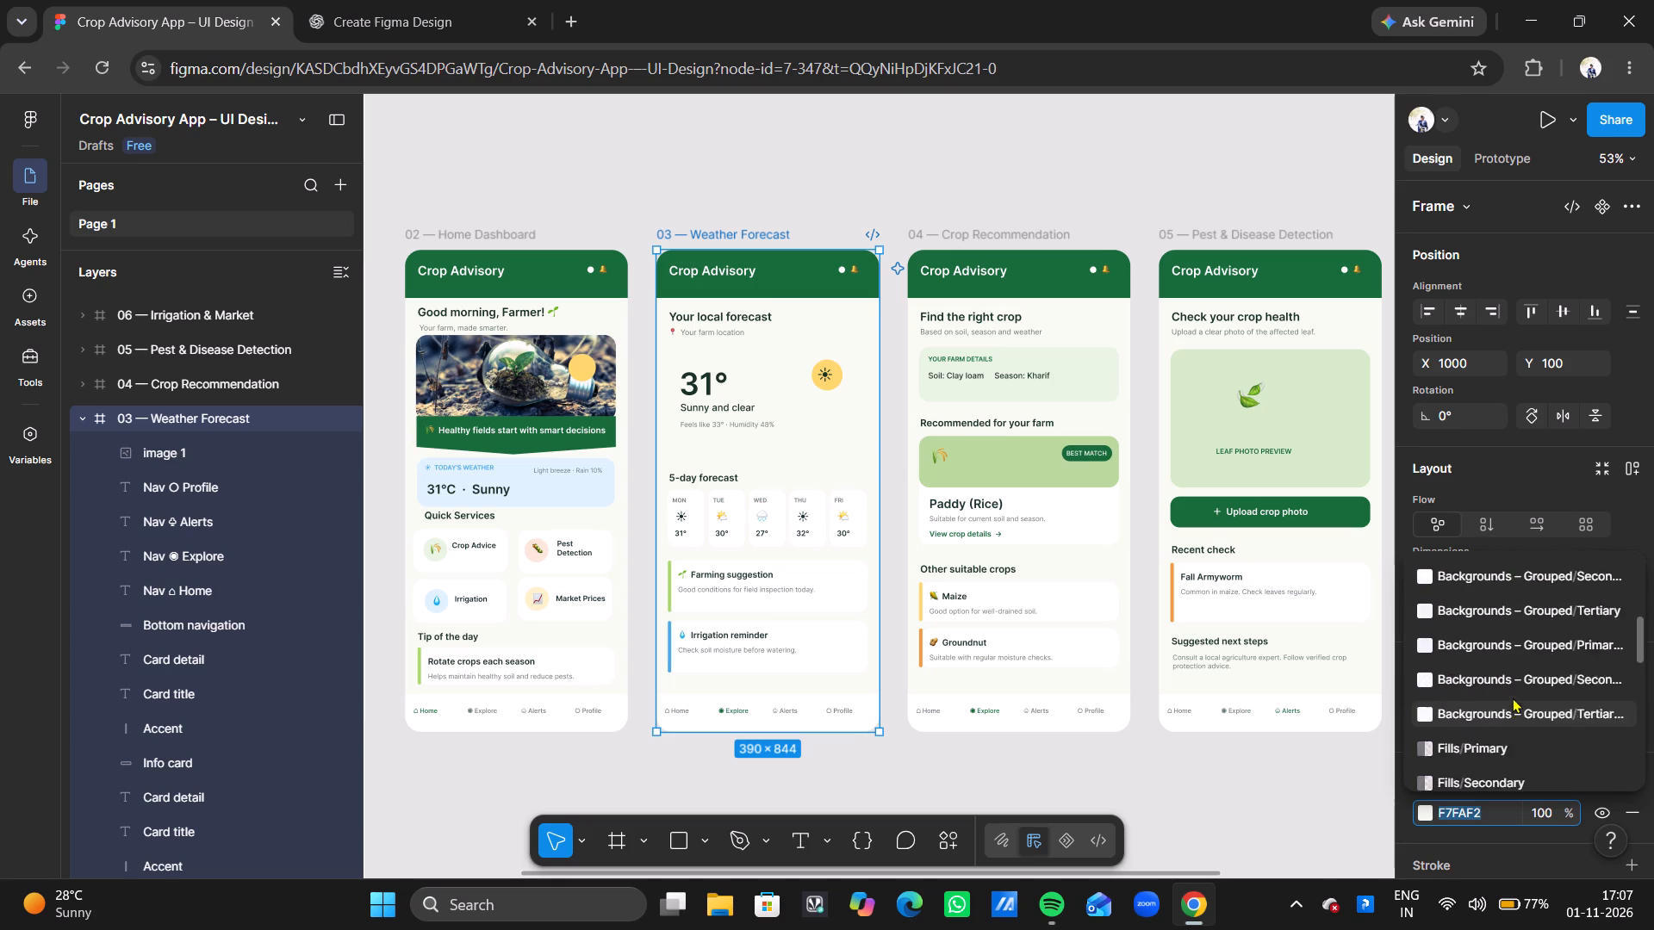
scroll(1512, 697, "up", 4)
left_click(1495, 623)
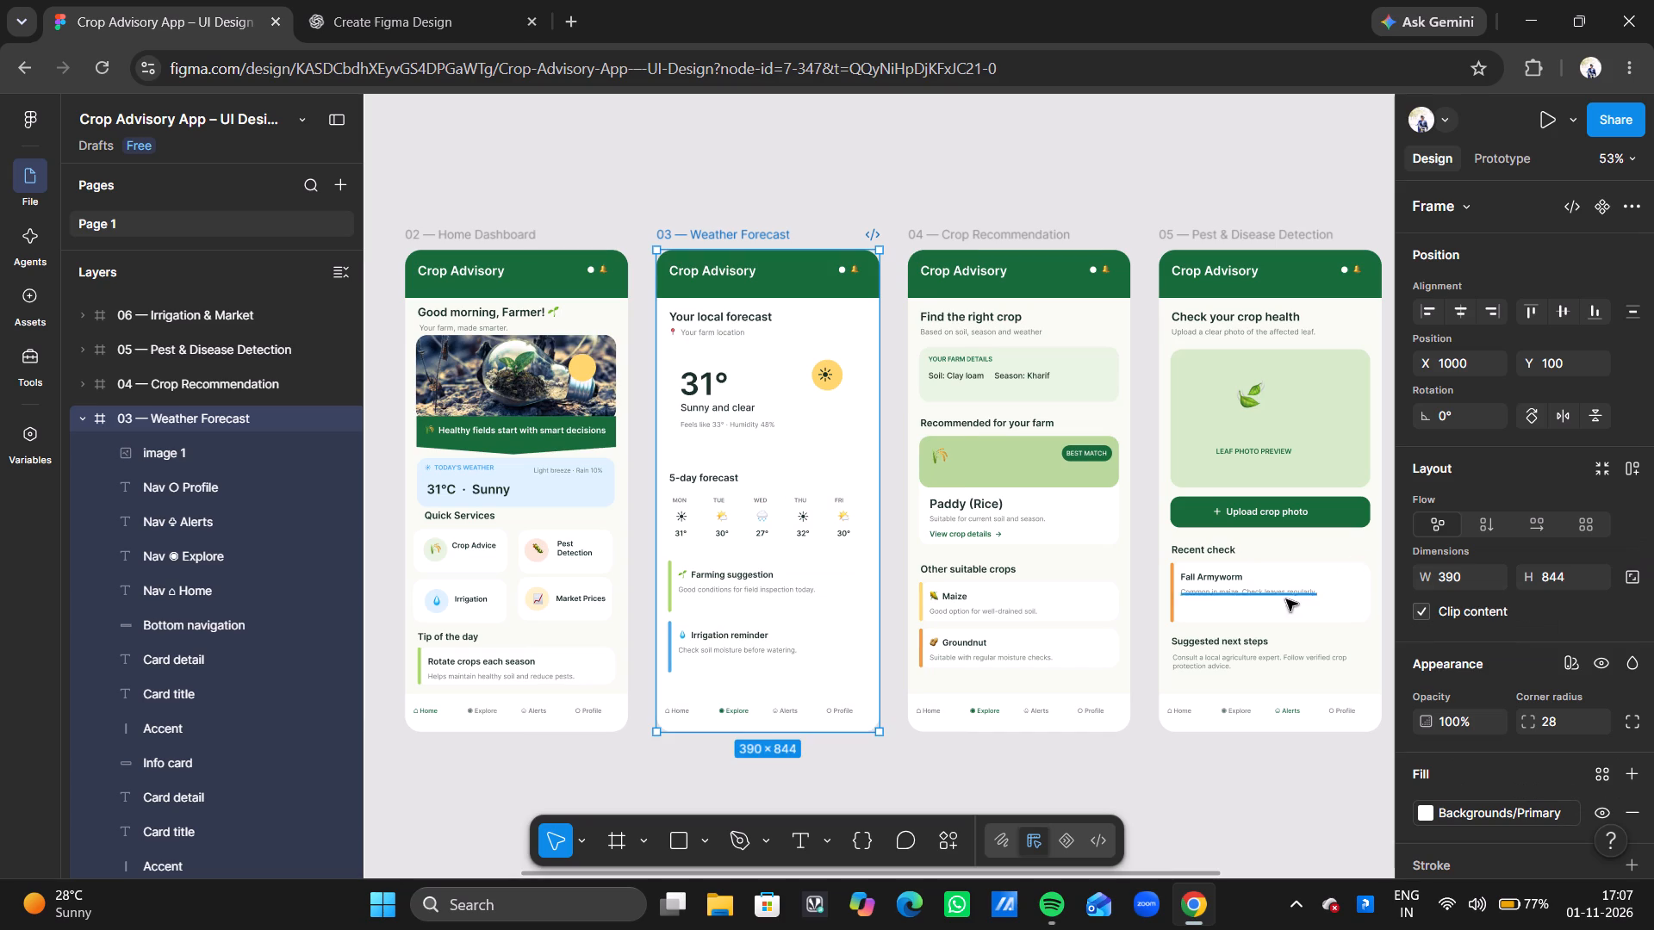
Change the 03 — Weather Forecast frame's fill to a custom image fill.
left_click(1516, 809)
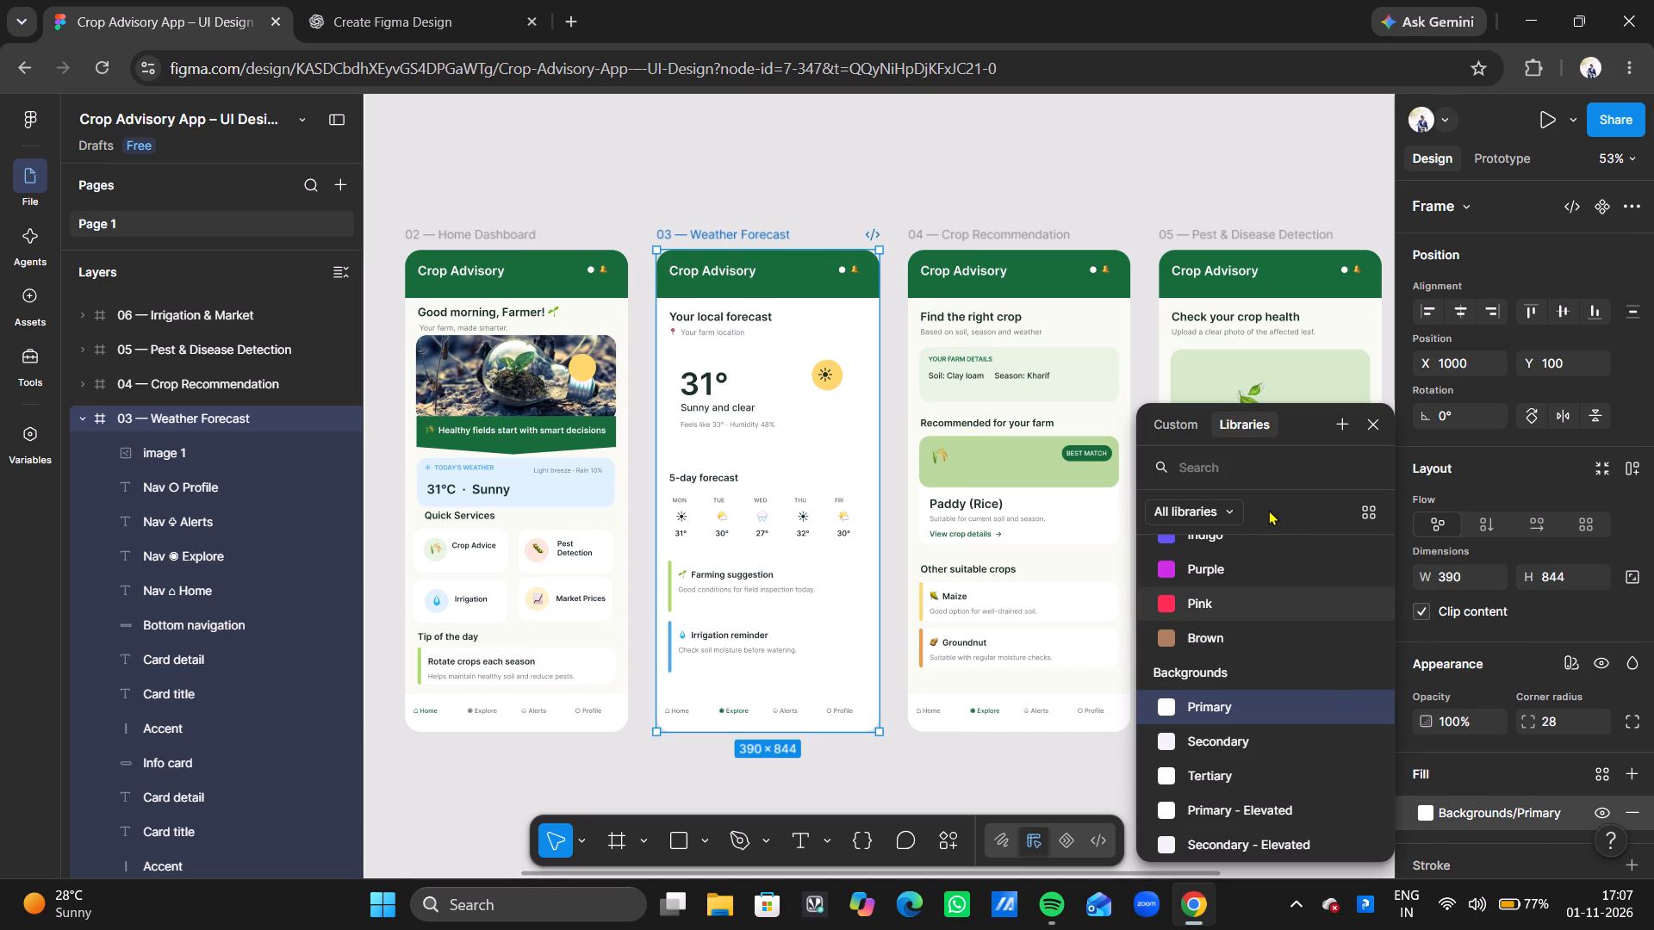
left_click(1176, 420)
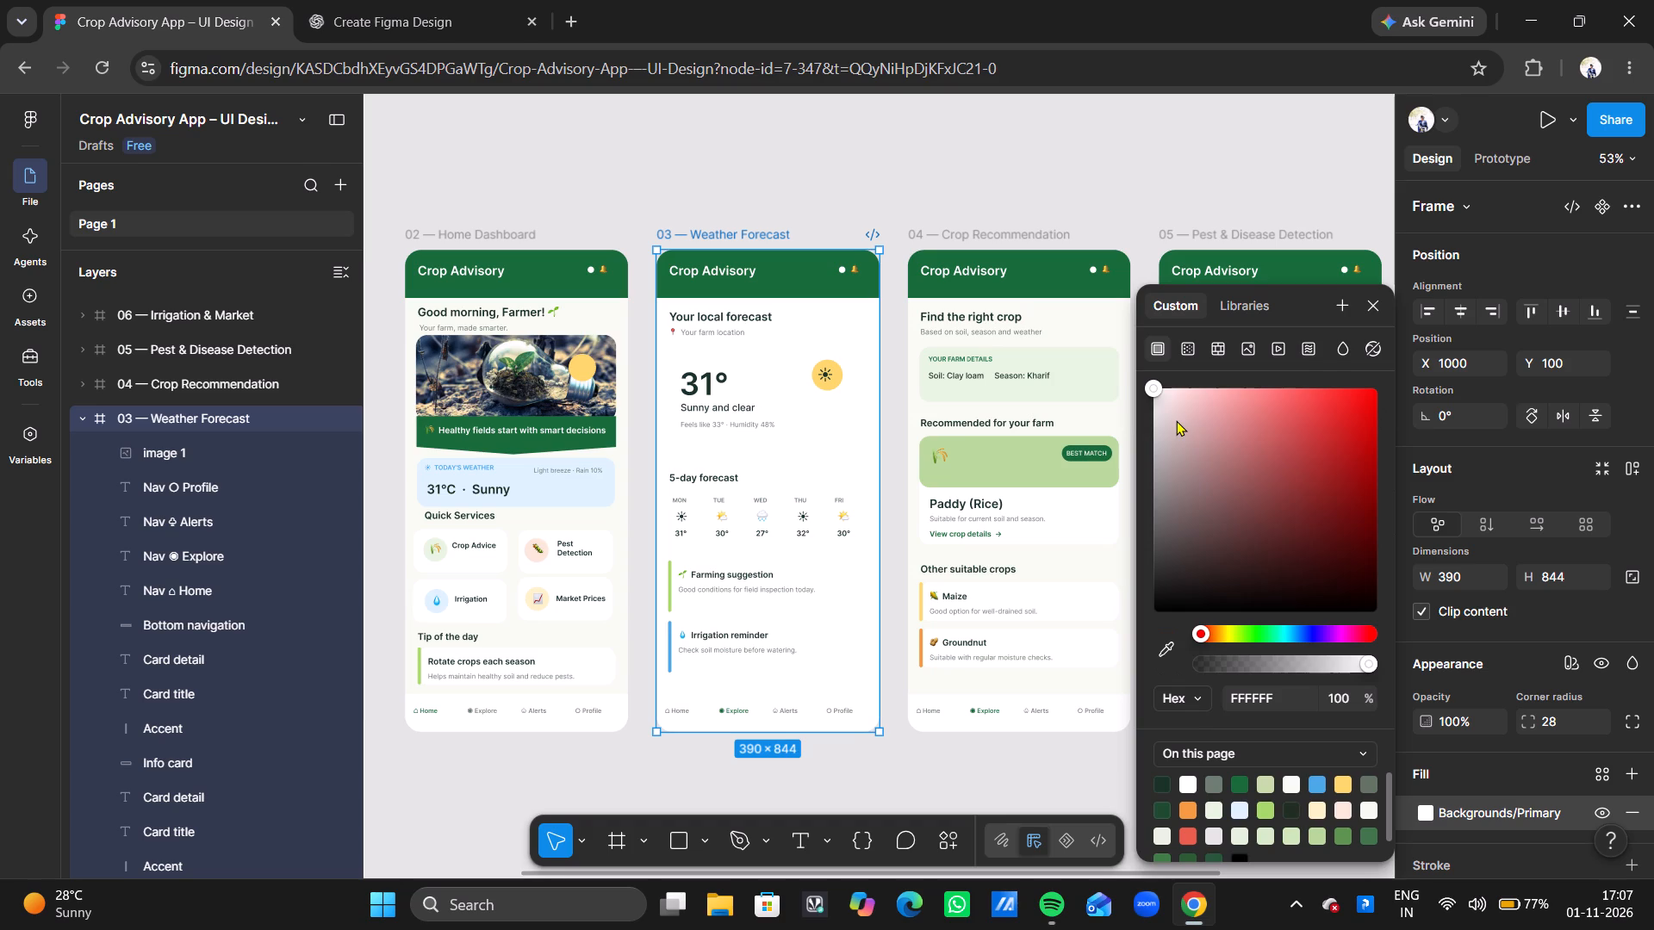
left_click(1247, 350)
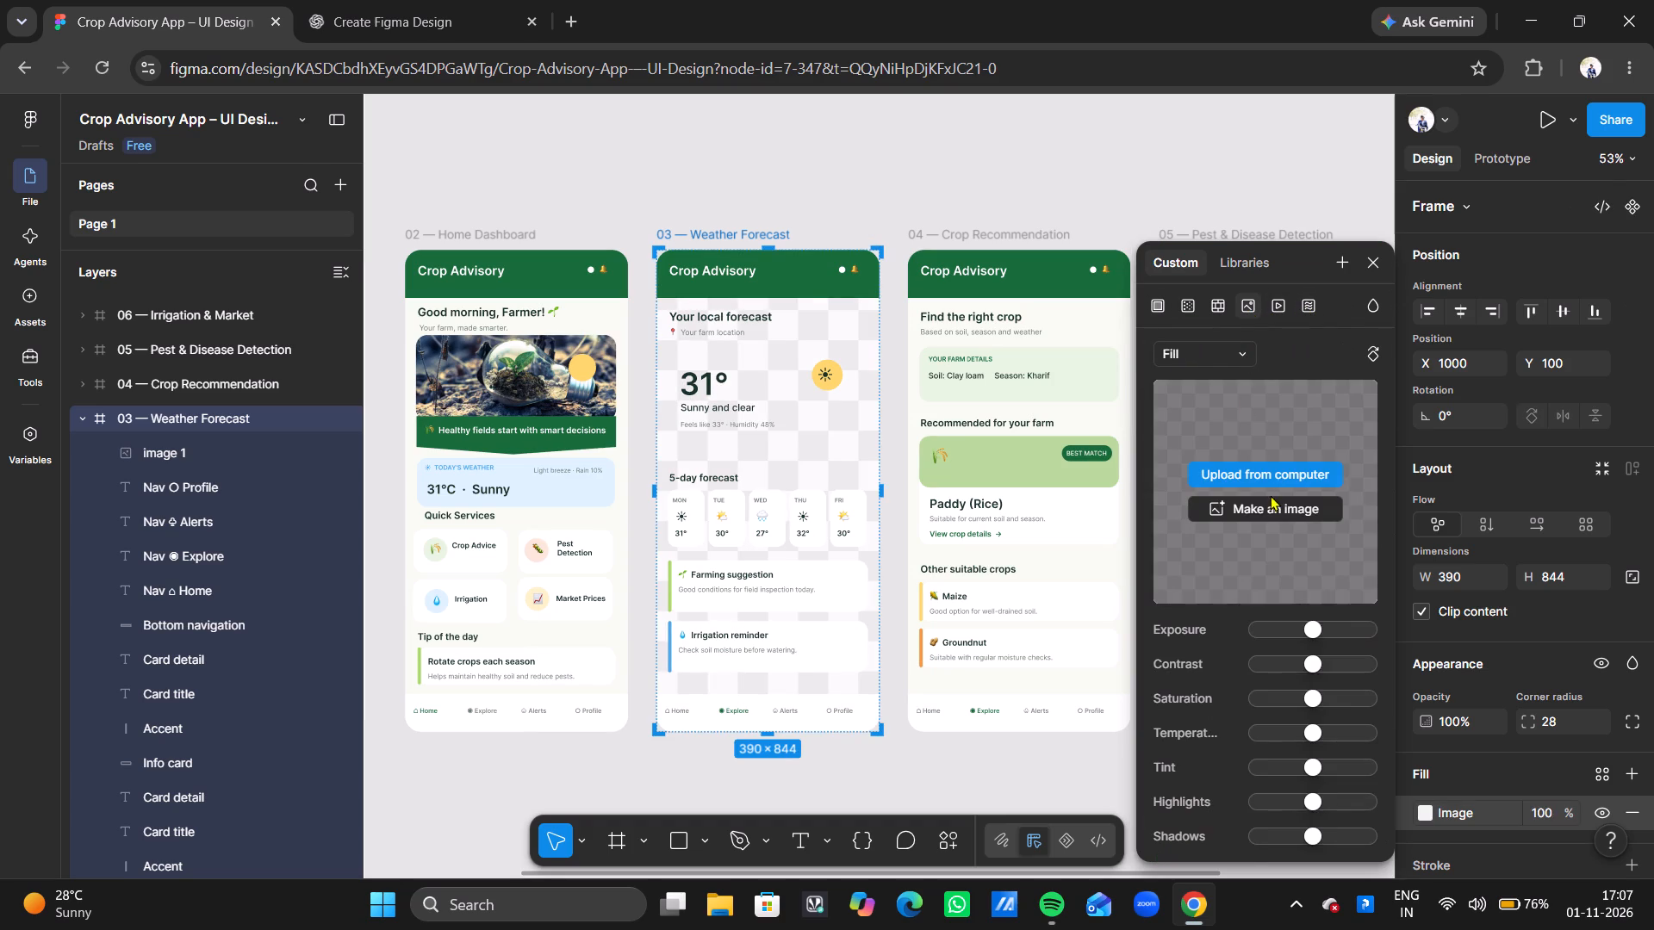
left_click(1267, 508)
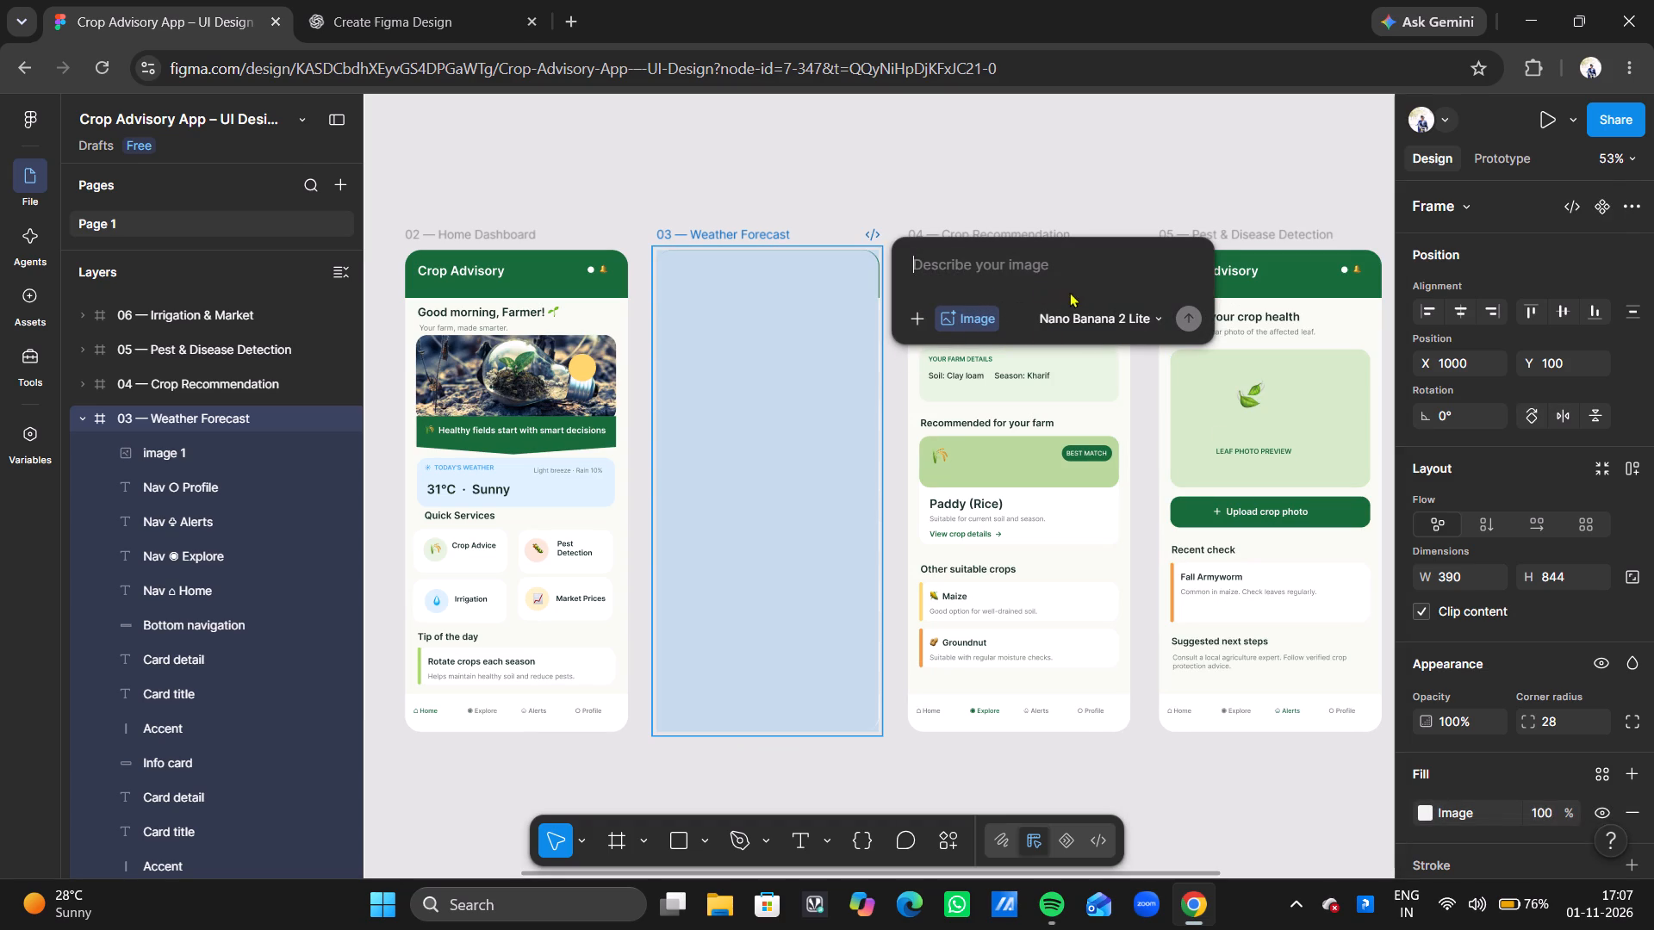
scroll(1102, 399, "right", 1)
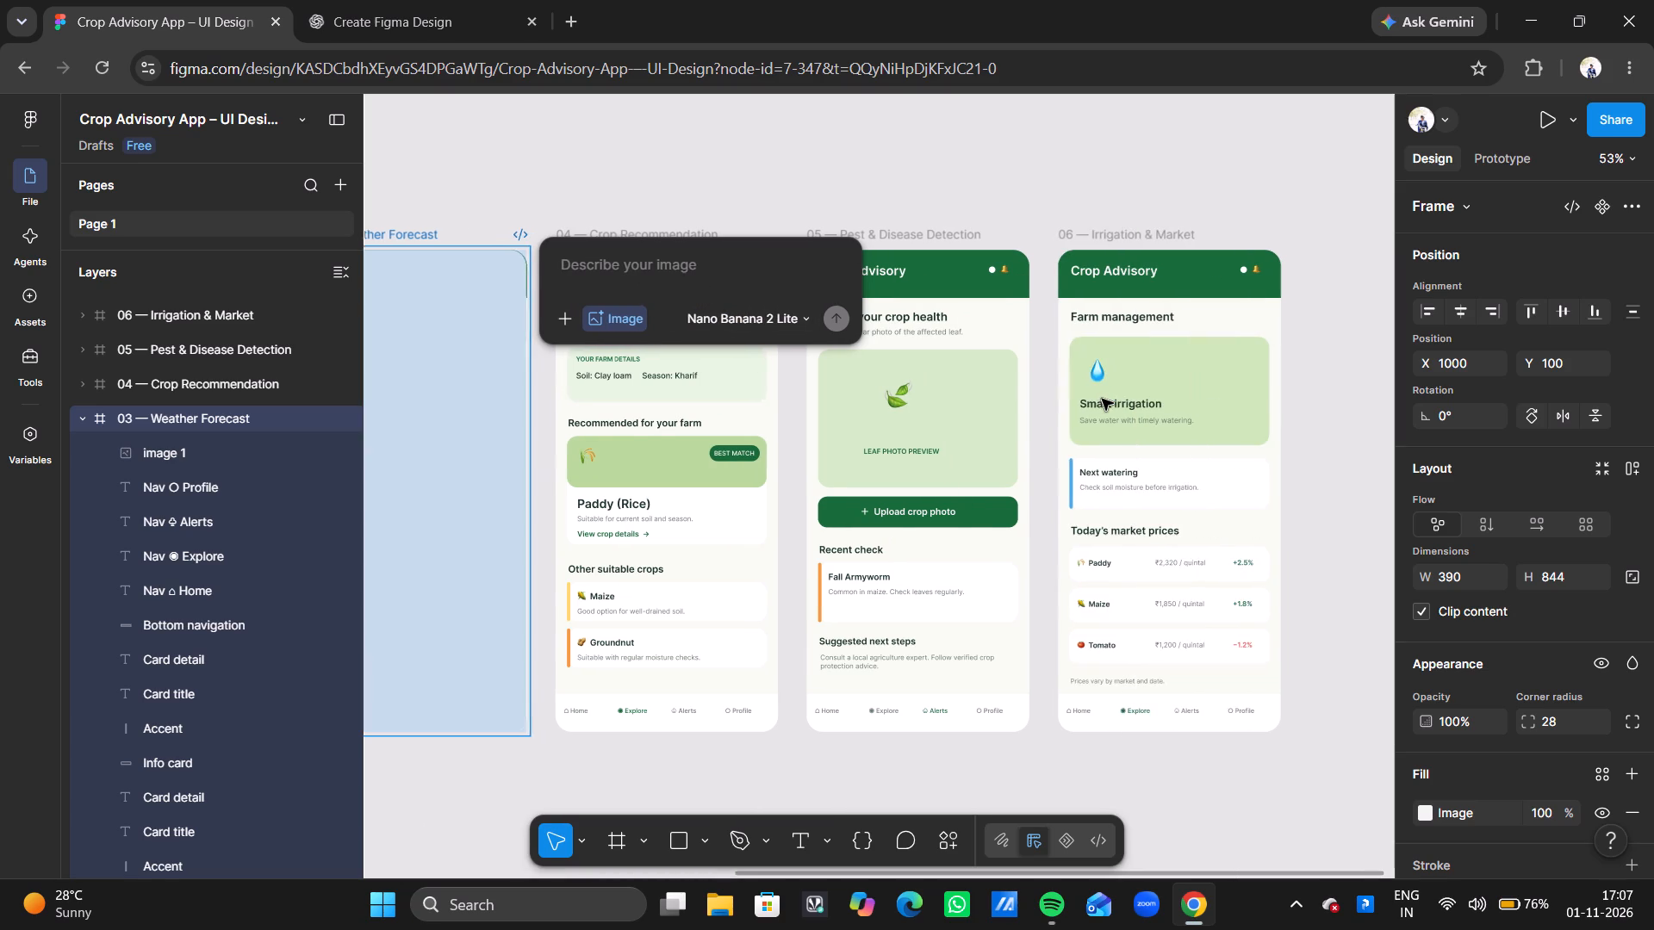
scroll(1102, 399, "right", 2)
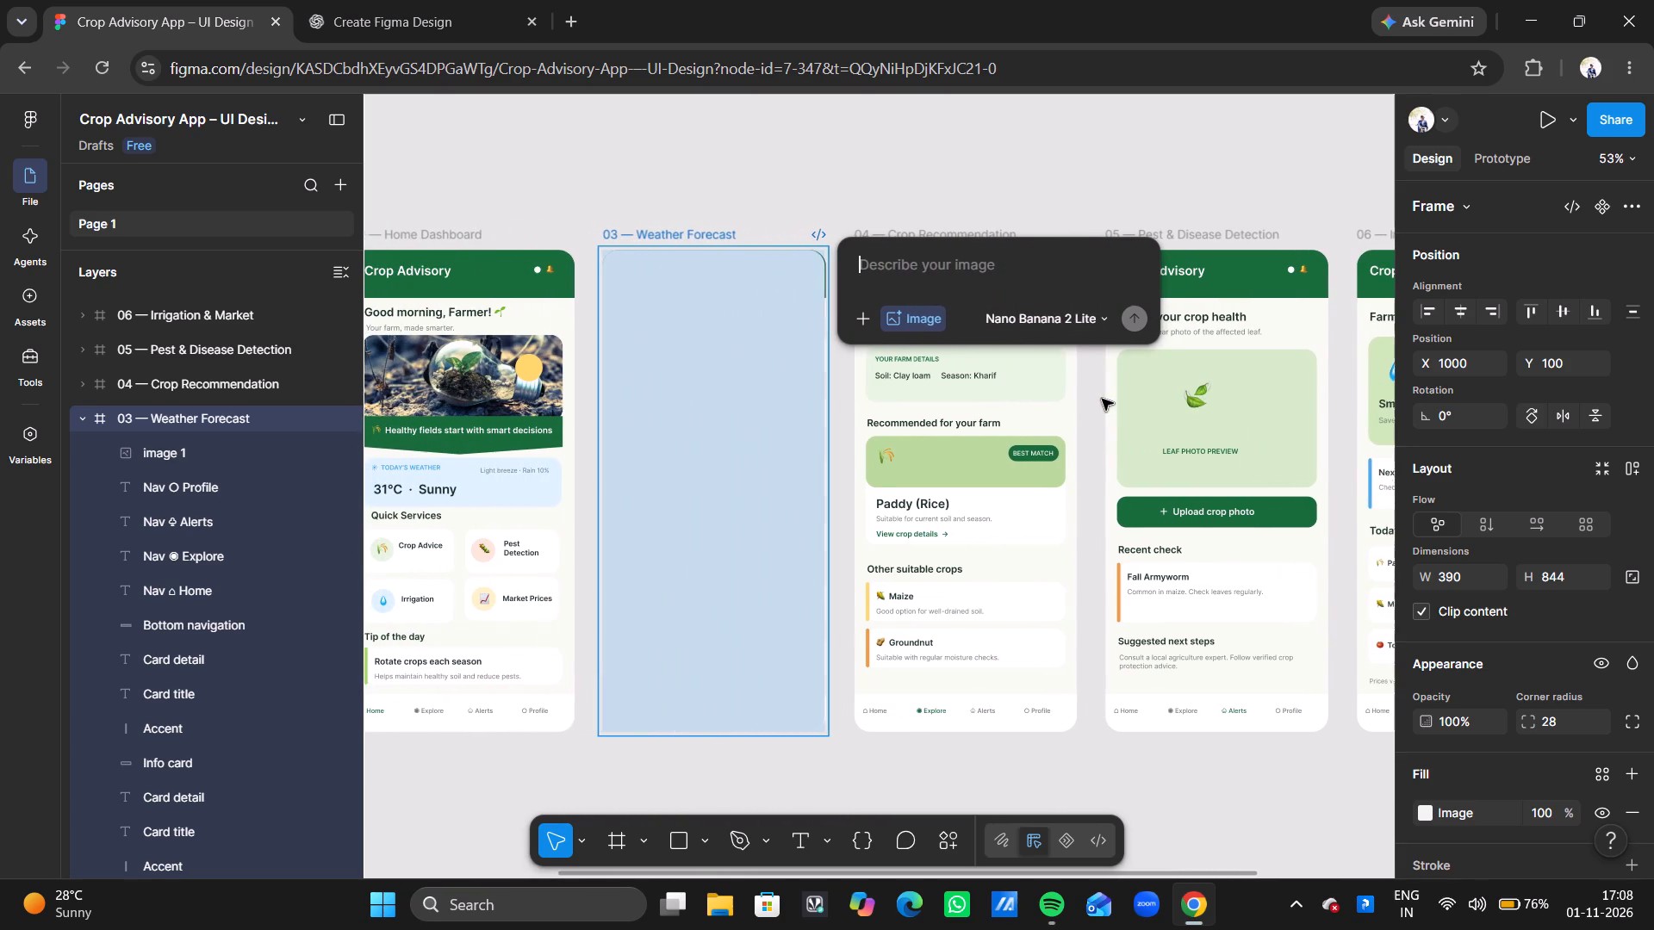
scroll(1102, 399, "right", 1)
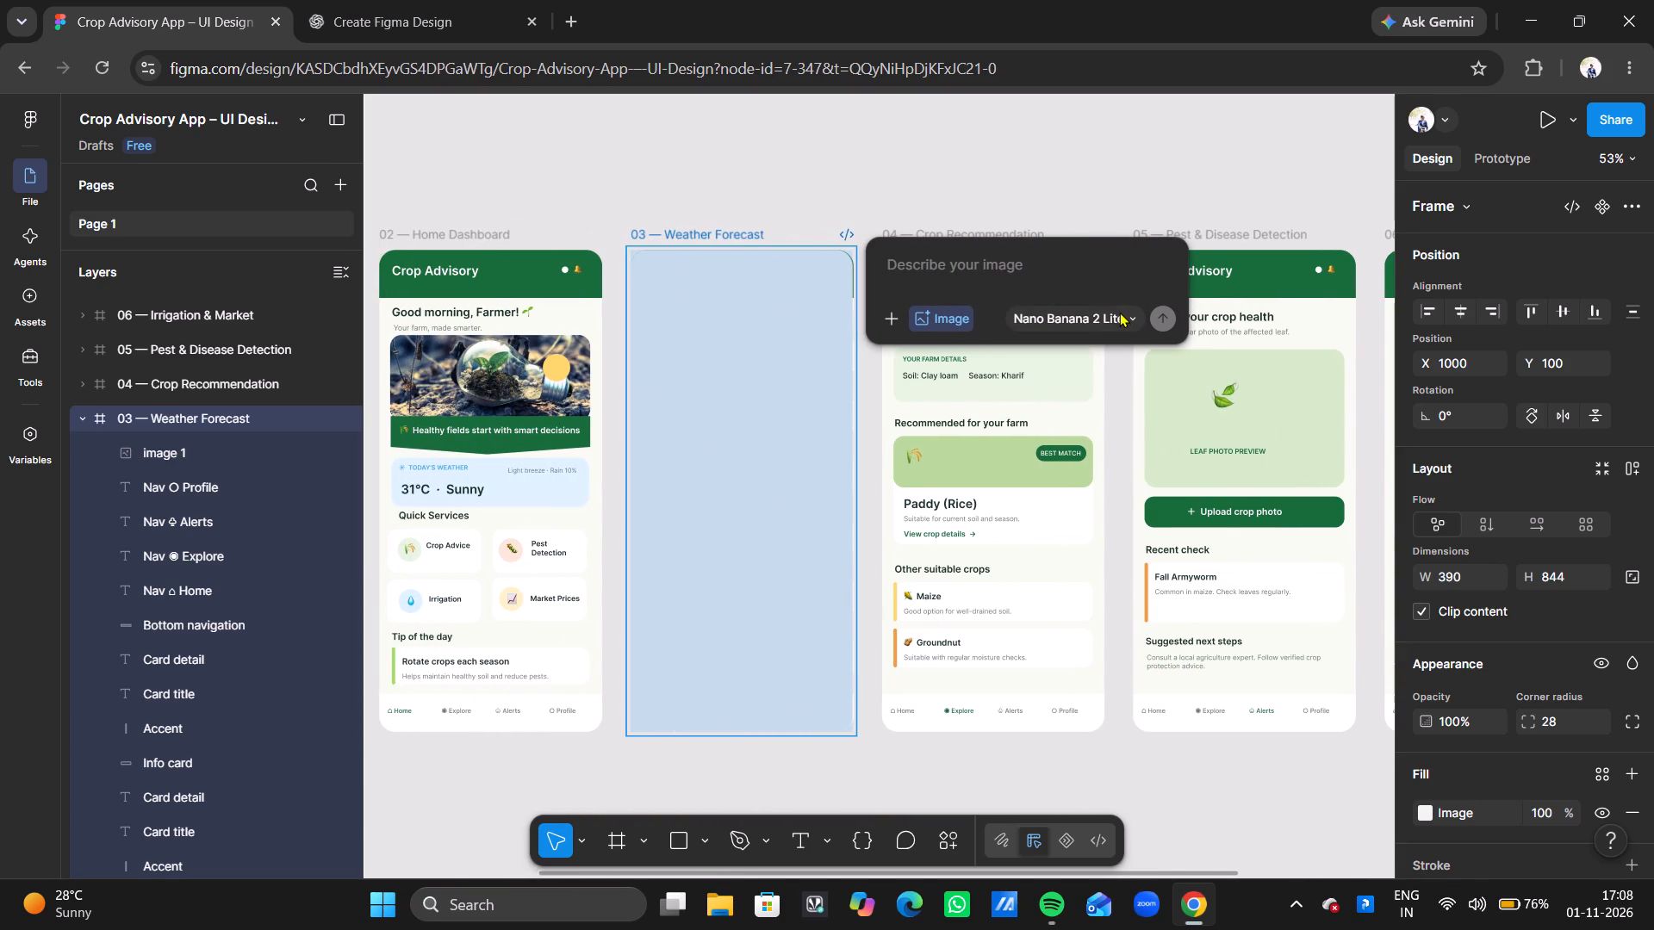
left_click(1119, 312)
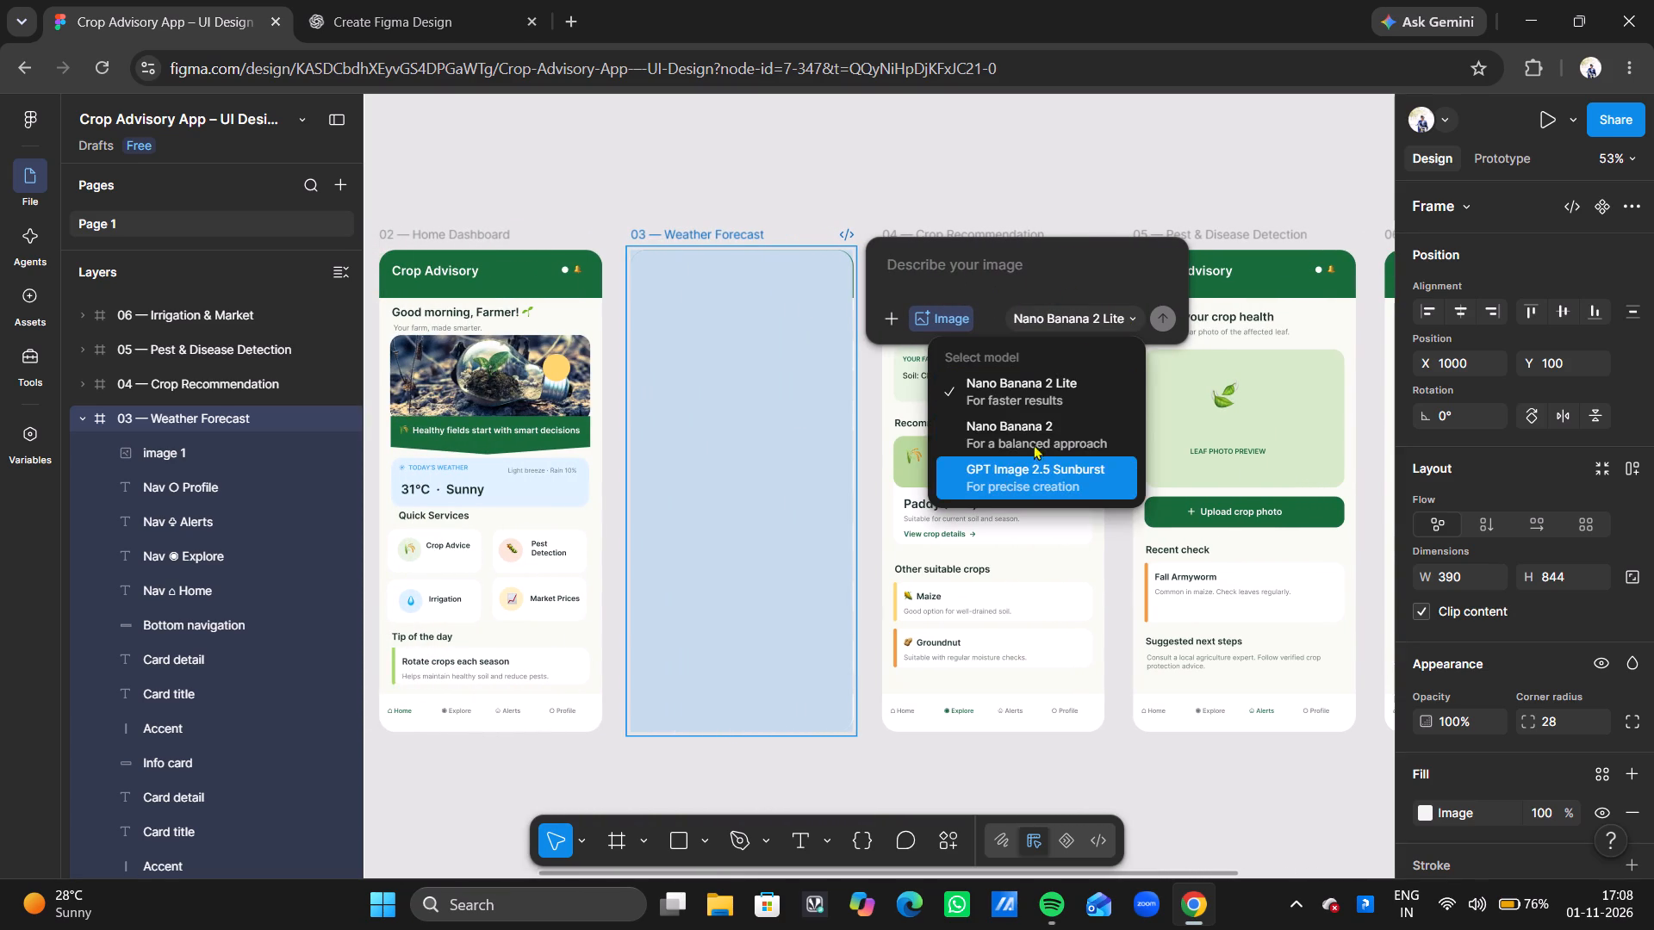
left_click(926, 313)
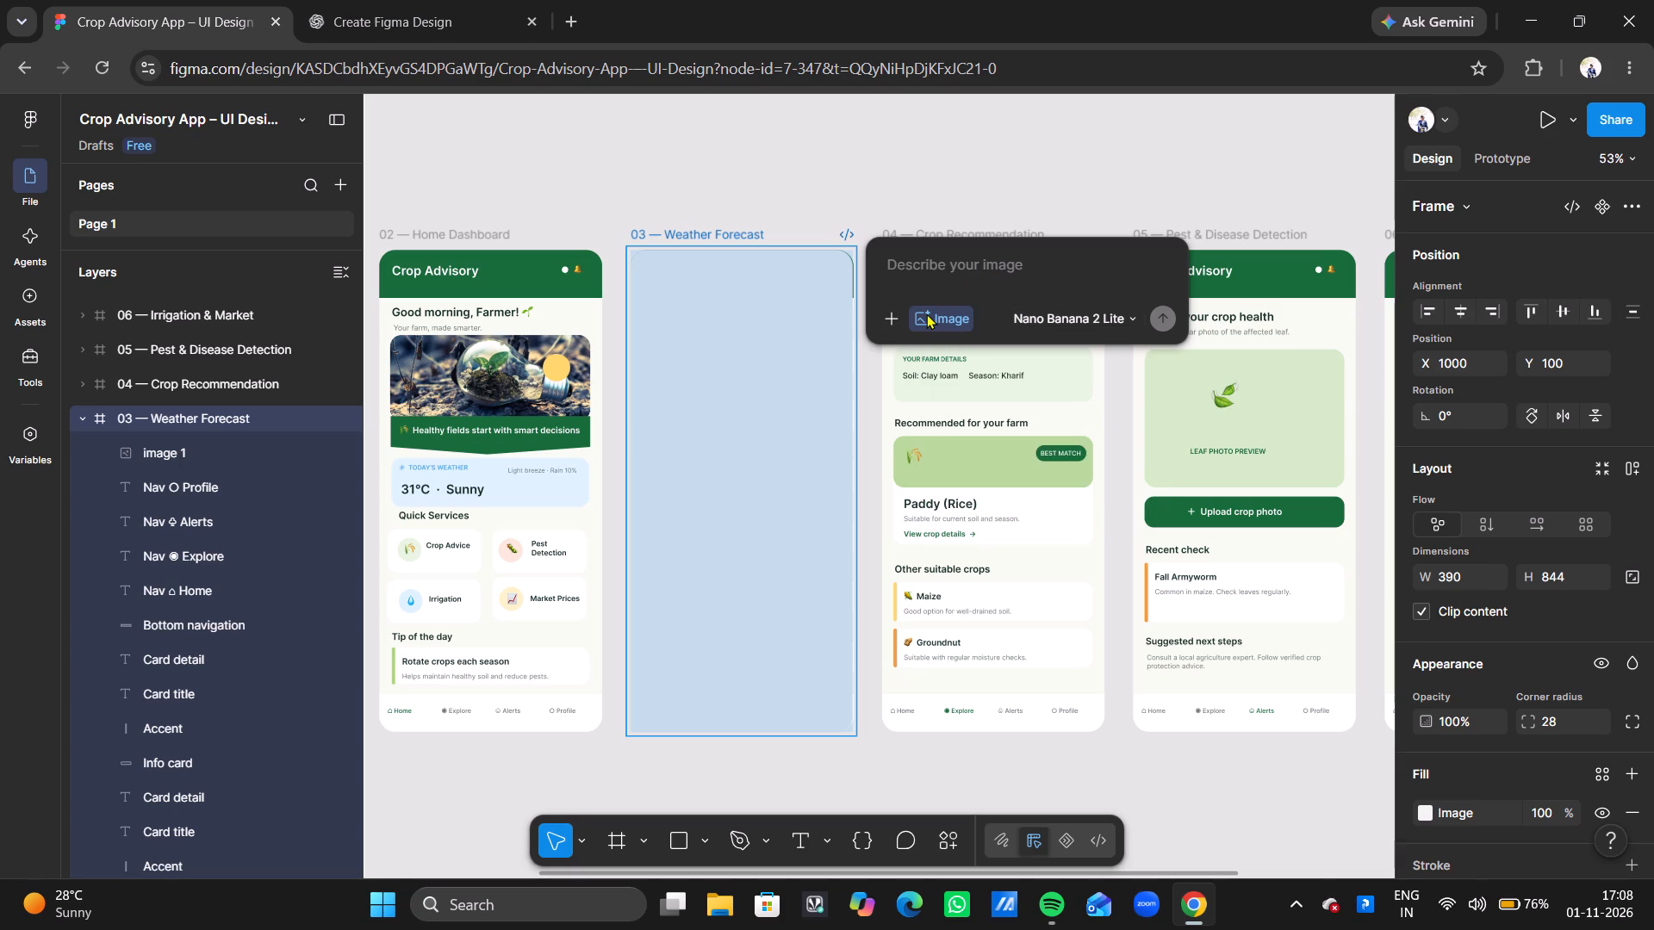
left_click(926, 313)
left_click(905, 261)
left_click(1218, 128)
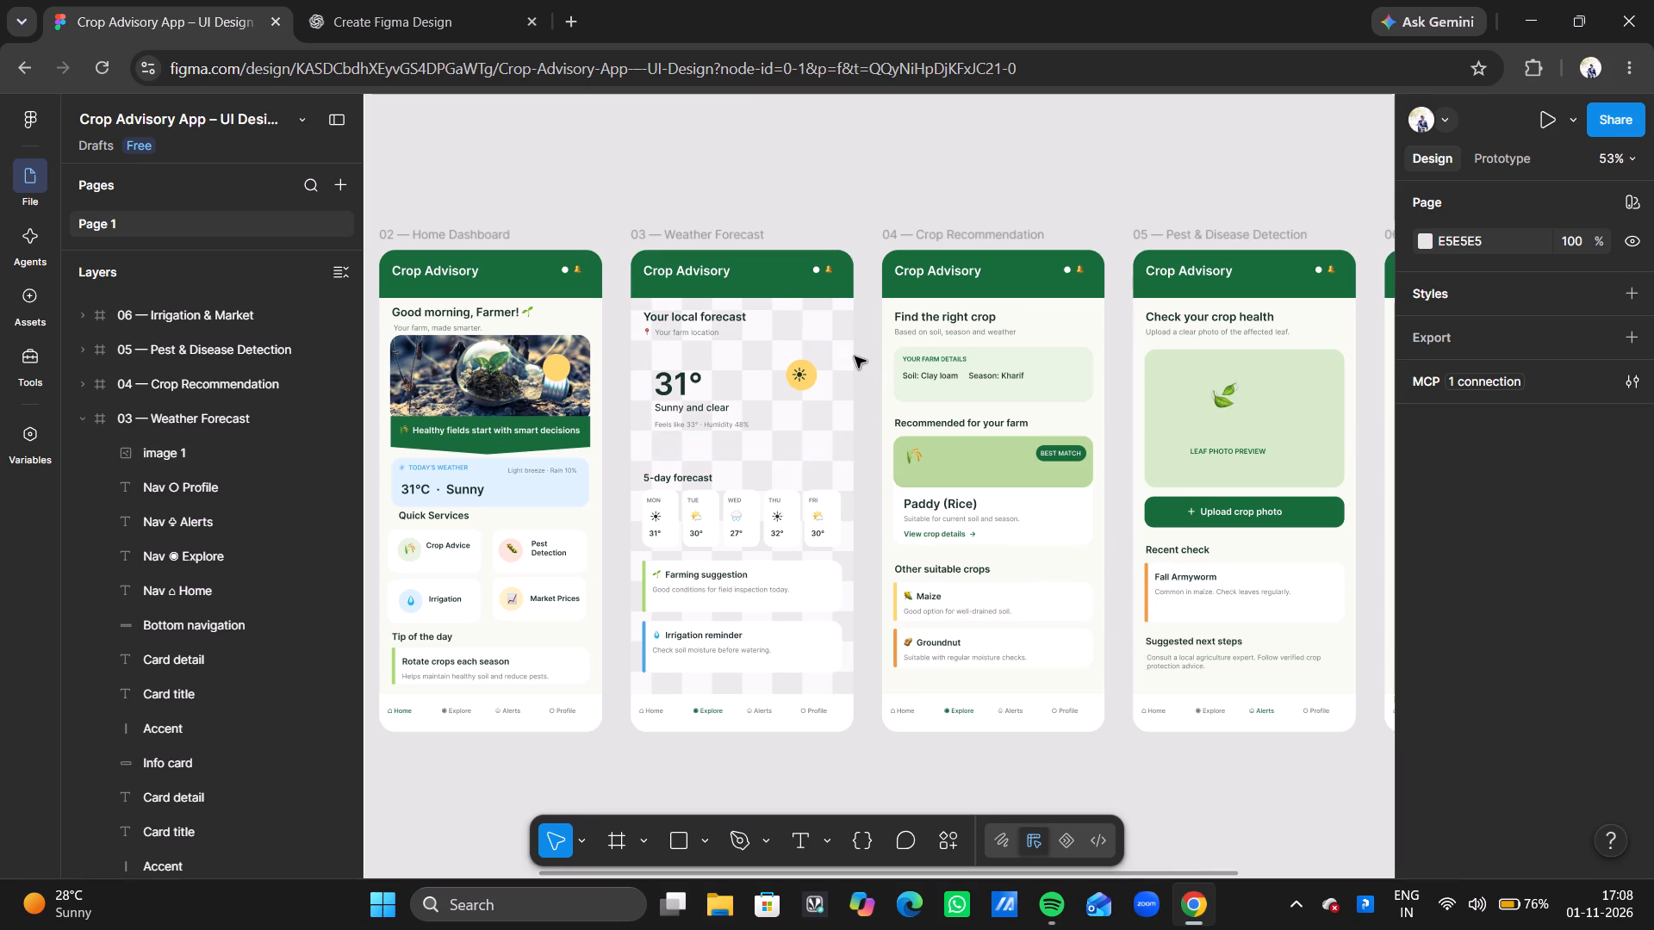
Reselect the 03 — Weather Forecast frame and reopen its image fill settings.
left_click(846, 381)
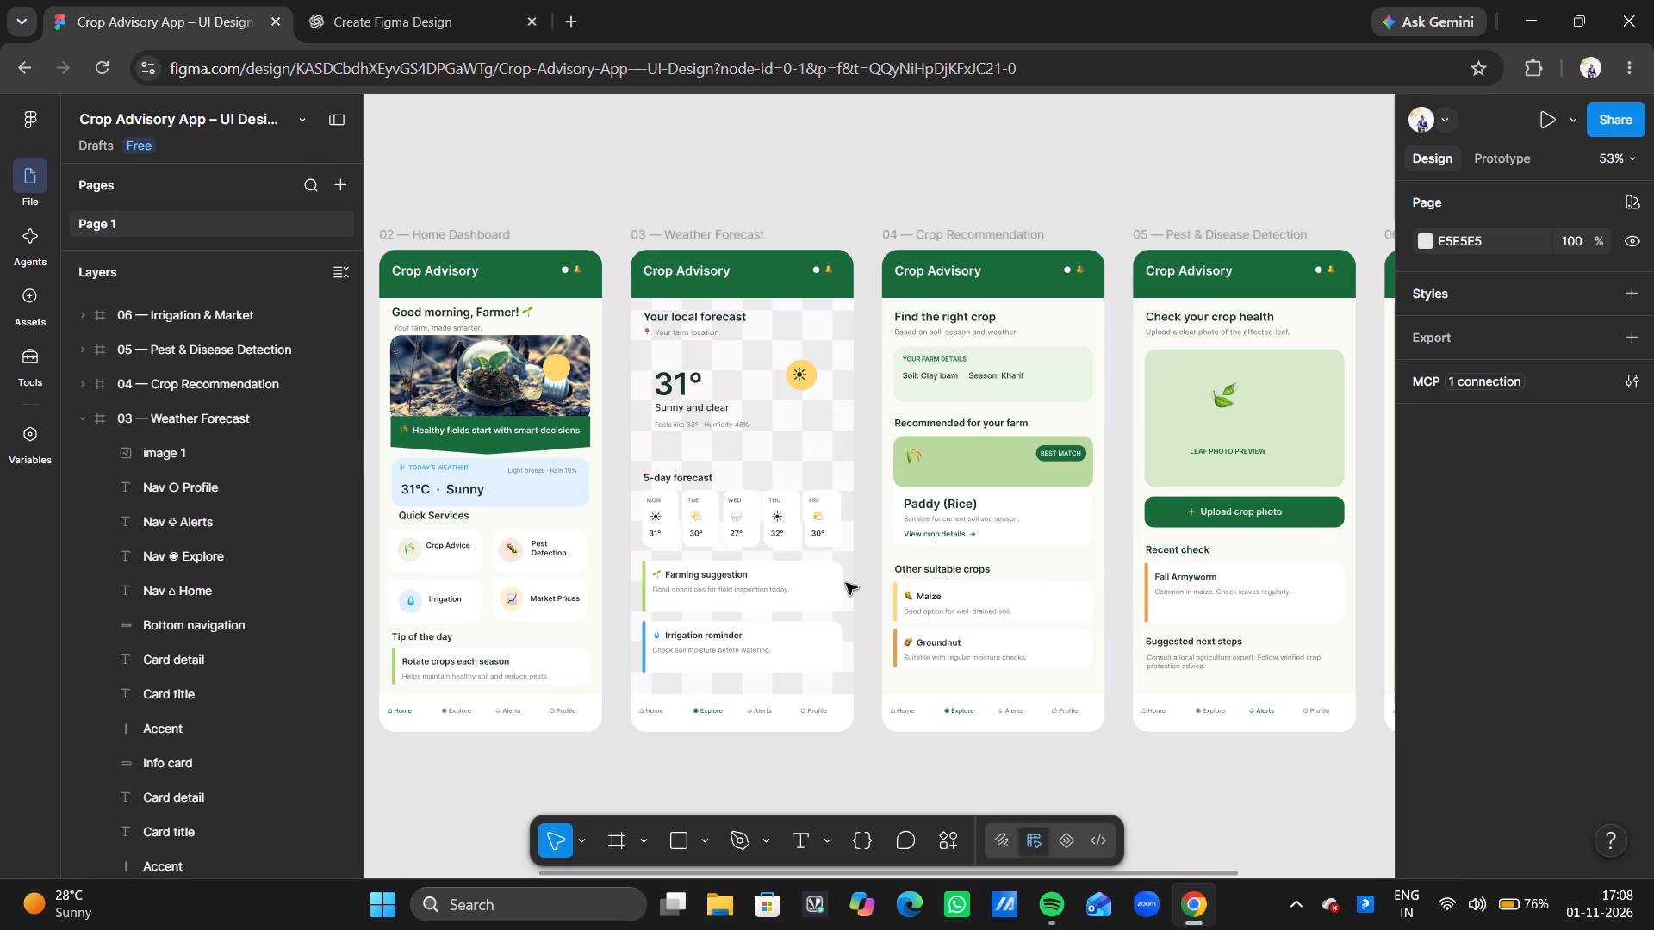
left_click(816, 682)
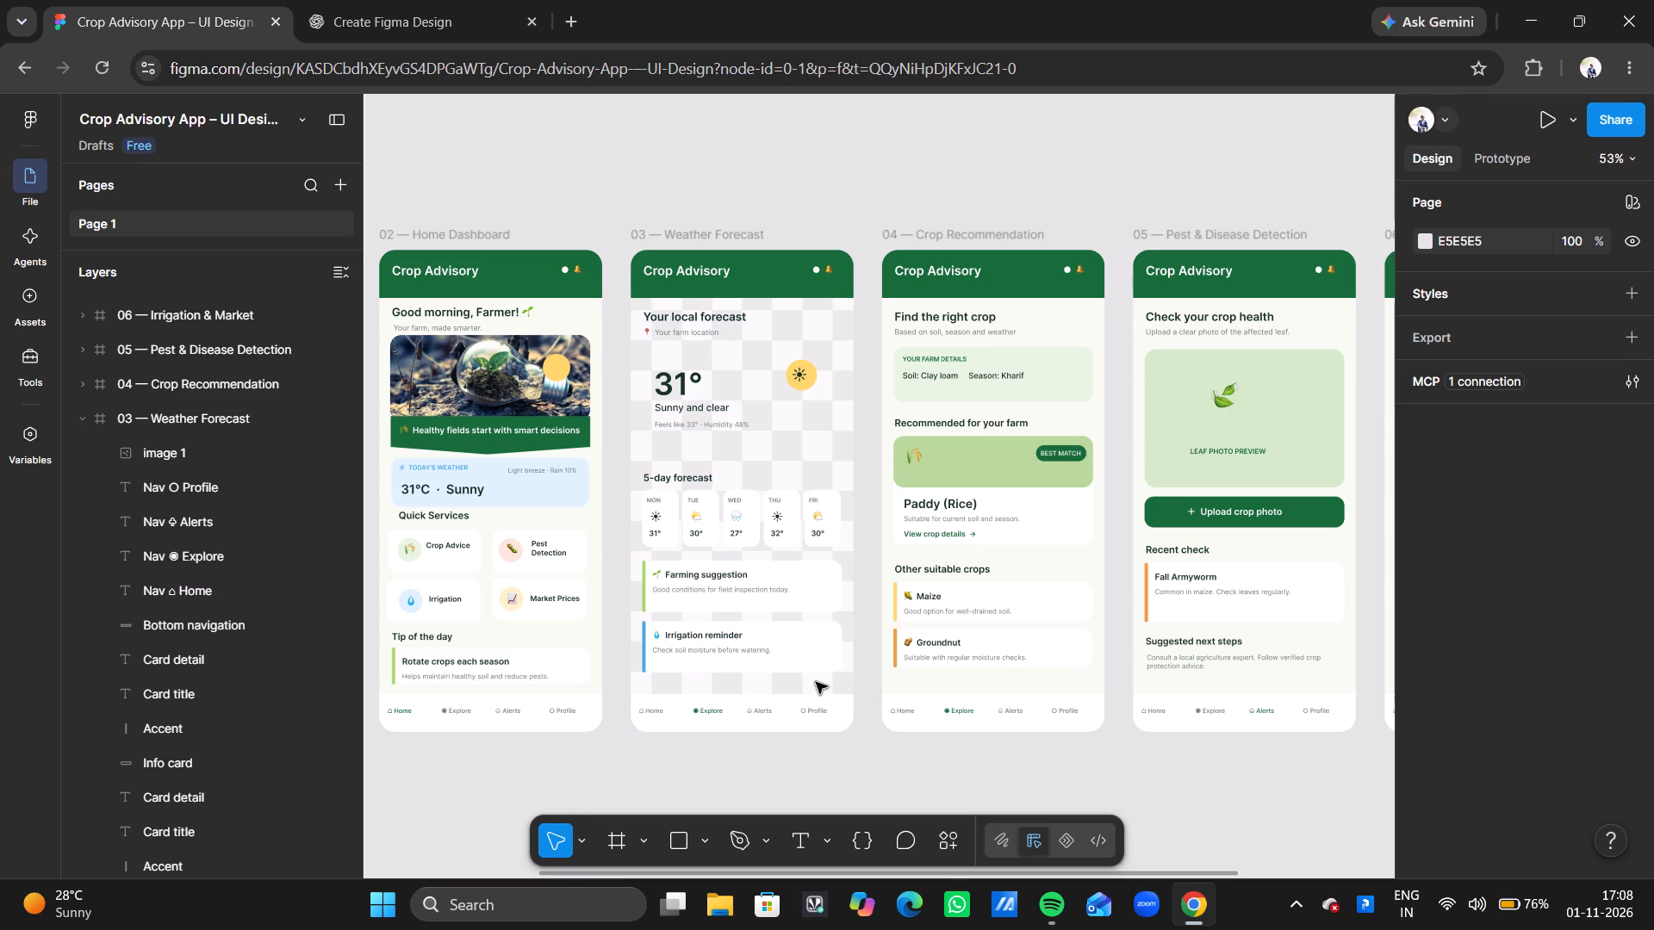
right_click(816, 682)
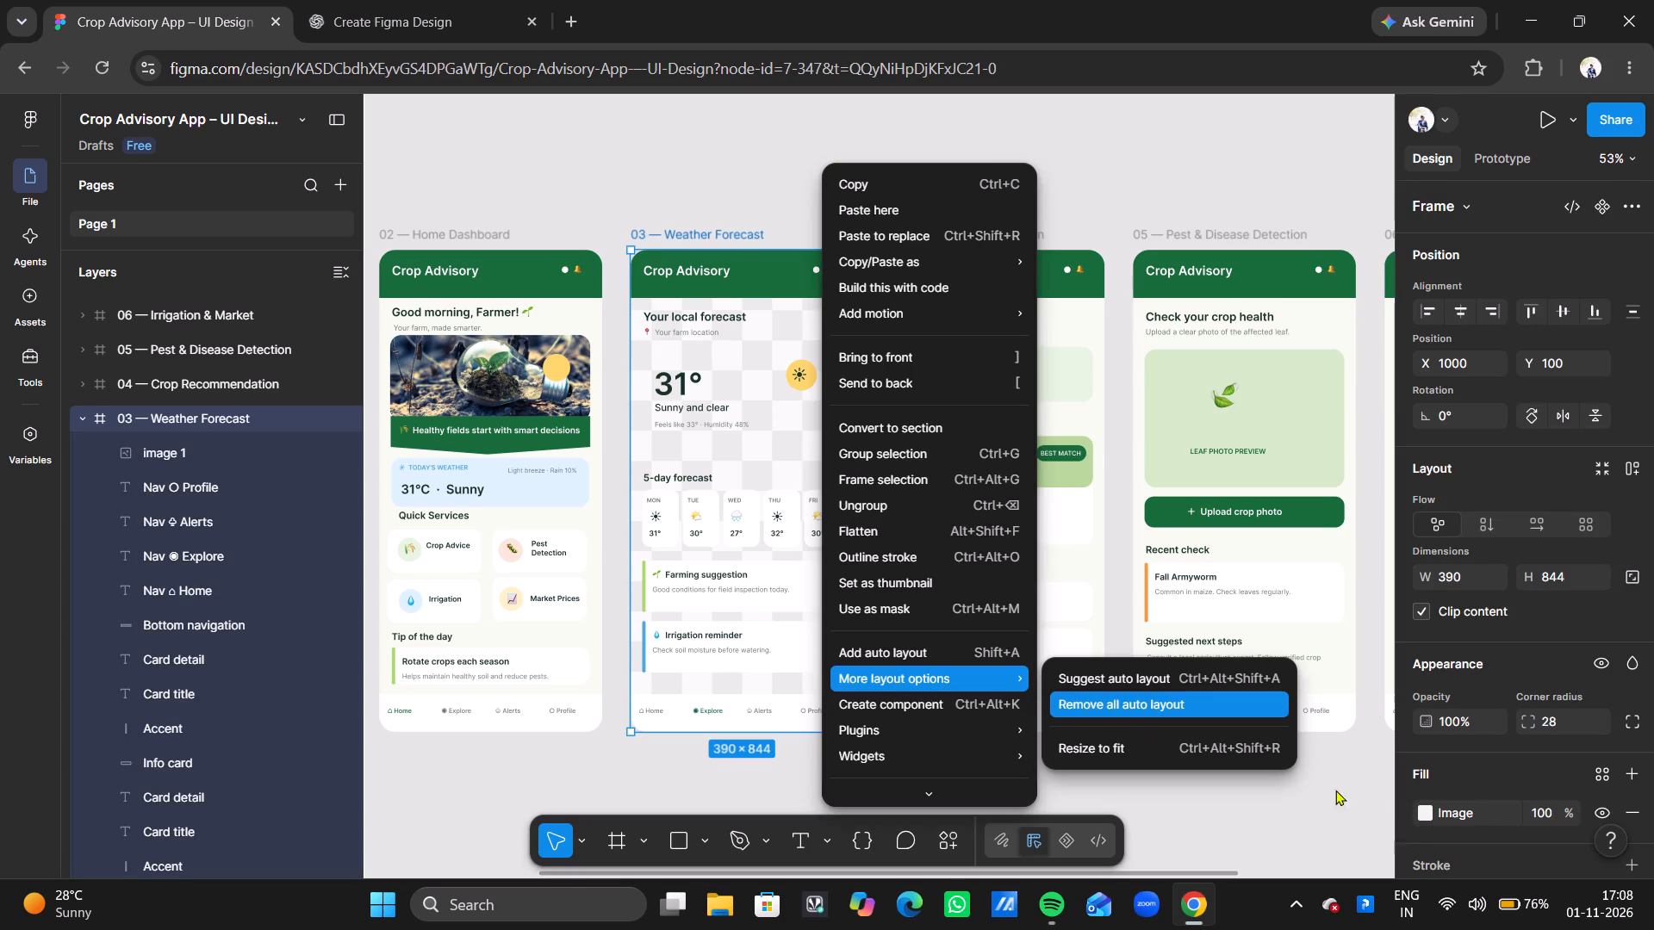
left_click(1485, 812)
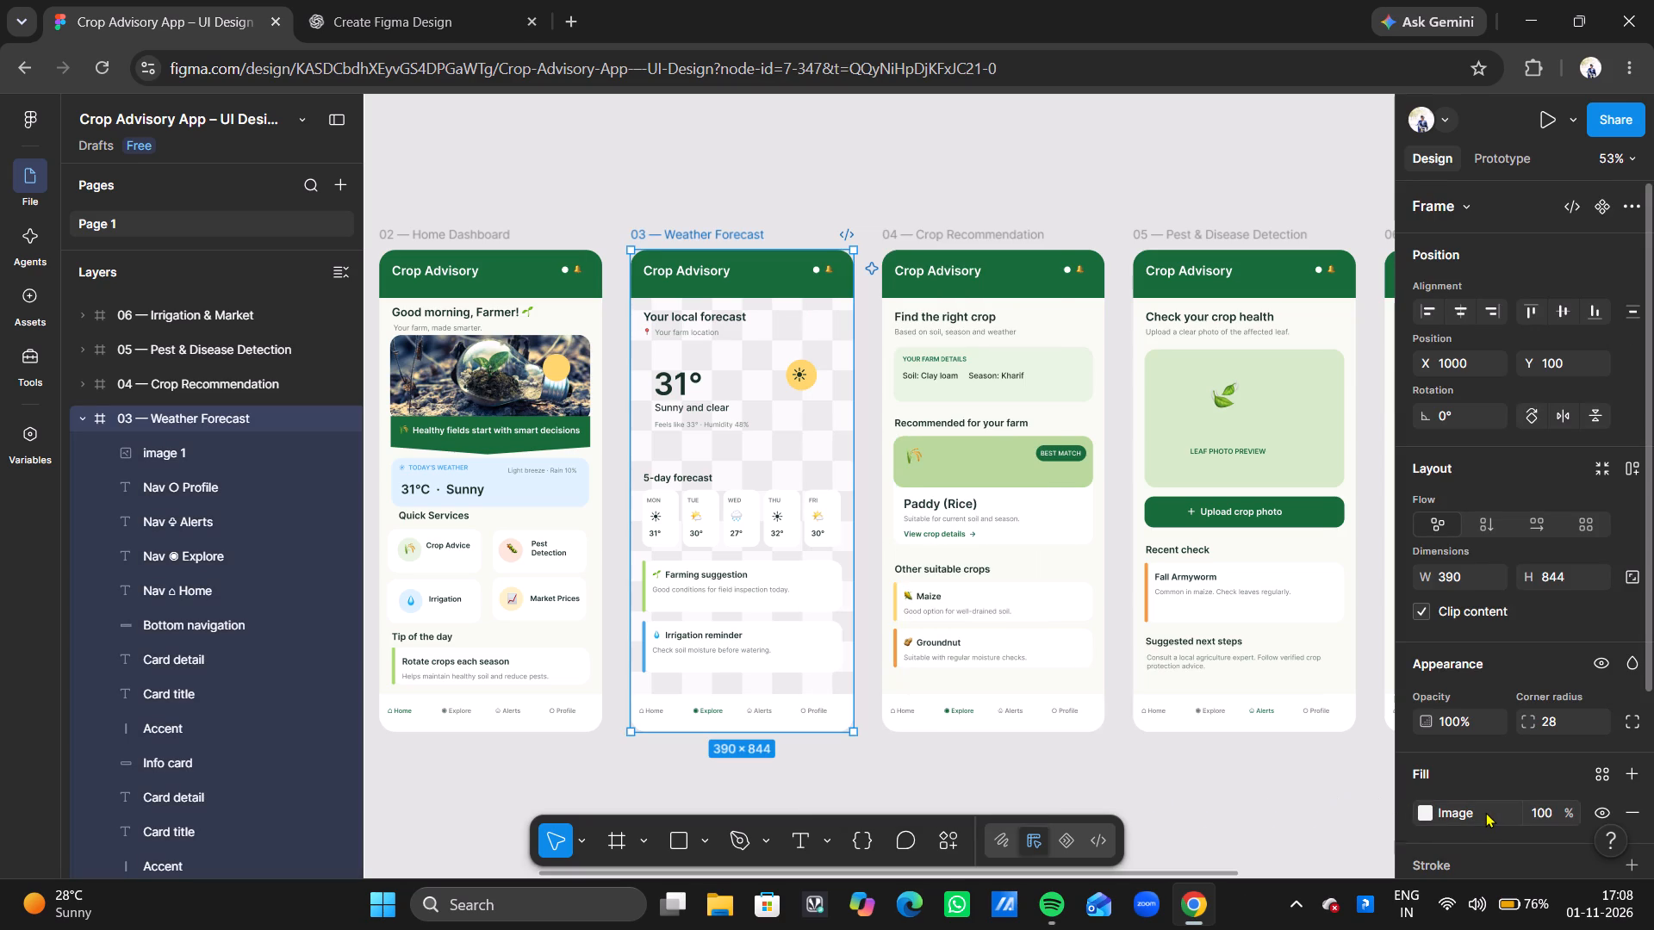
left_click(1428, 809)
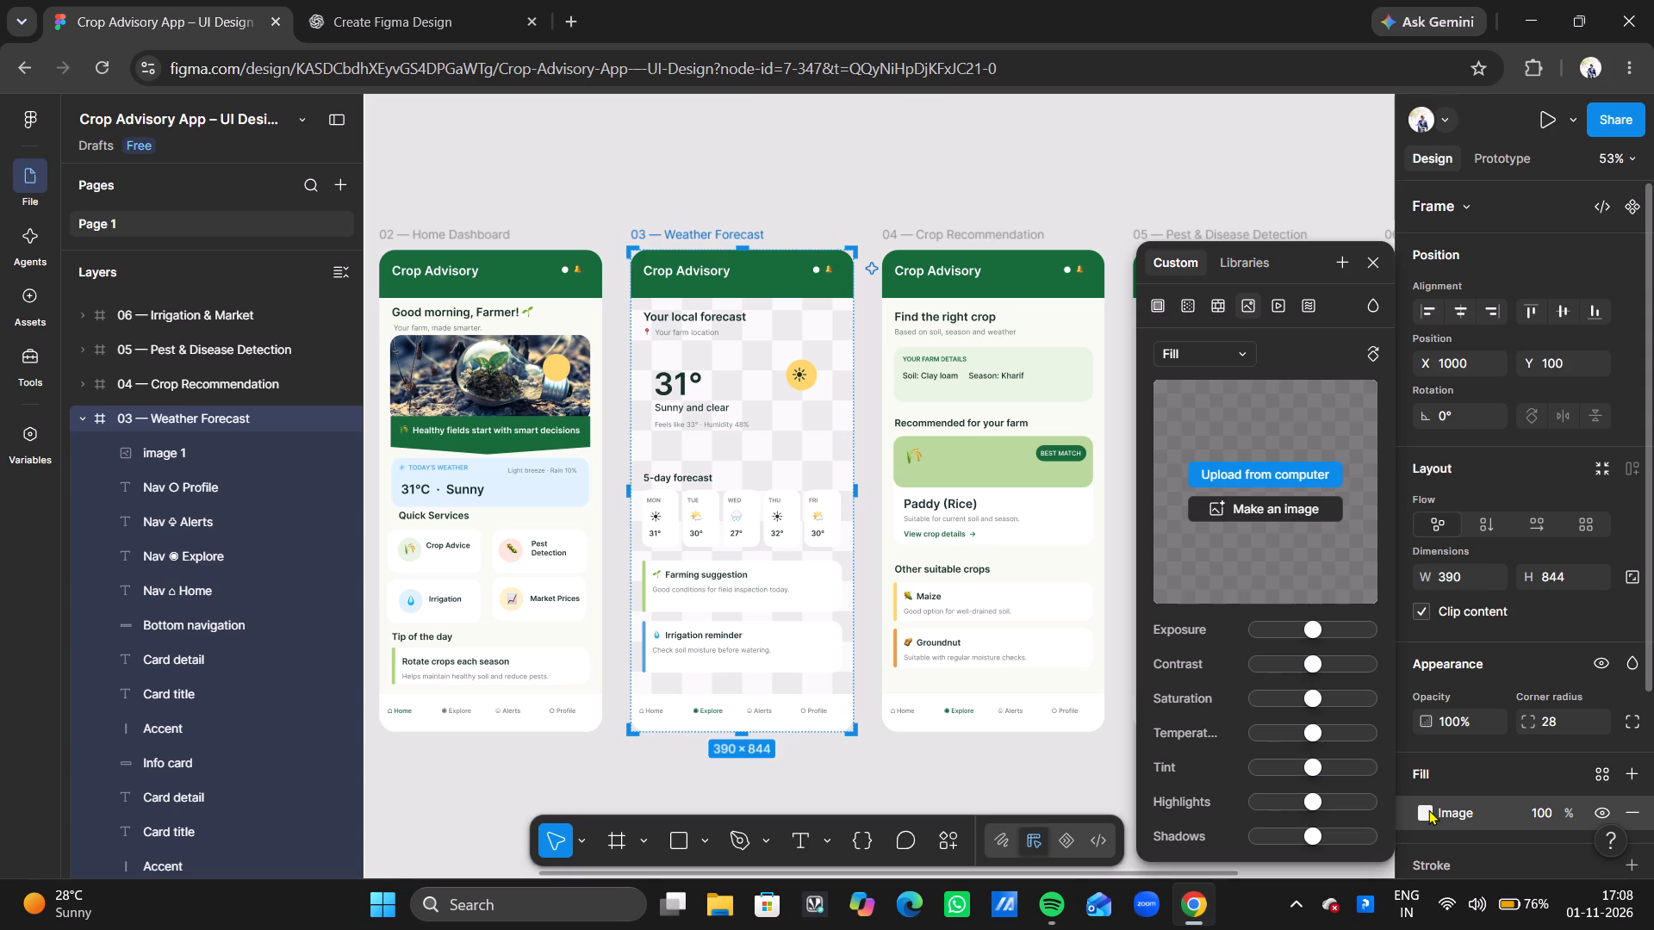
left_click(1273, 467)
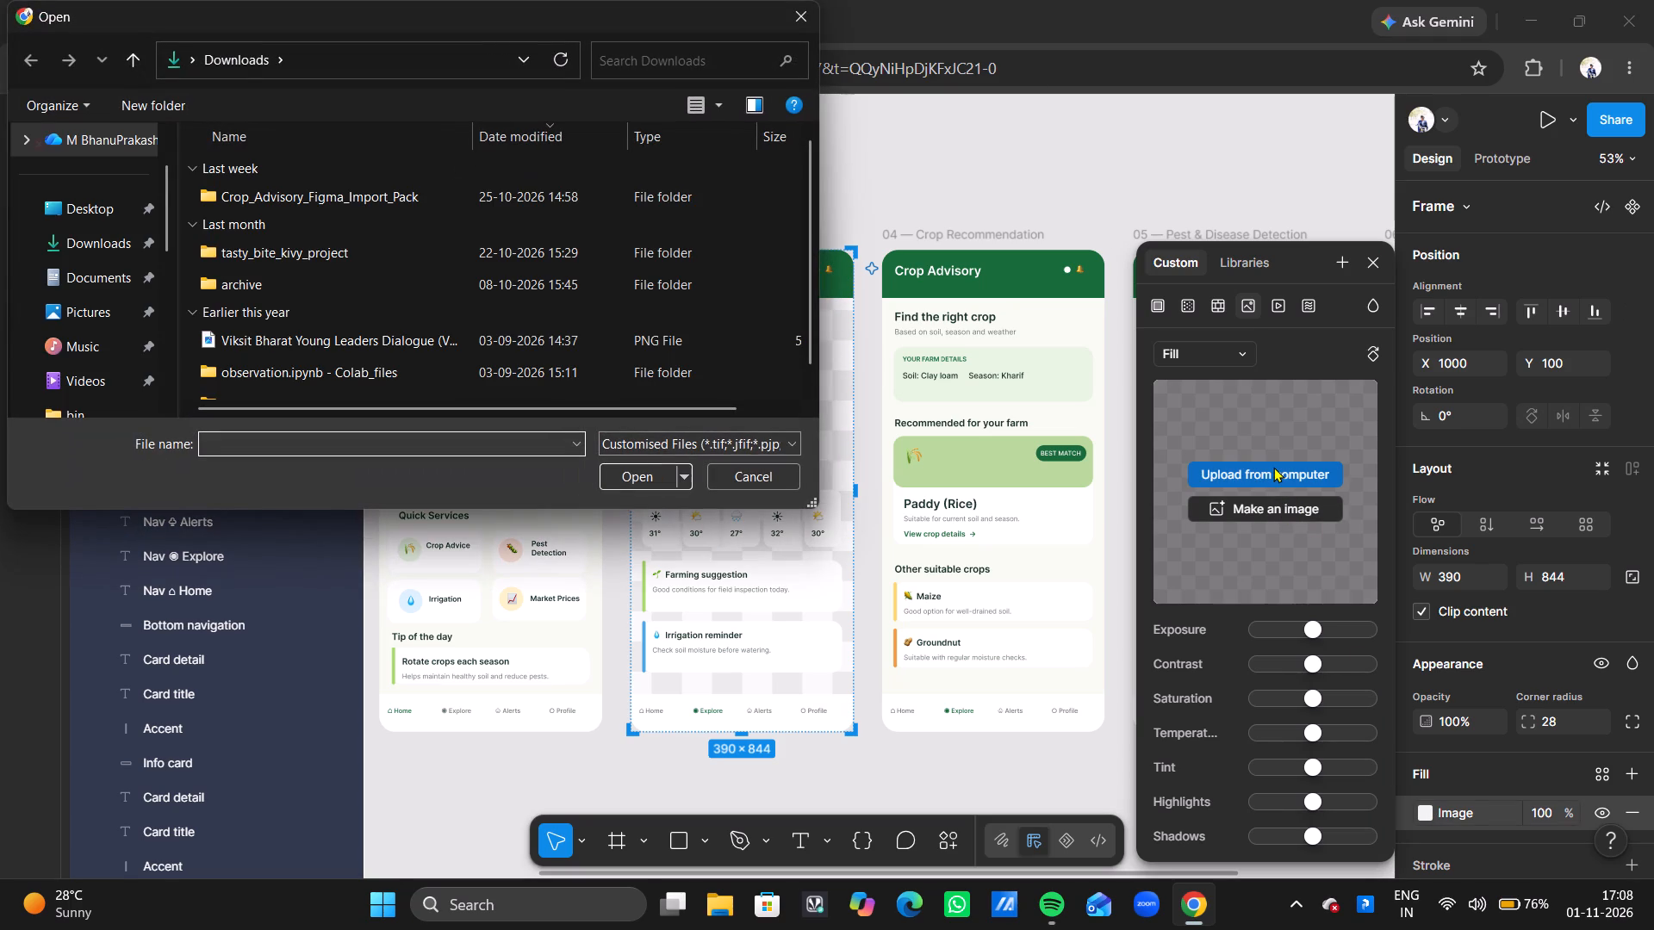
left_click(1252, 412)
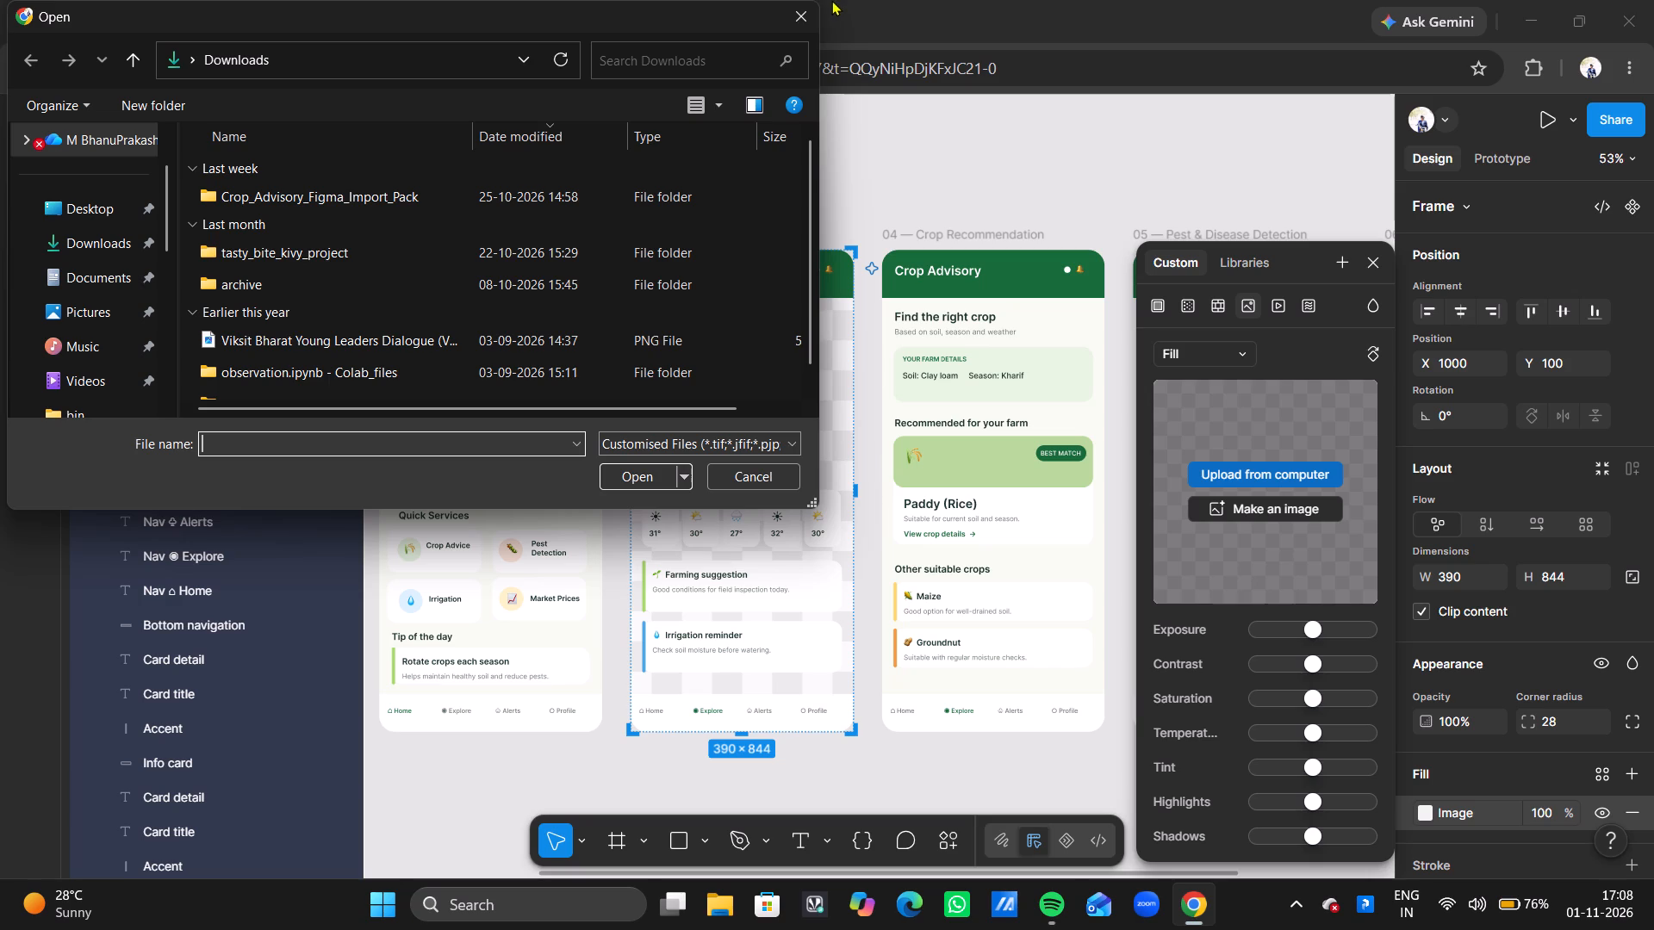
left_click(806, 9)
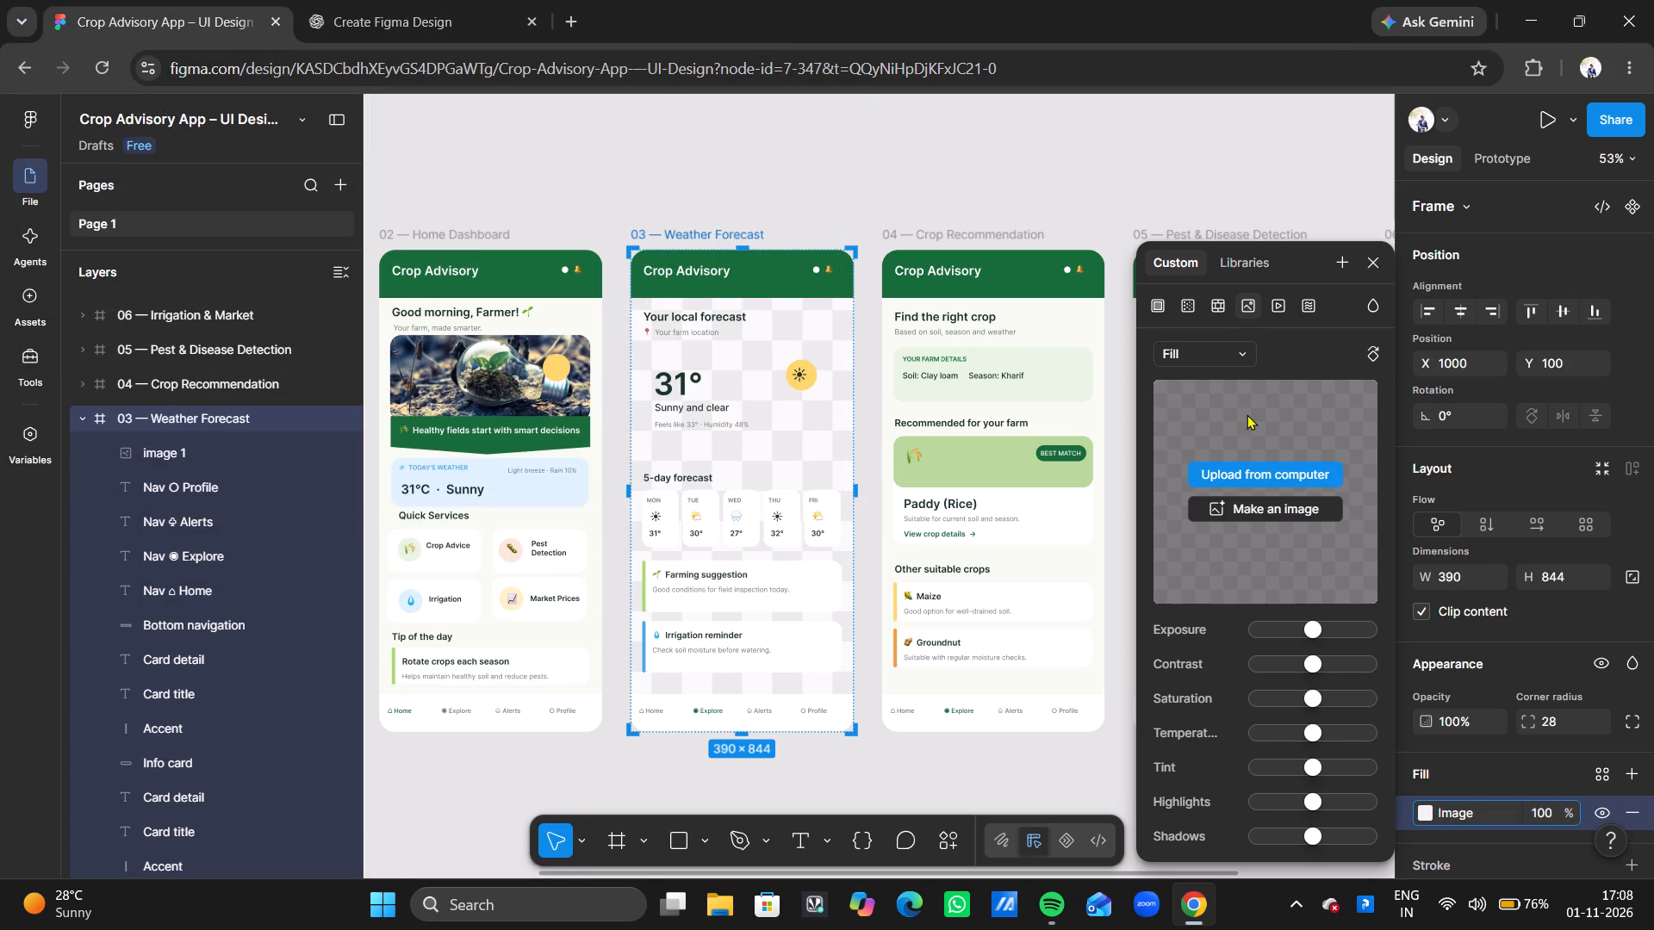
Paste the copied cloudy farmland image as the 03 — Weather Forecast frame's fill, and close the fill settings.
key("ctrl+v")
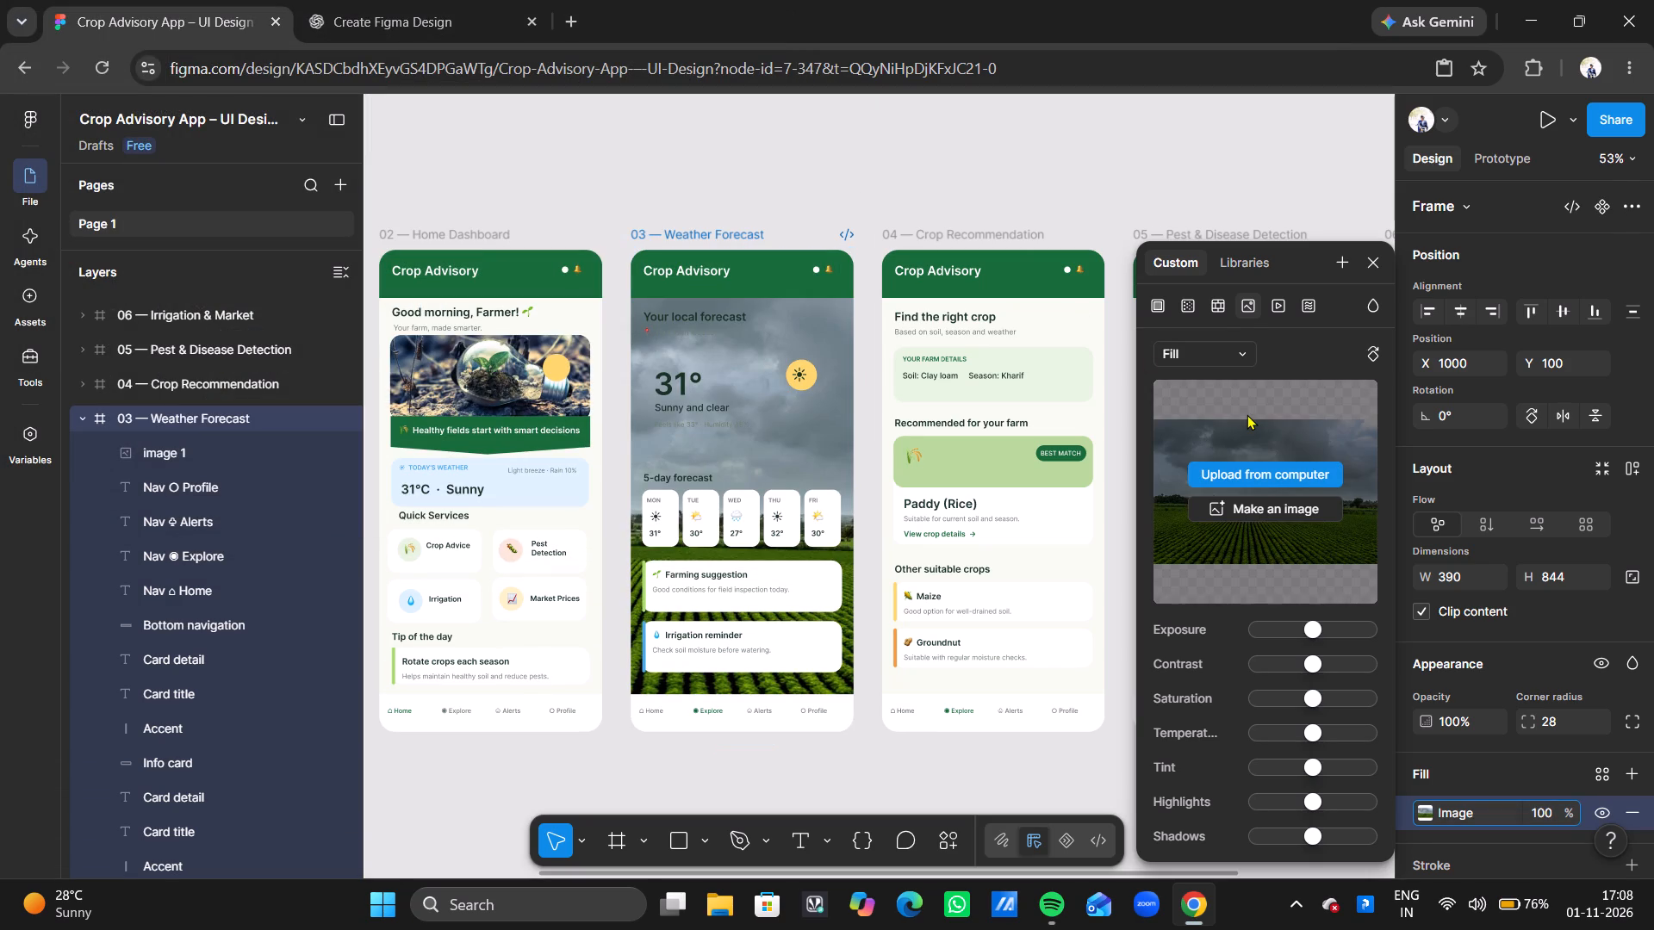
left_click_drag(1247, 414, 1228, 387)
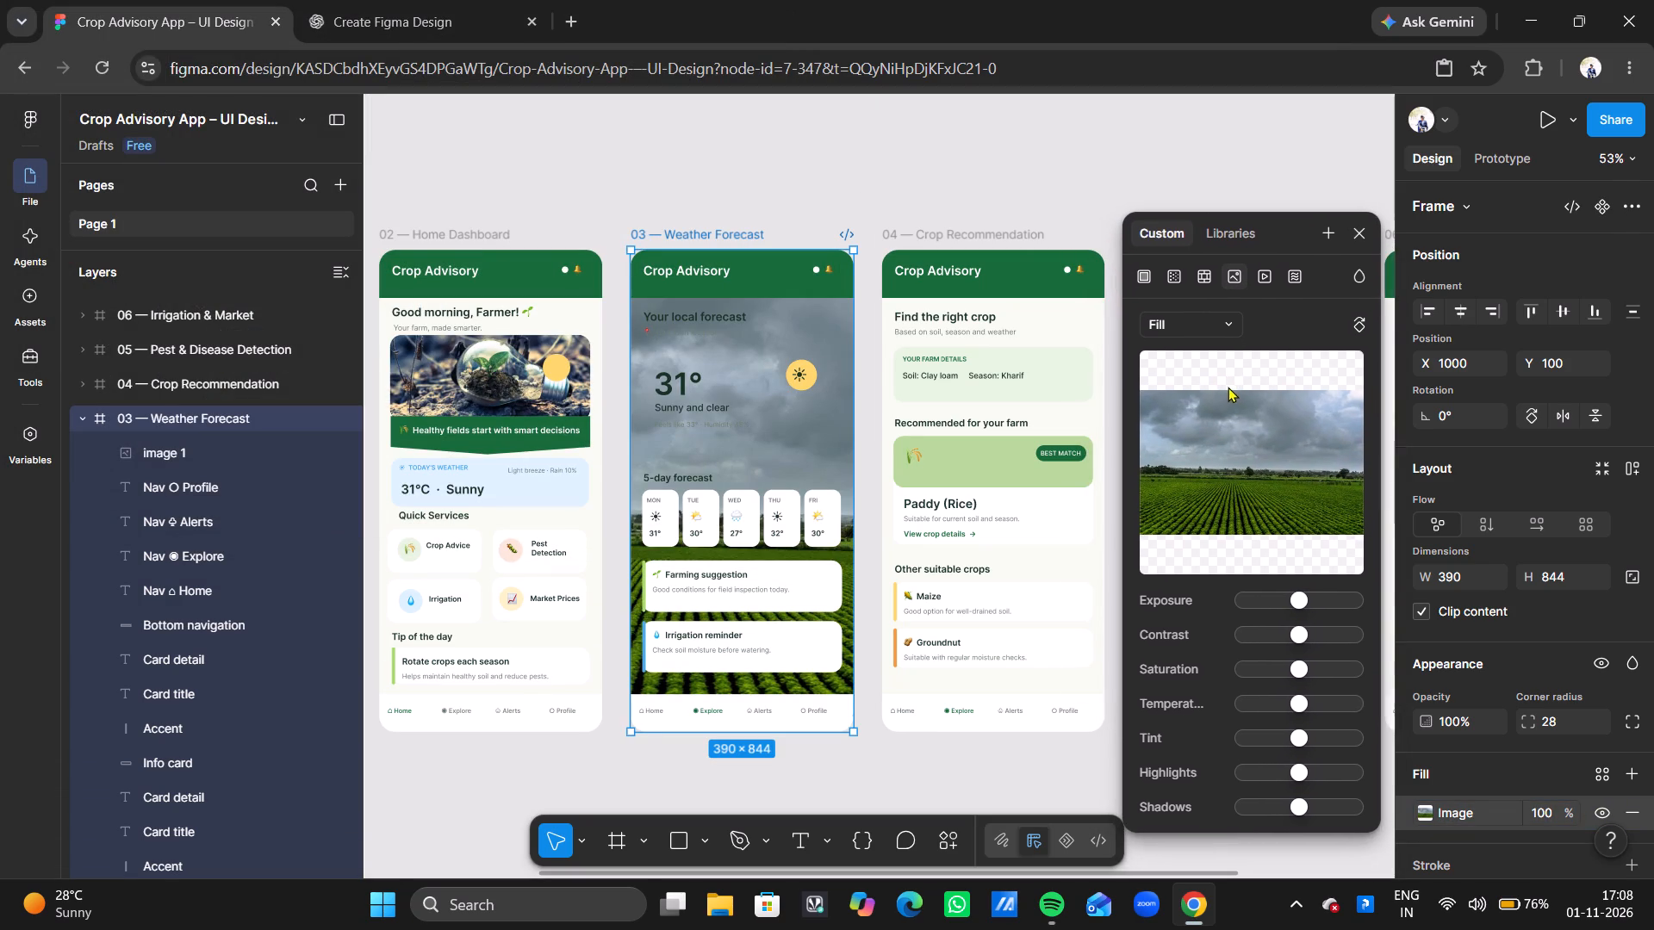
left_click_drag(1228, 387, 1221, 383)
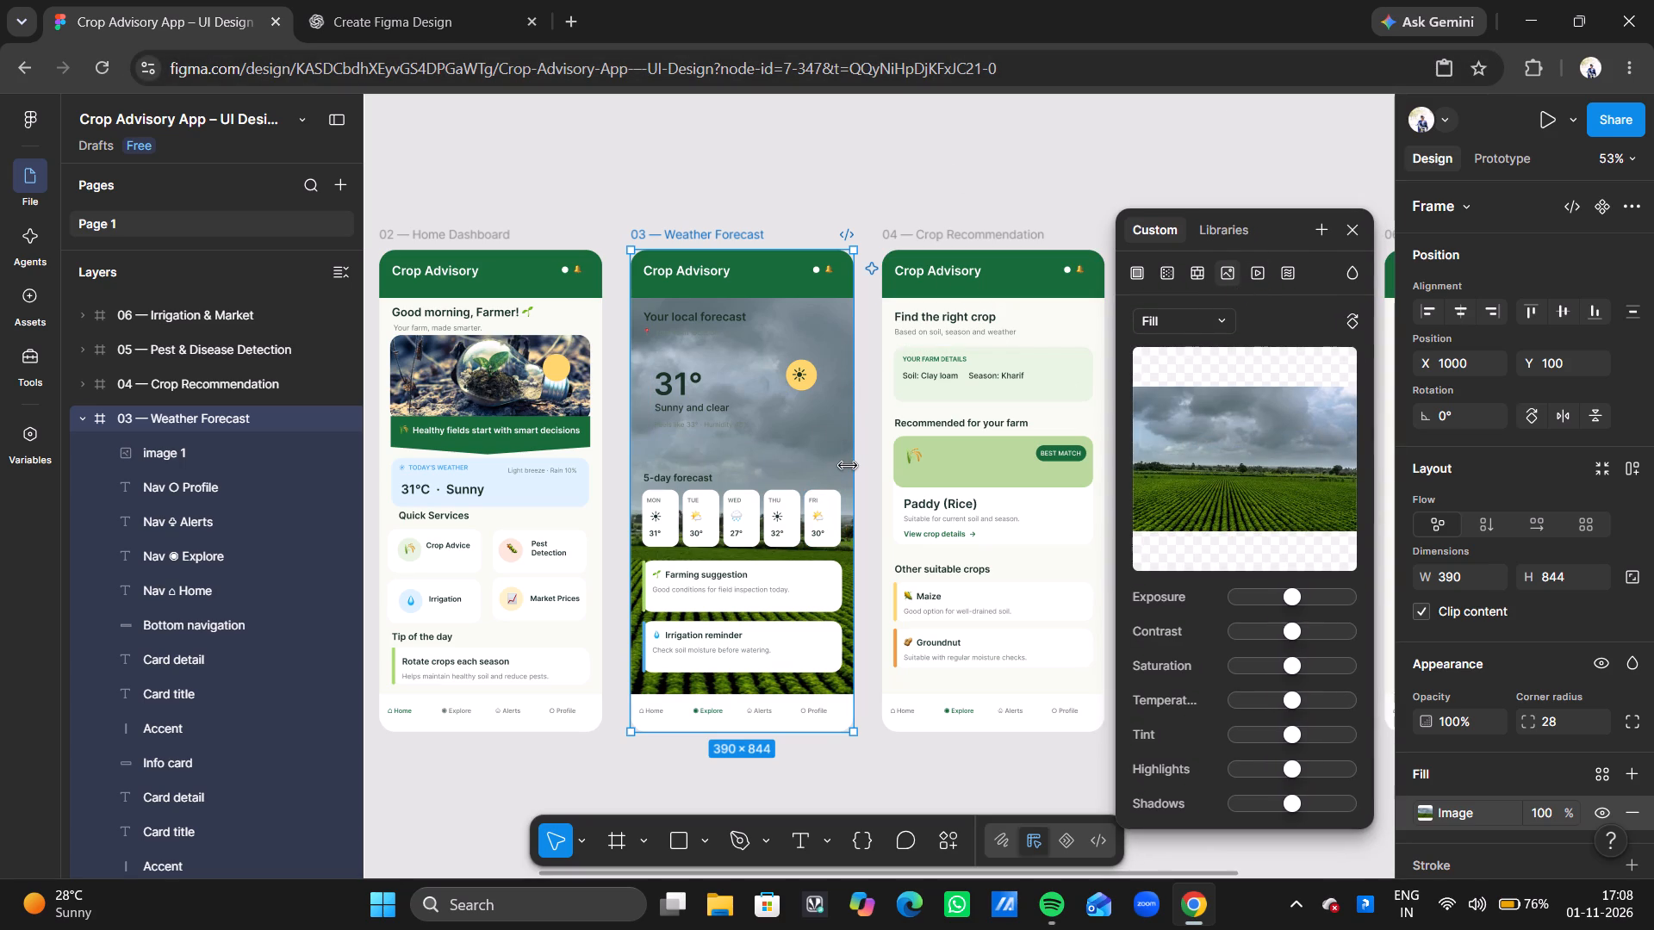
left_click(905, 166)
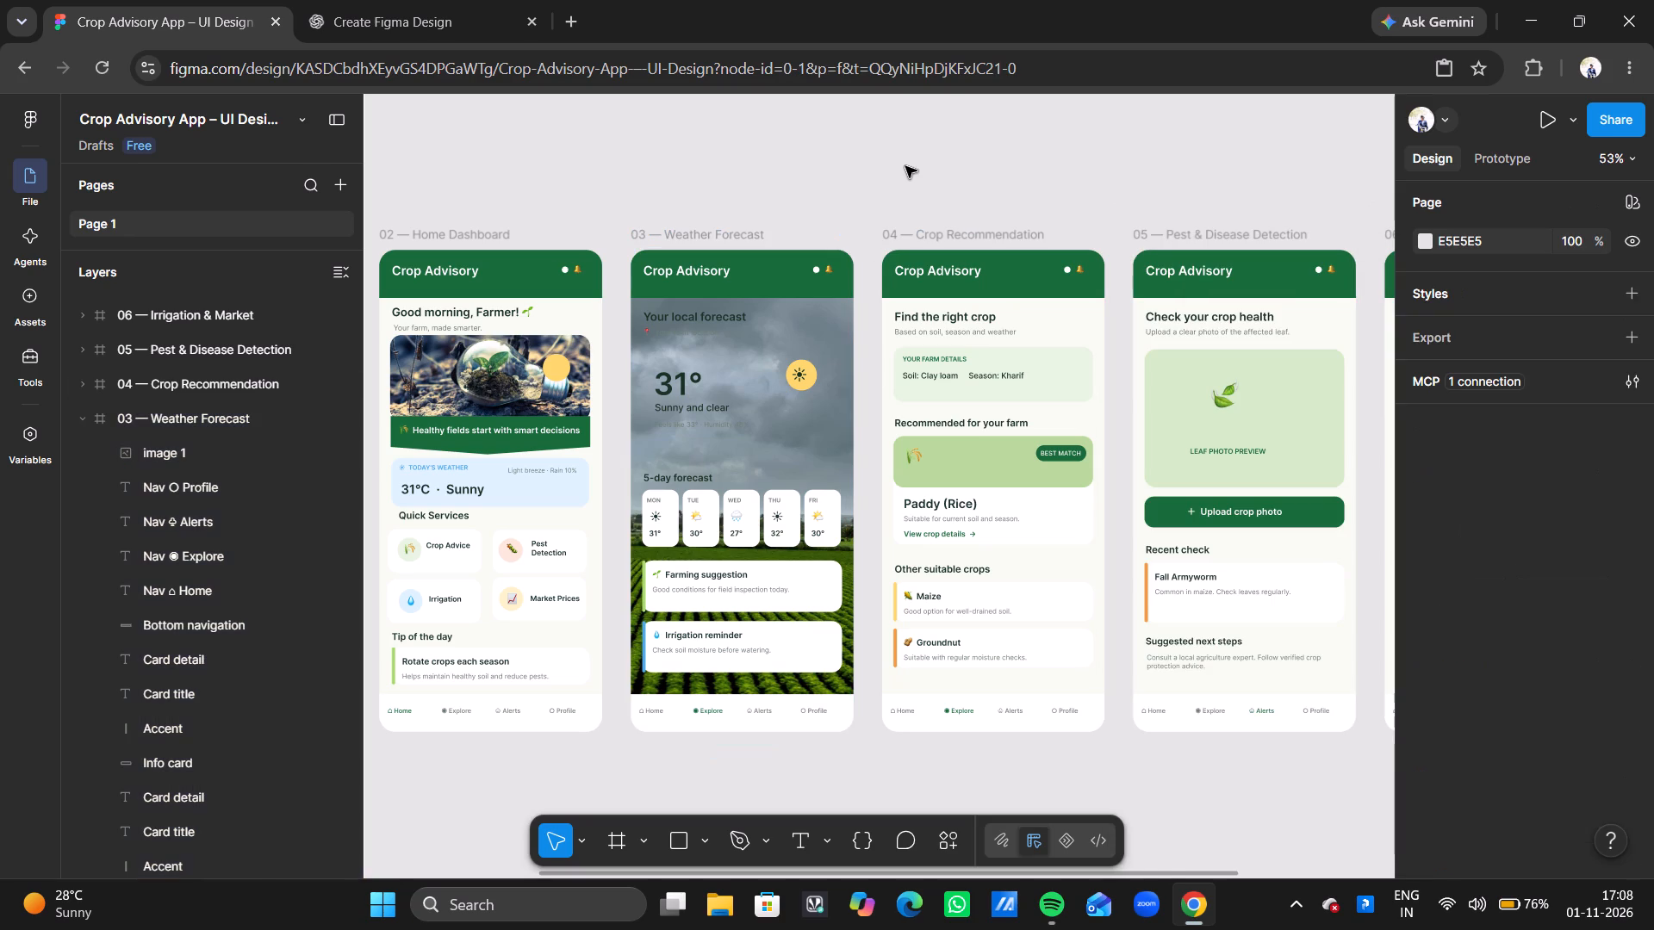
scroll(1041, 394, "right", 4)
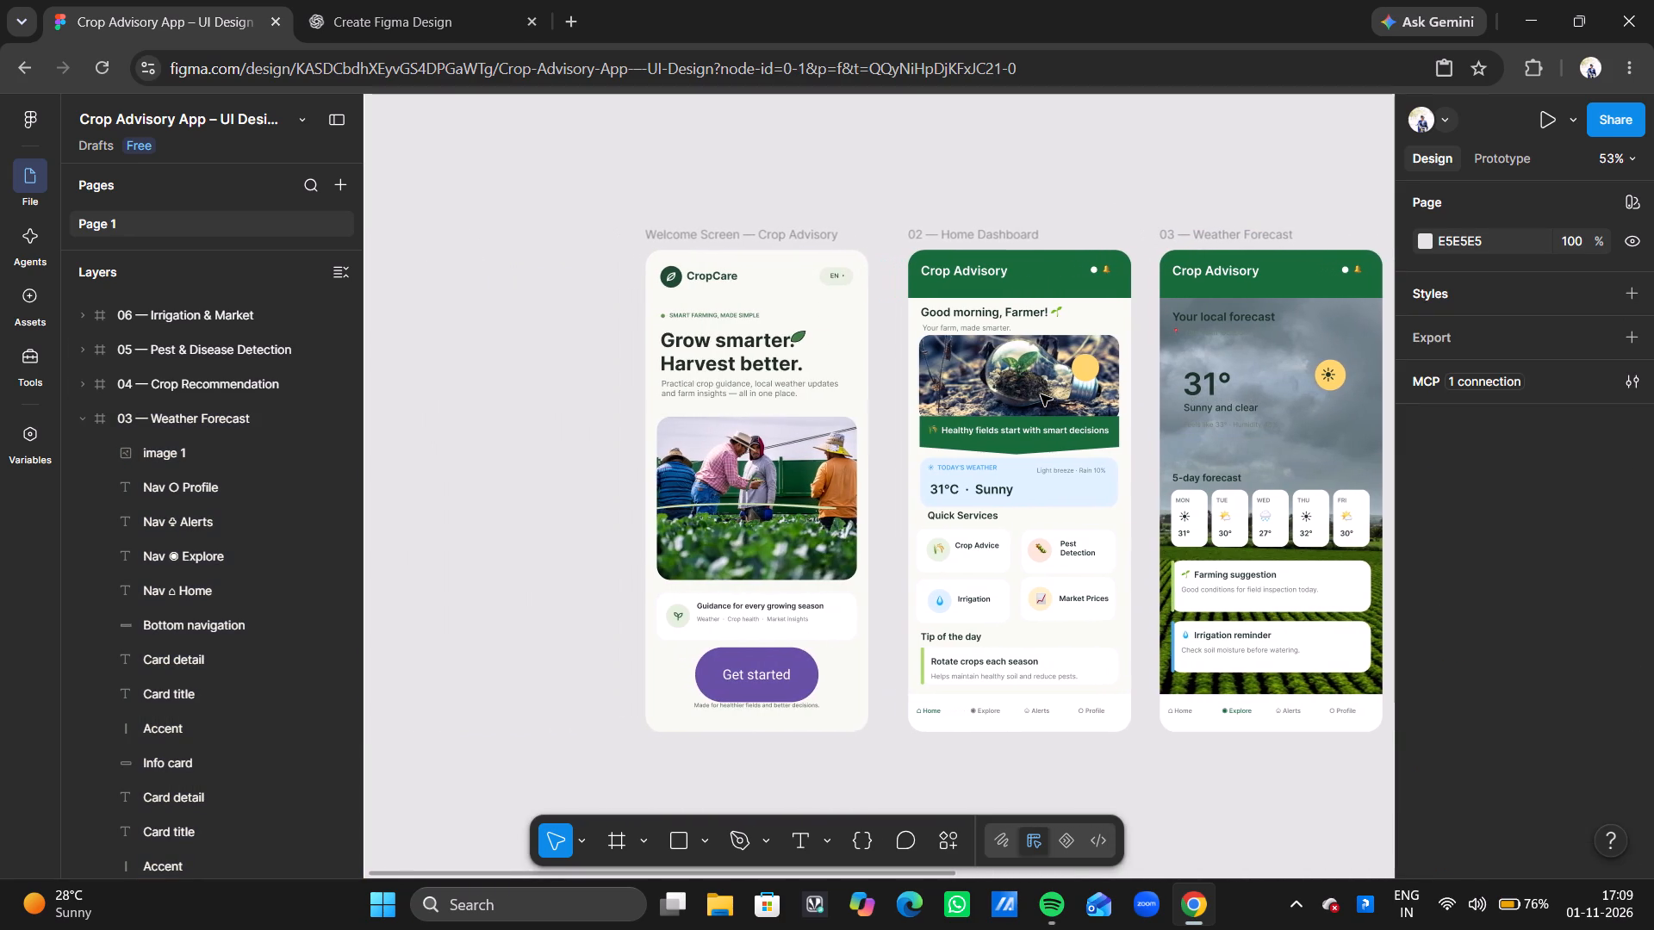
scroll(1041, 394, "right", 1)
left_click(857, 400)
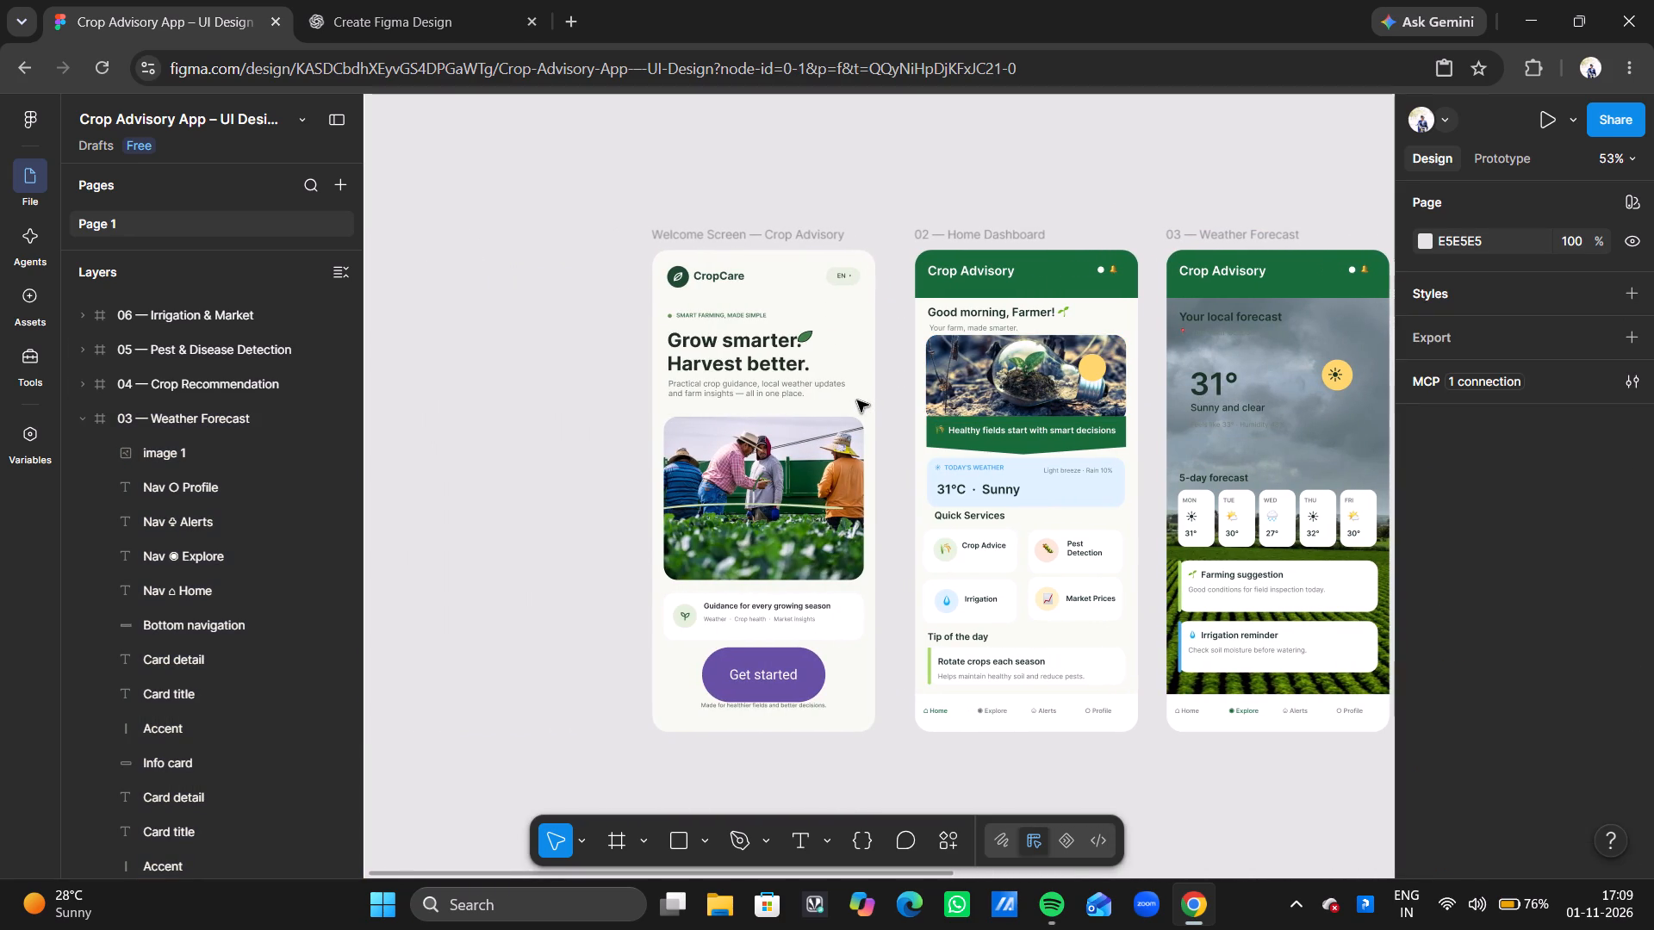
left_click(857, 400)
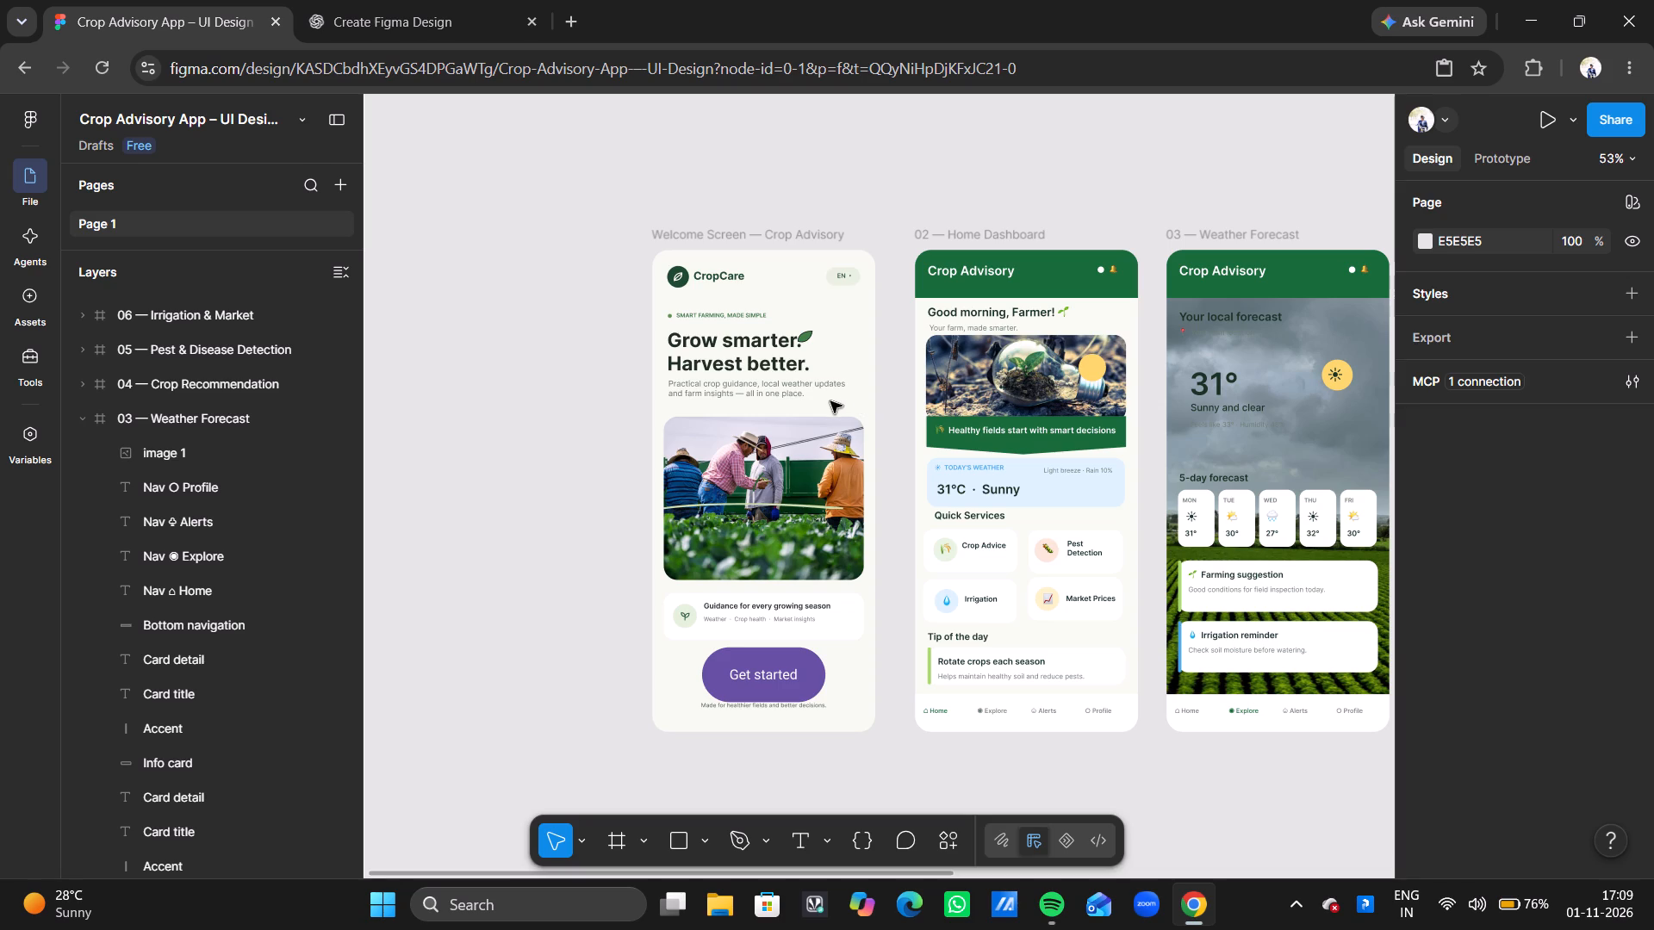
double_click(830, 401)
double_click(860, 320)
left_click(825, 320)
triple_click(825, 320)
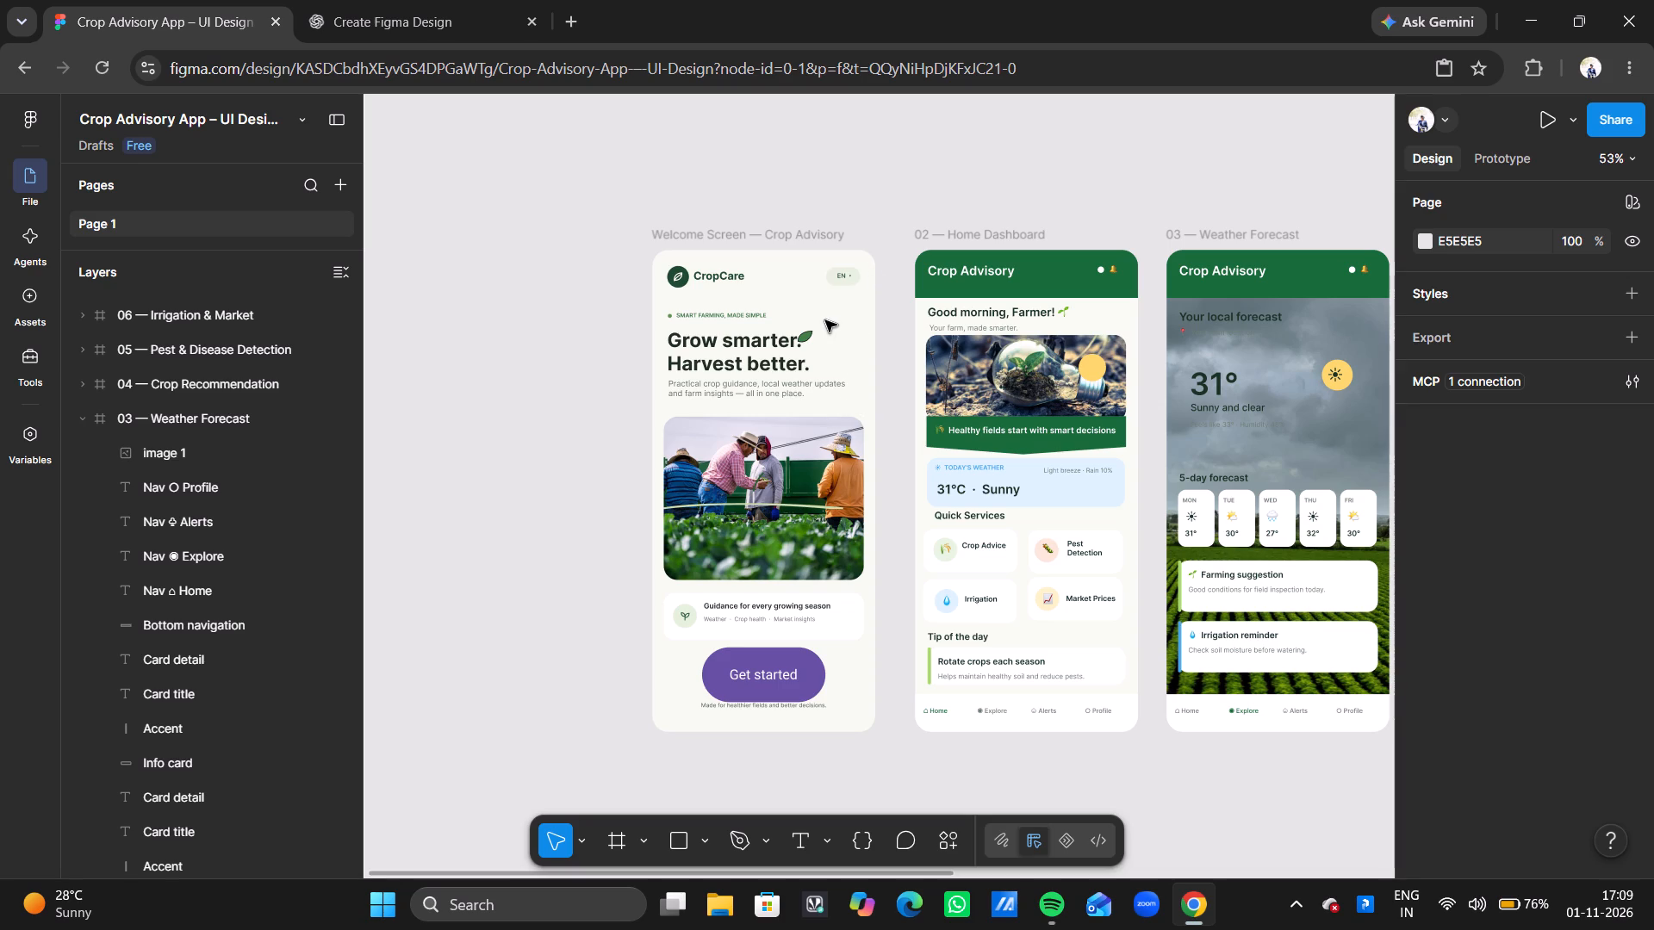
triple_click(825, 320)
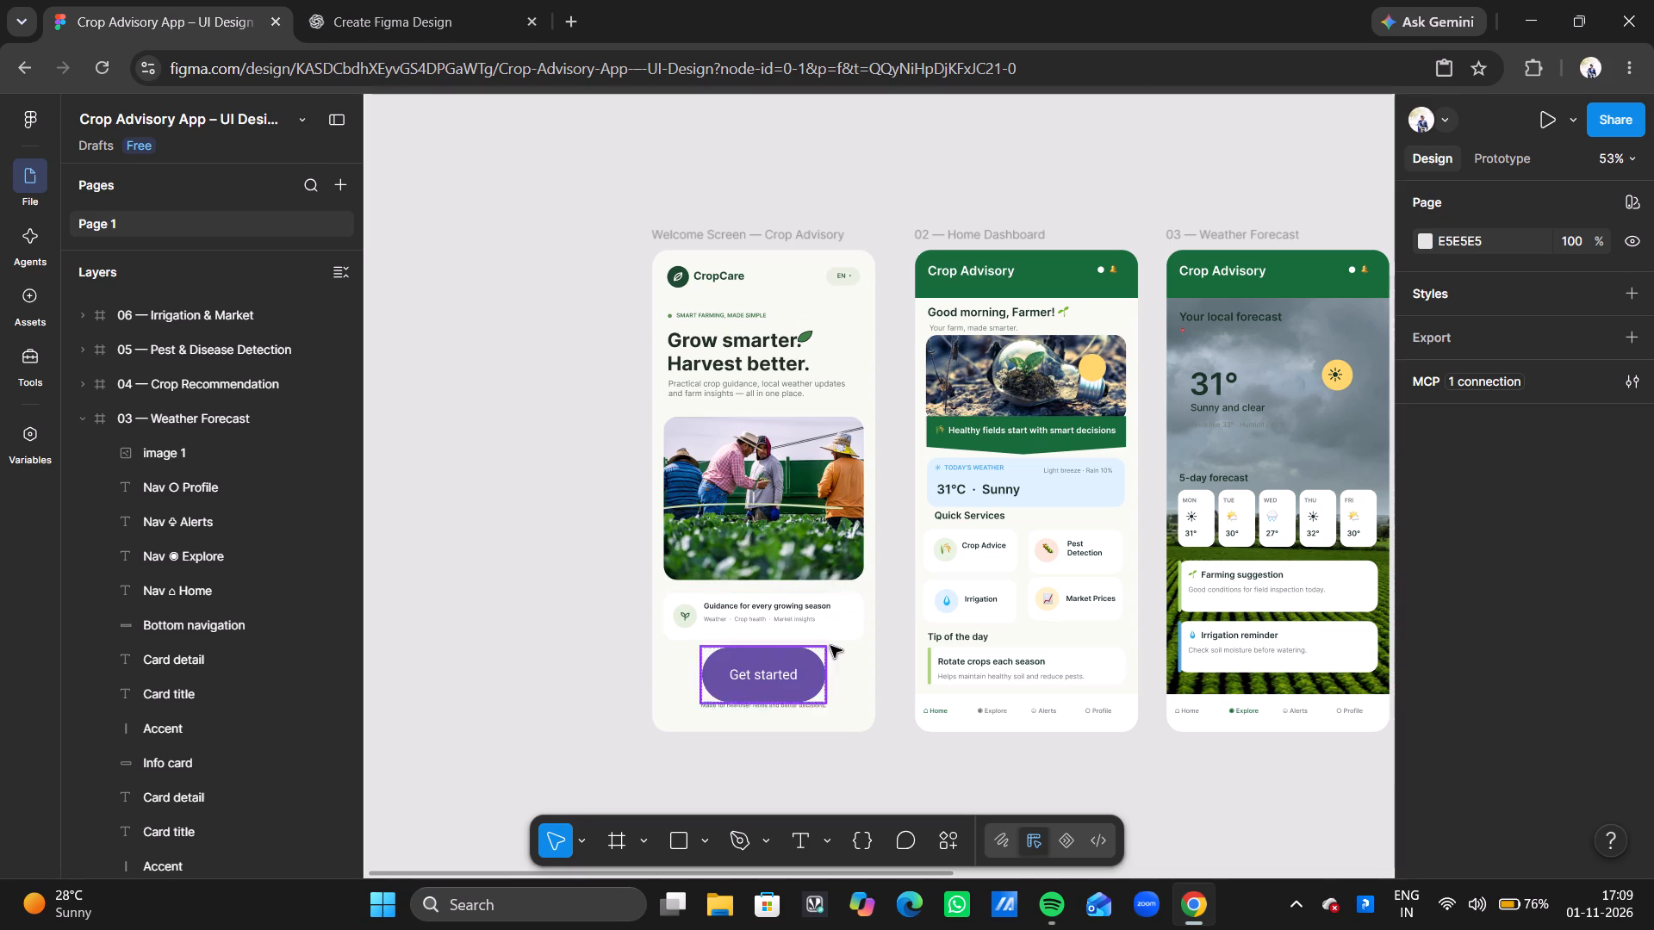
left_click(877, 580)
left_click(872, 581)
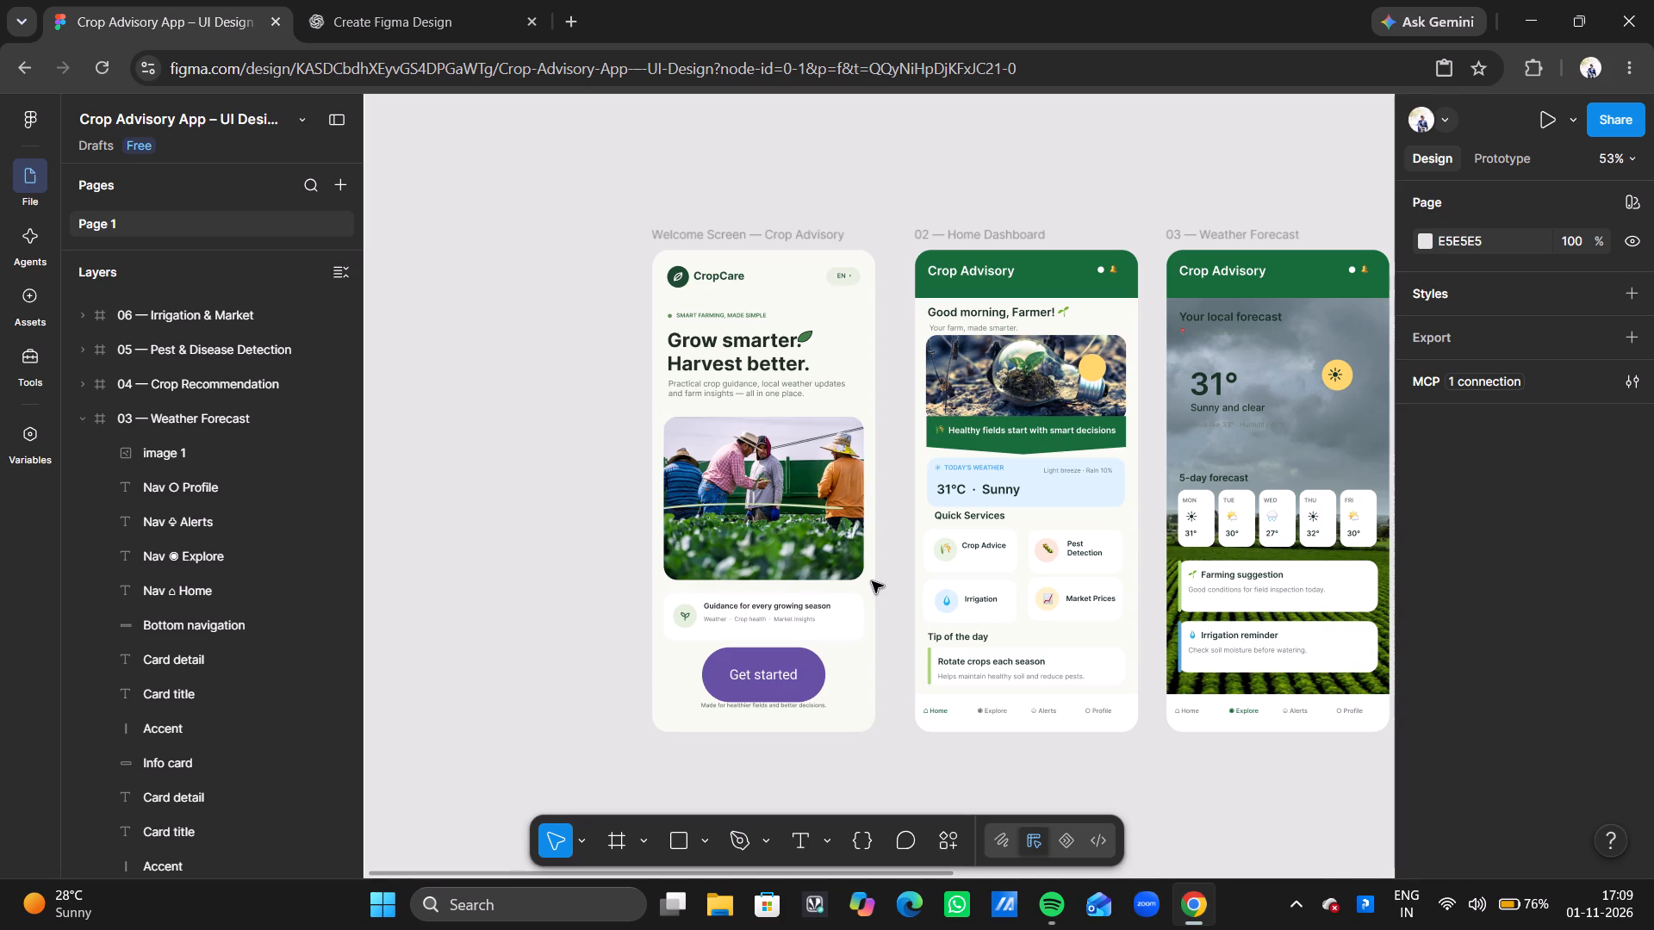
left_click(872, 581)
left_click(872, 581)
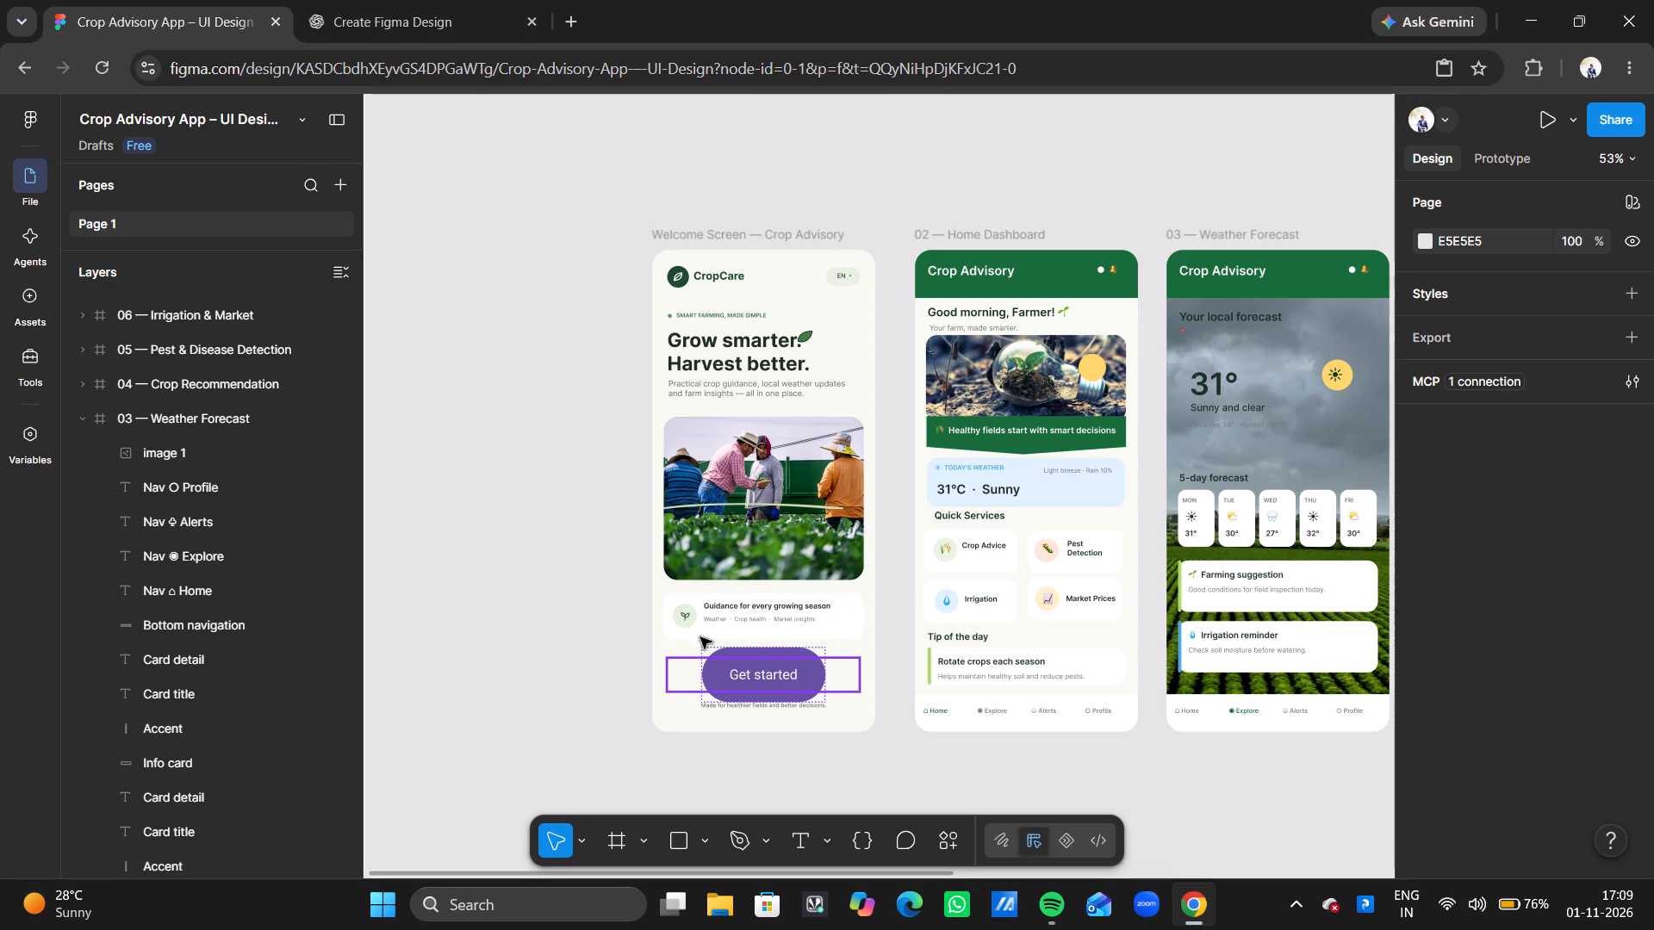
left_click(799, 256)
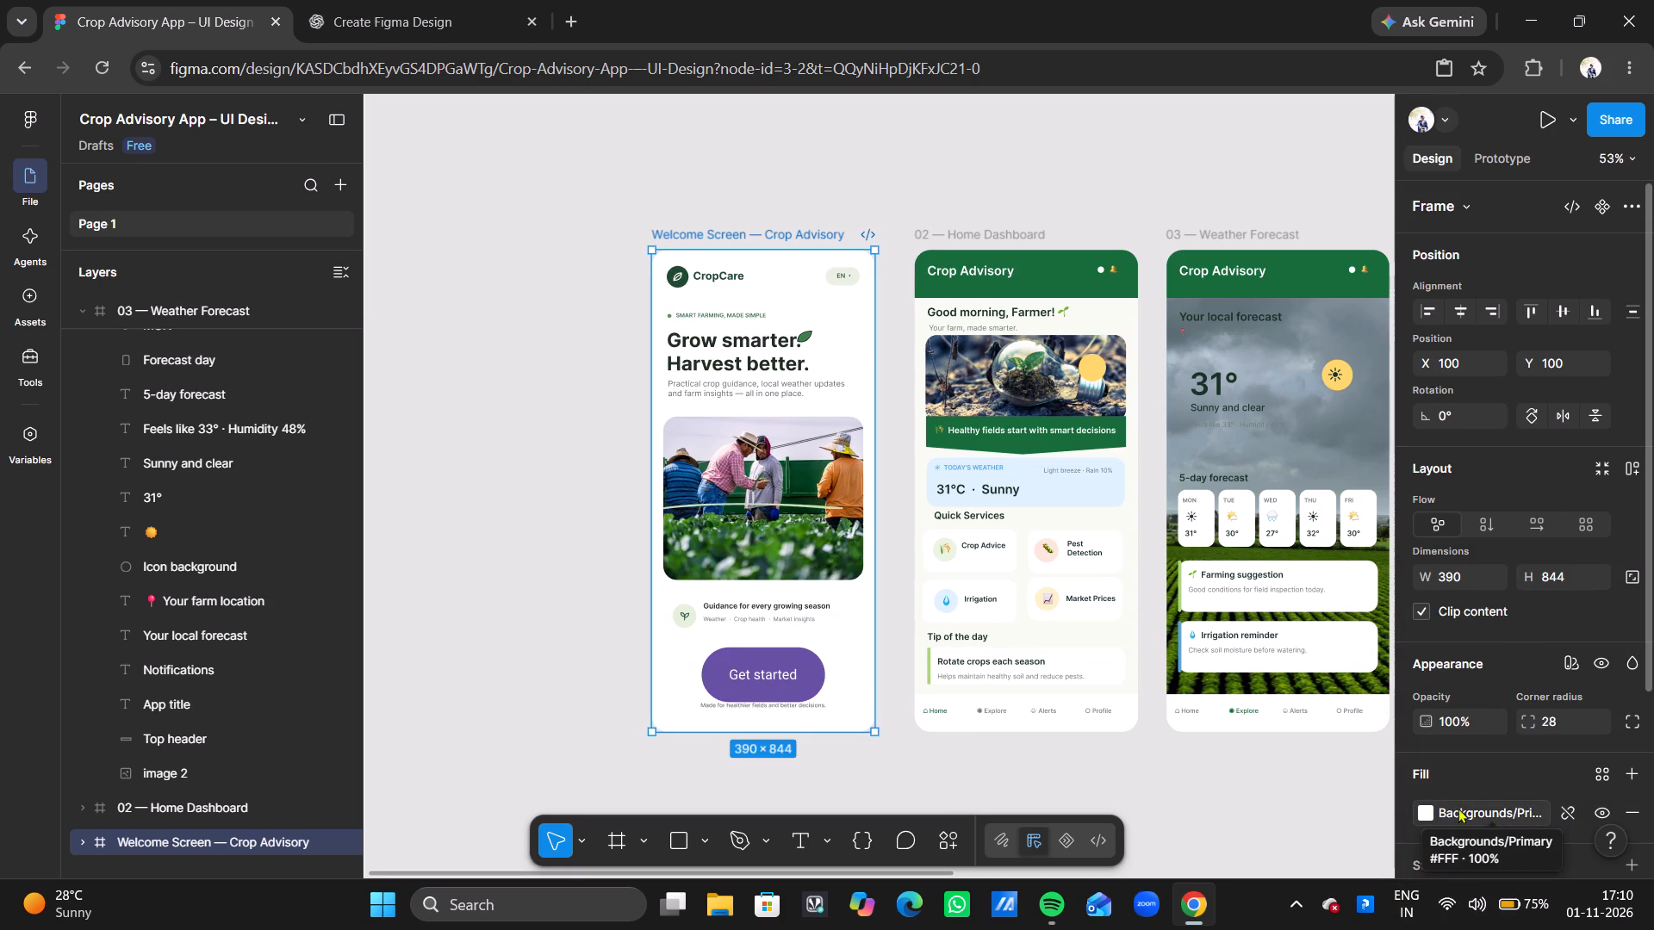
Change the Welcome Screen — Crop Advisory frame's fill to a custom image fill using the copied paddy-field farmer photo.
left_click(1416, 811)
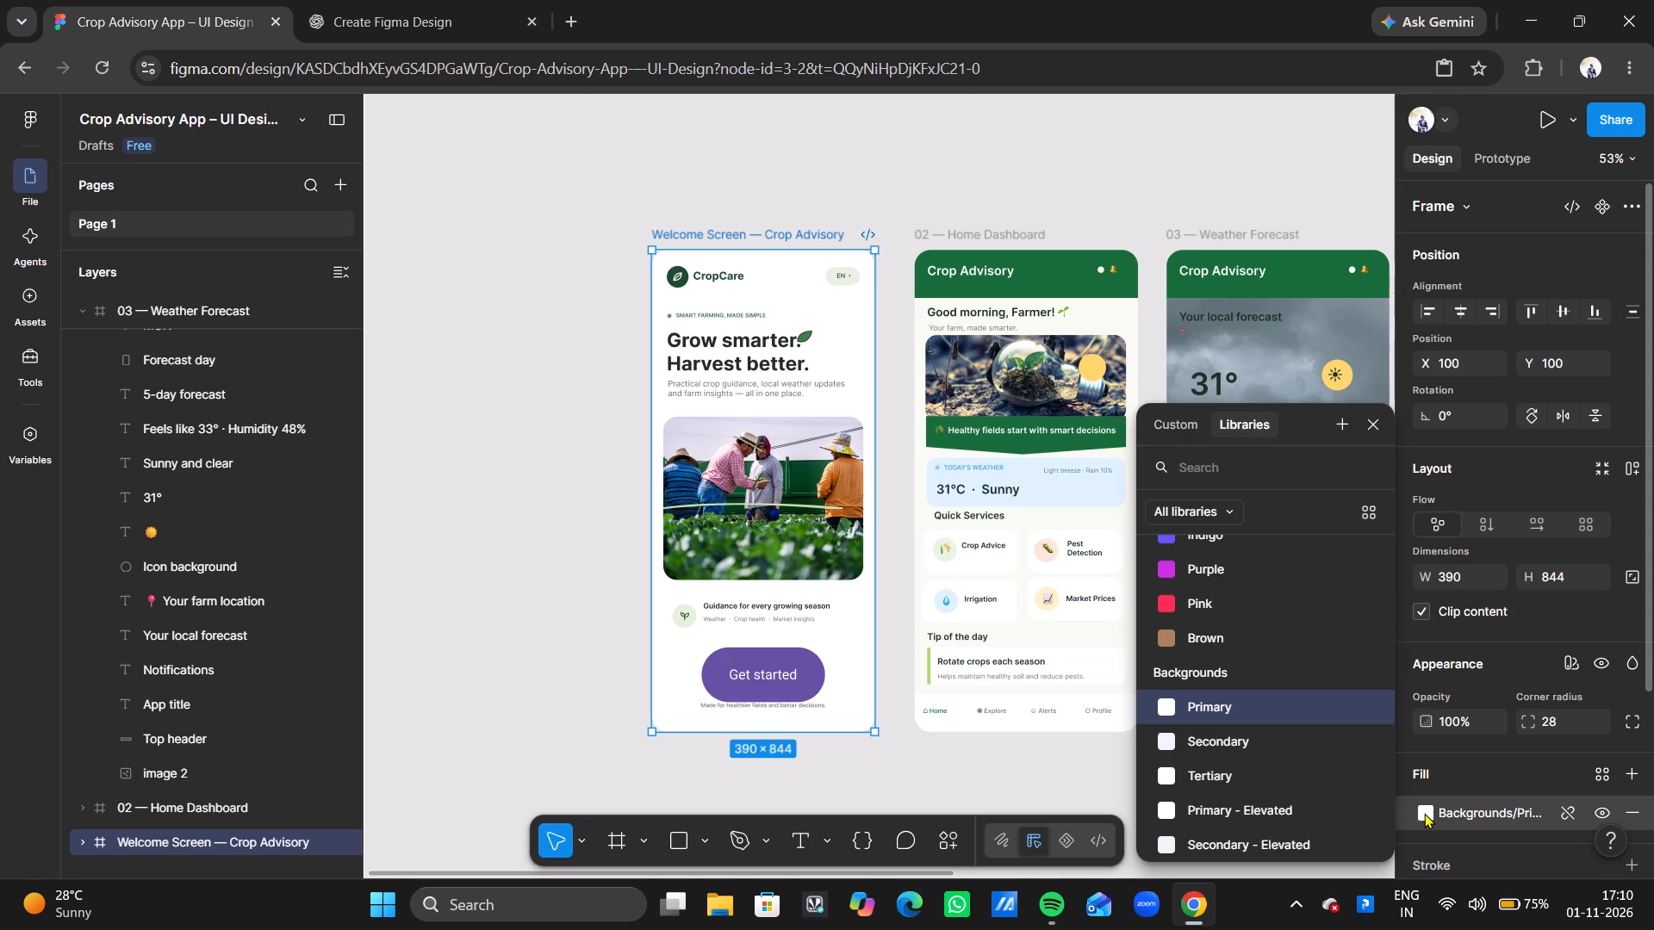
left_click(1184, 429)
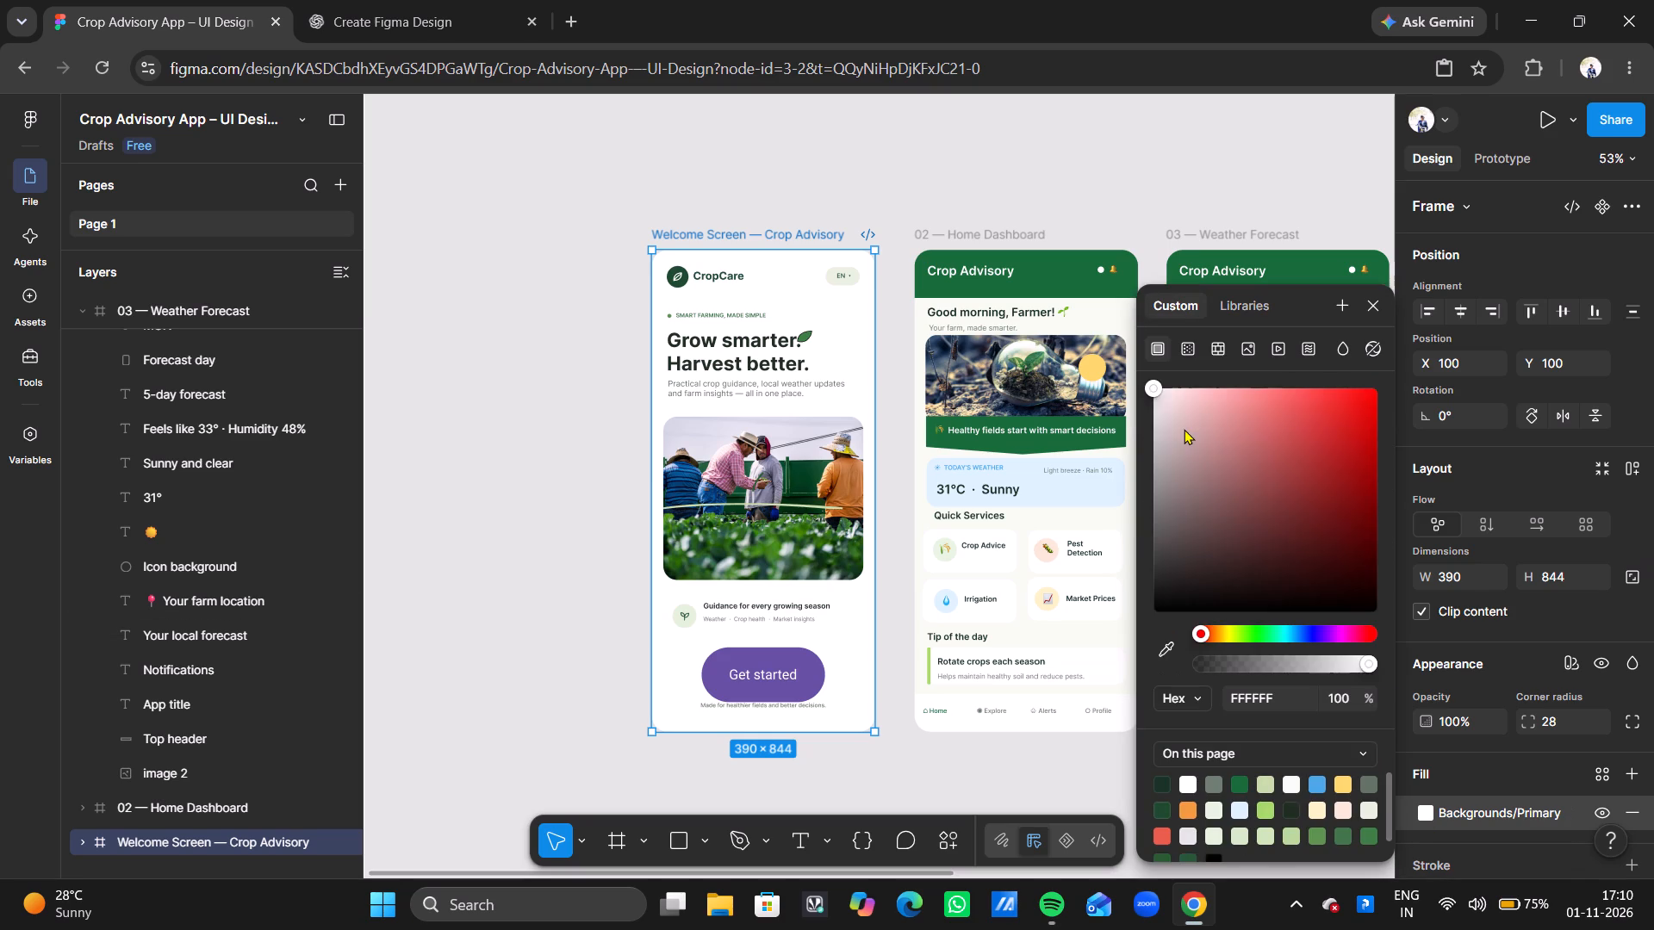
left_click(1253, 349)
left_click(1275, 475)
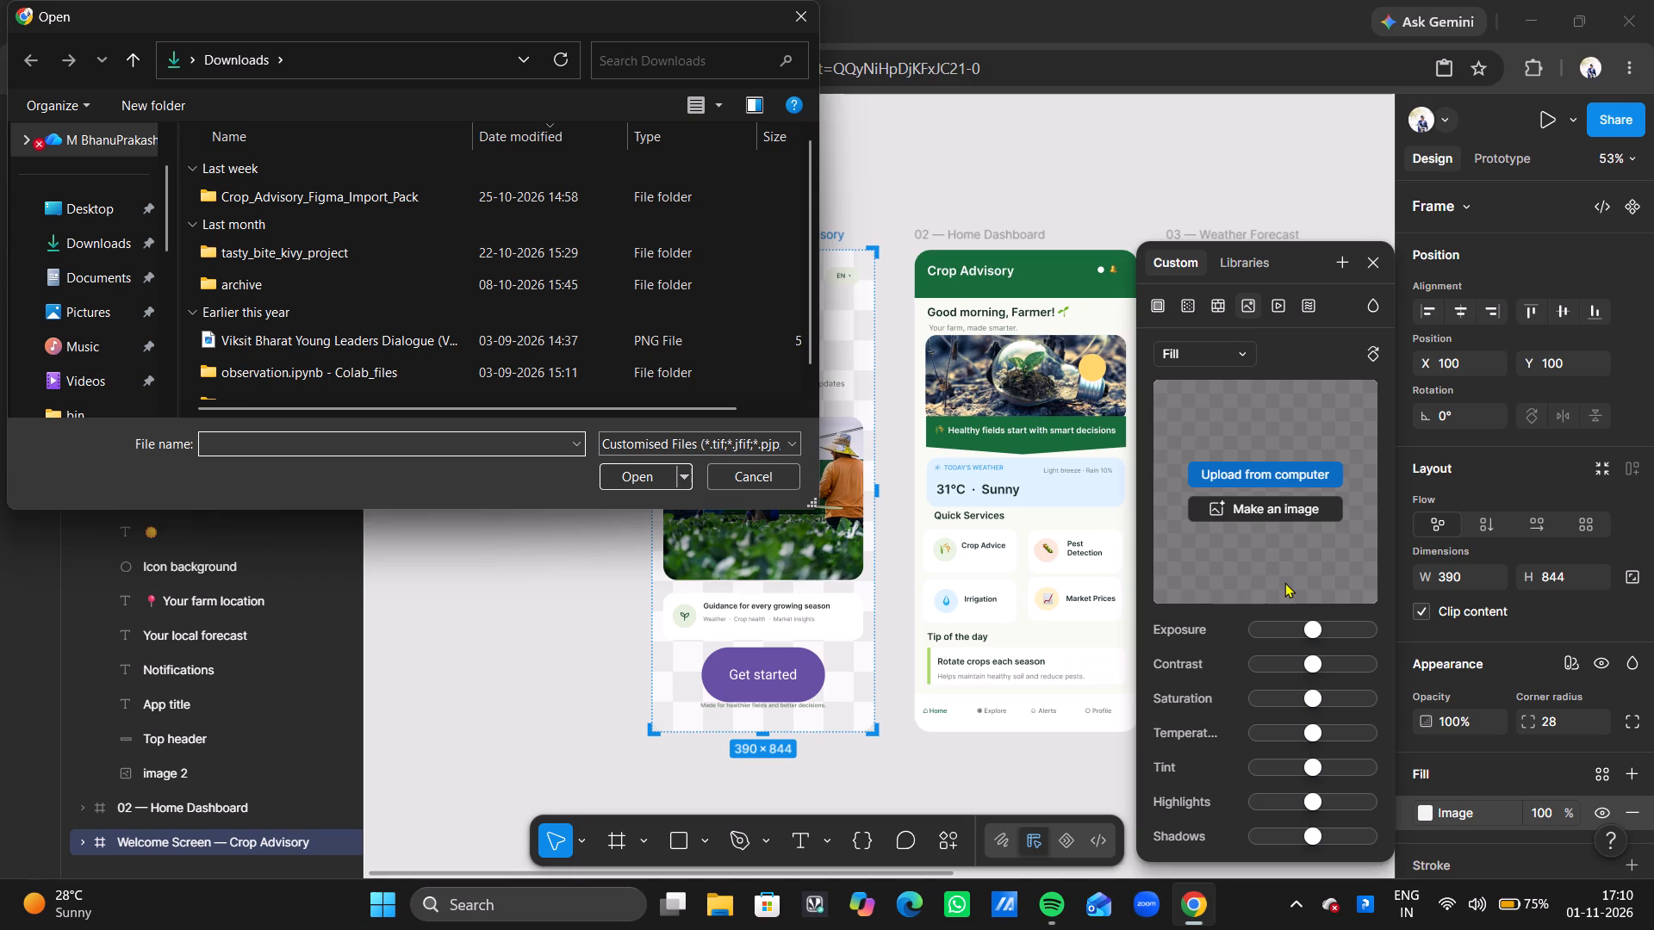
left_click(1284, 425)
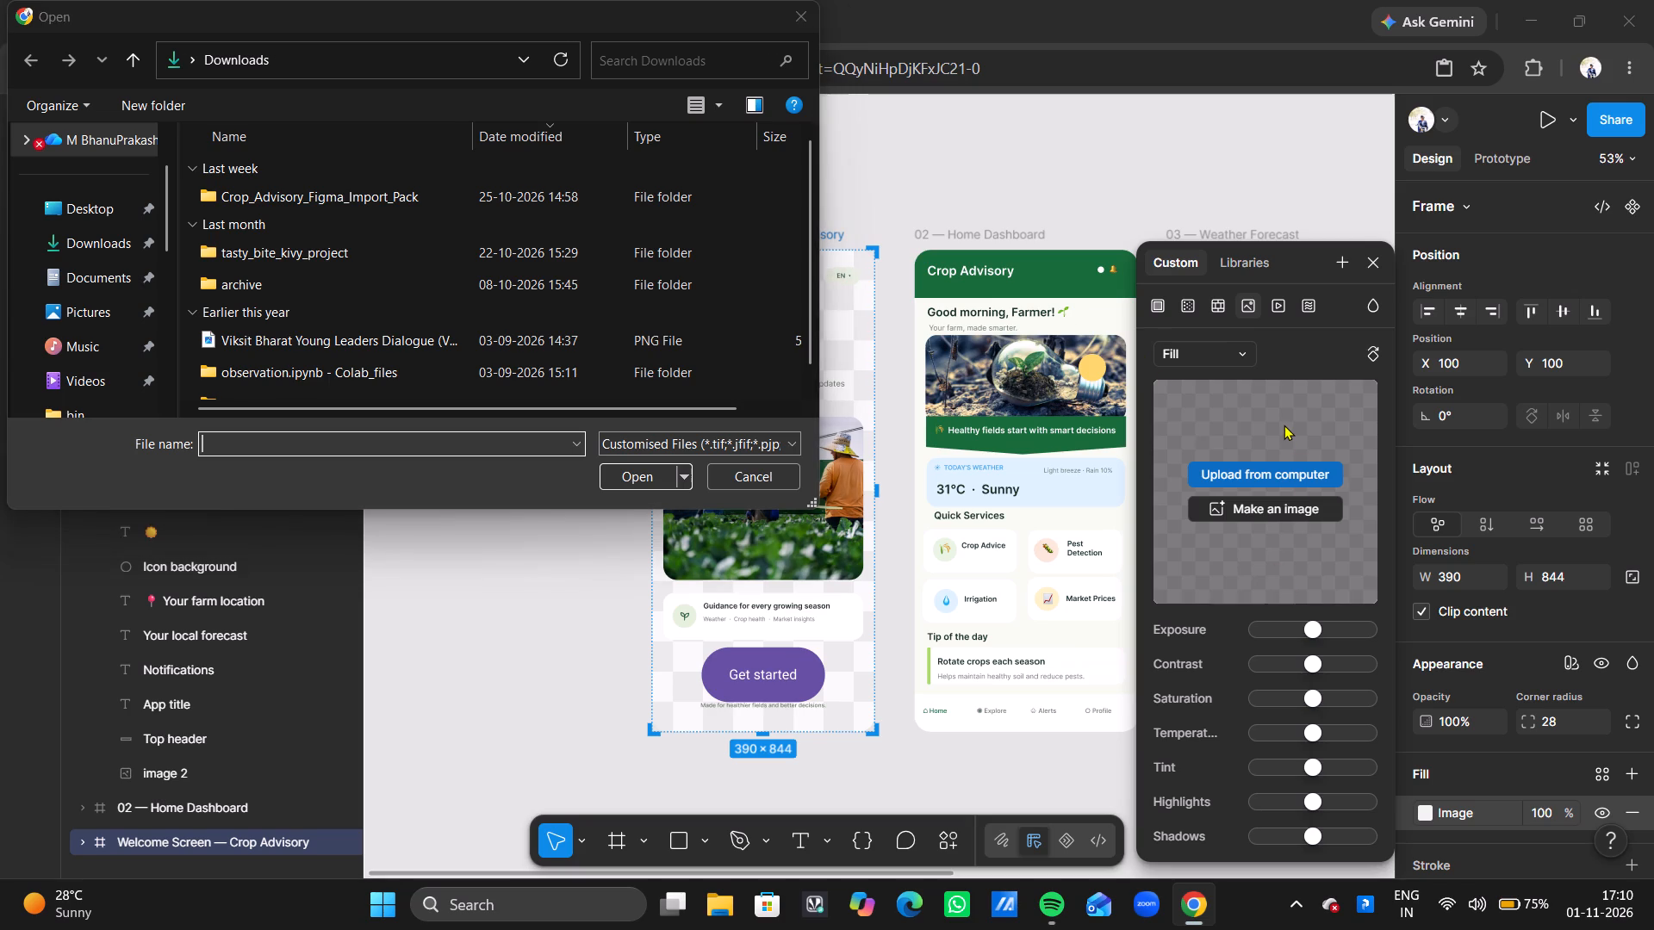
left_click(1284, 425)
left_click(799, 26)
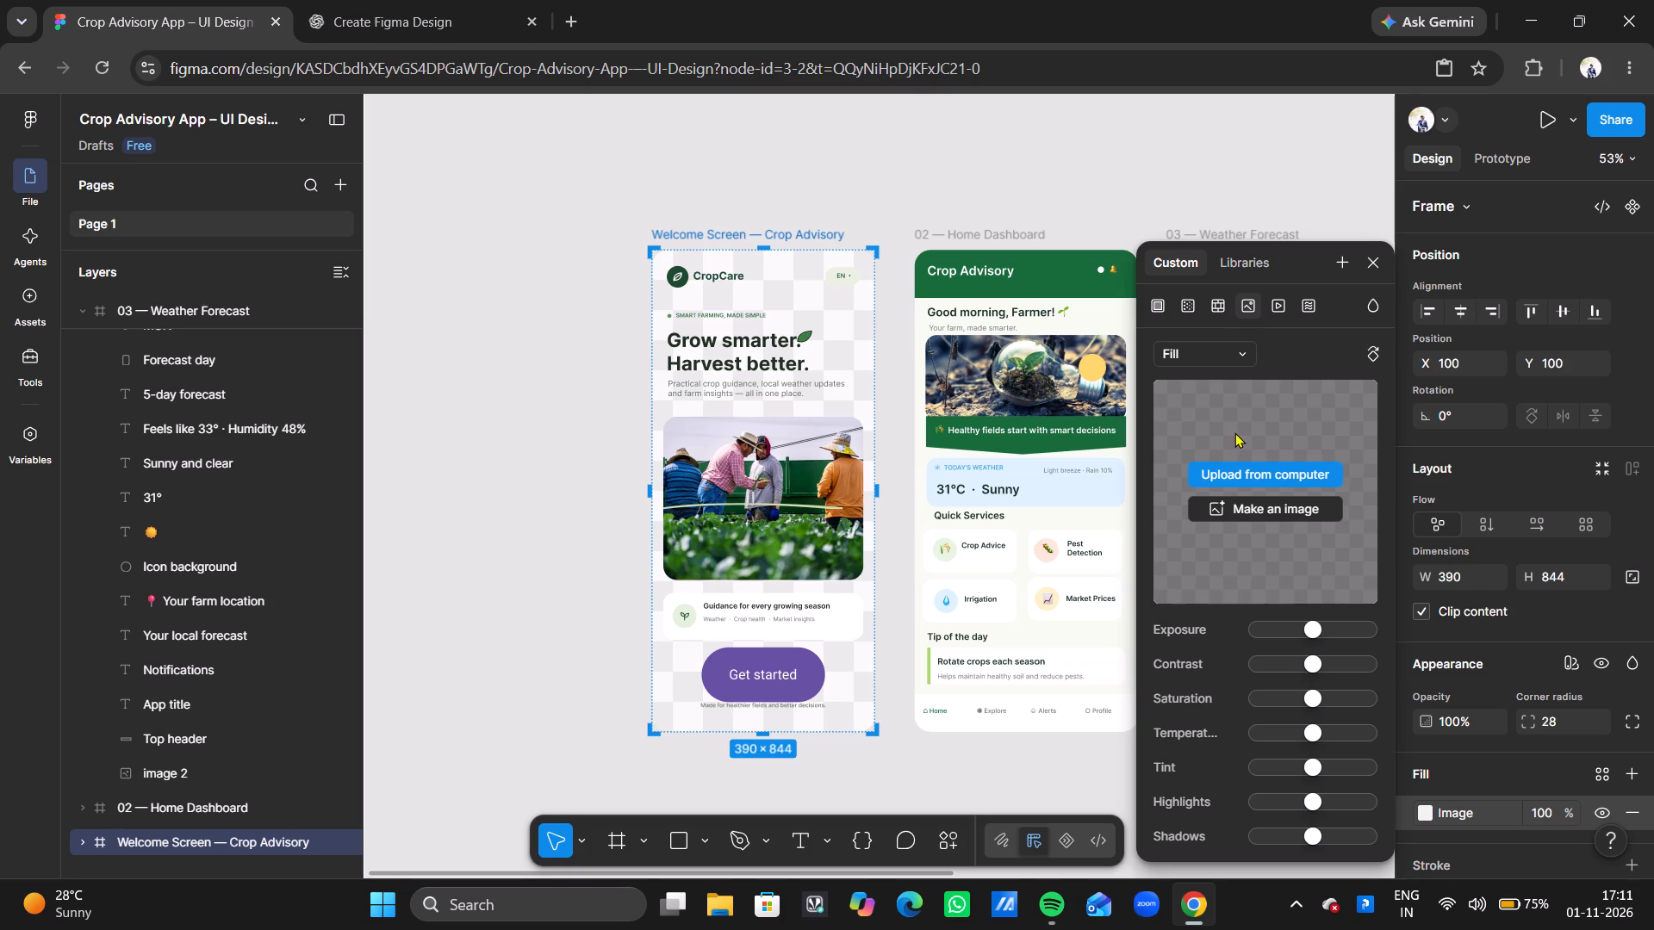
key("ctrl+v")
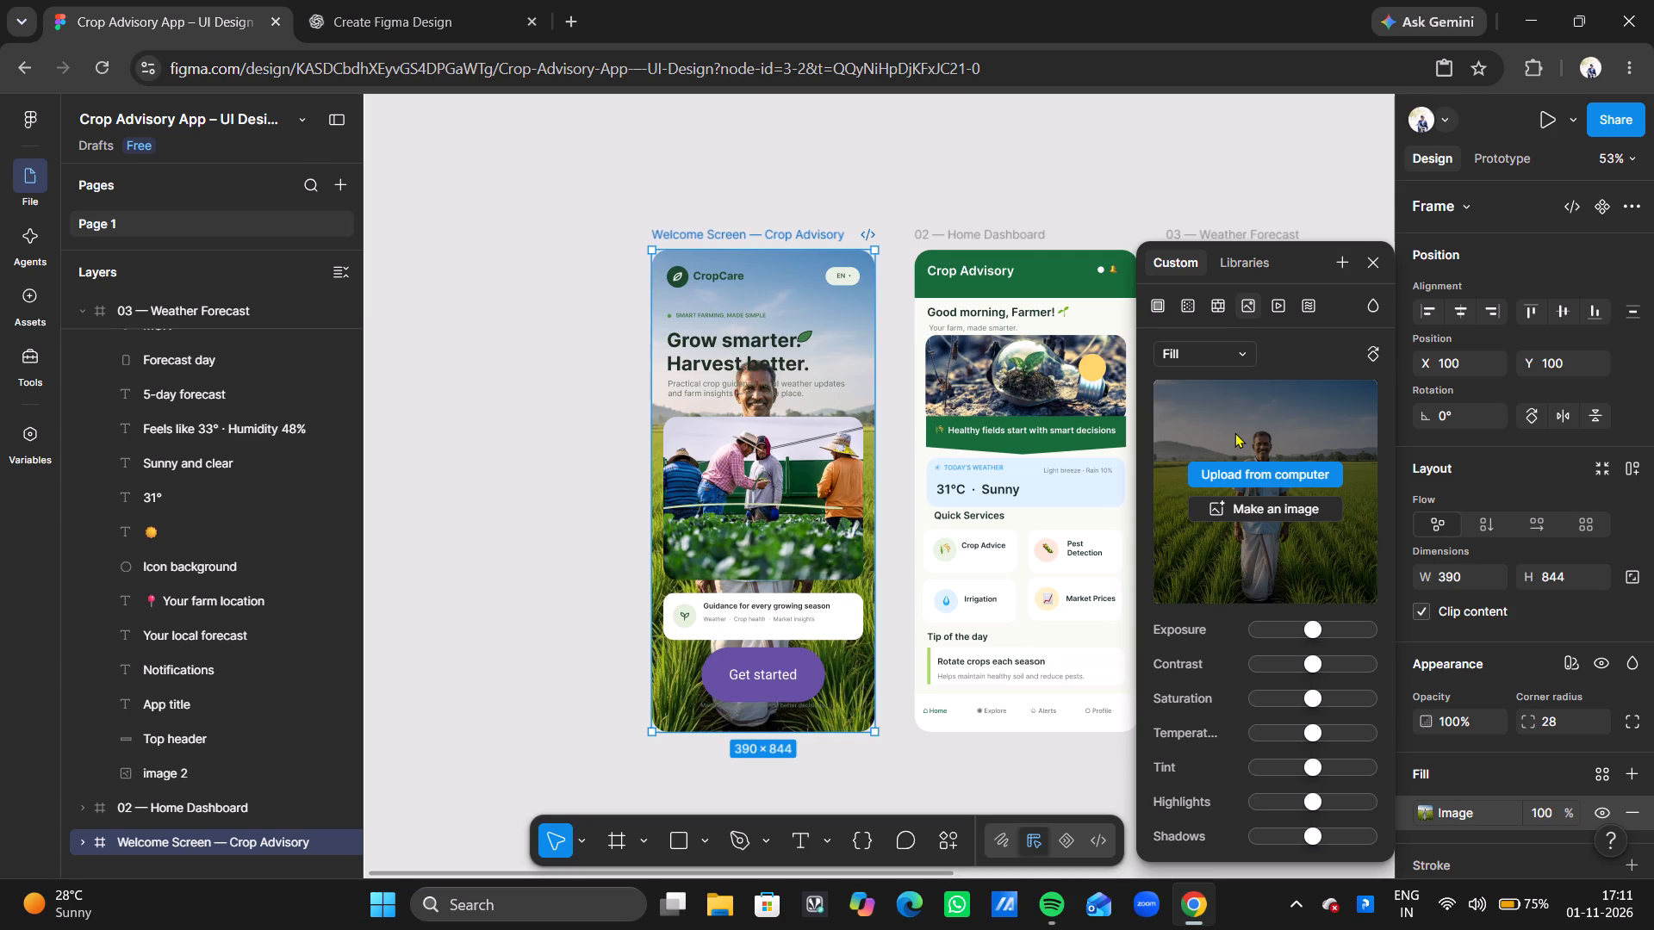
Delete the Welcome Screen — Crop Advisory frame.
key("Delete")
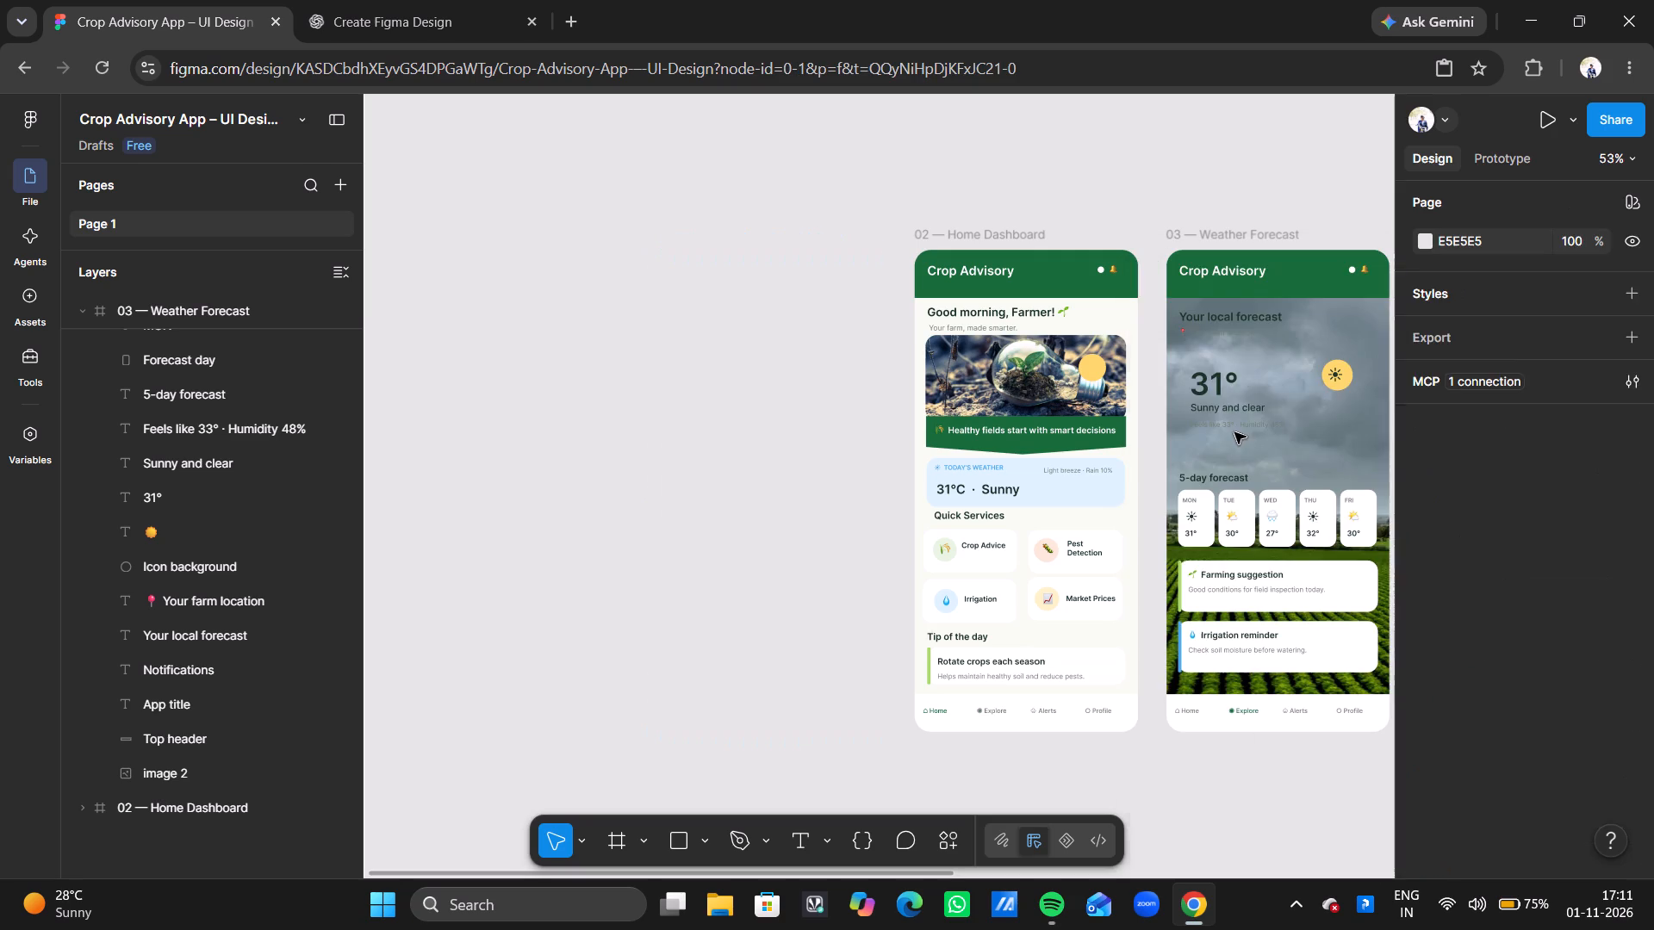
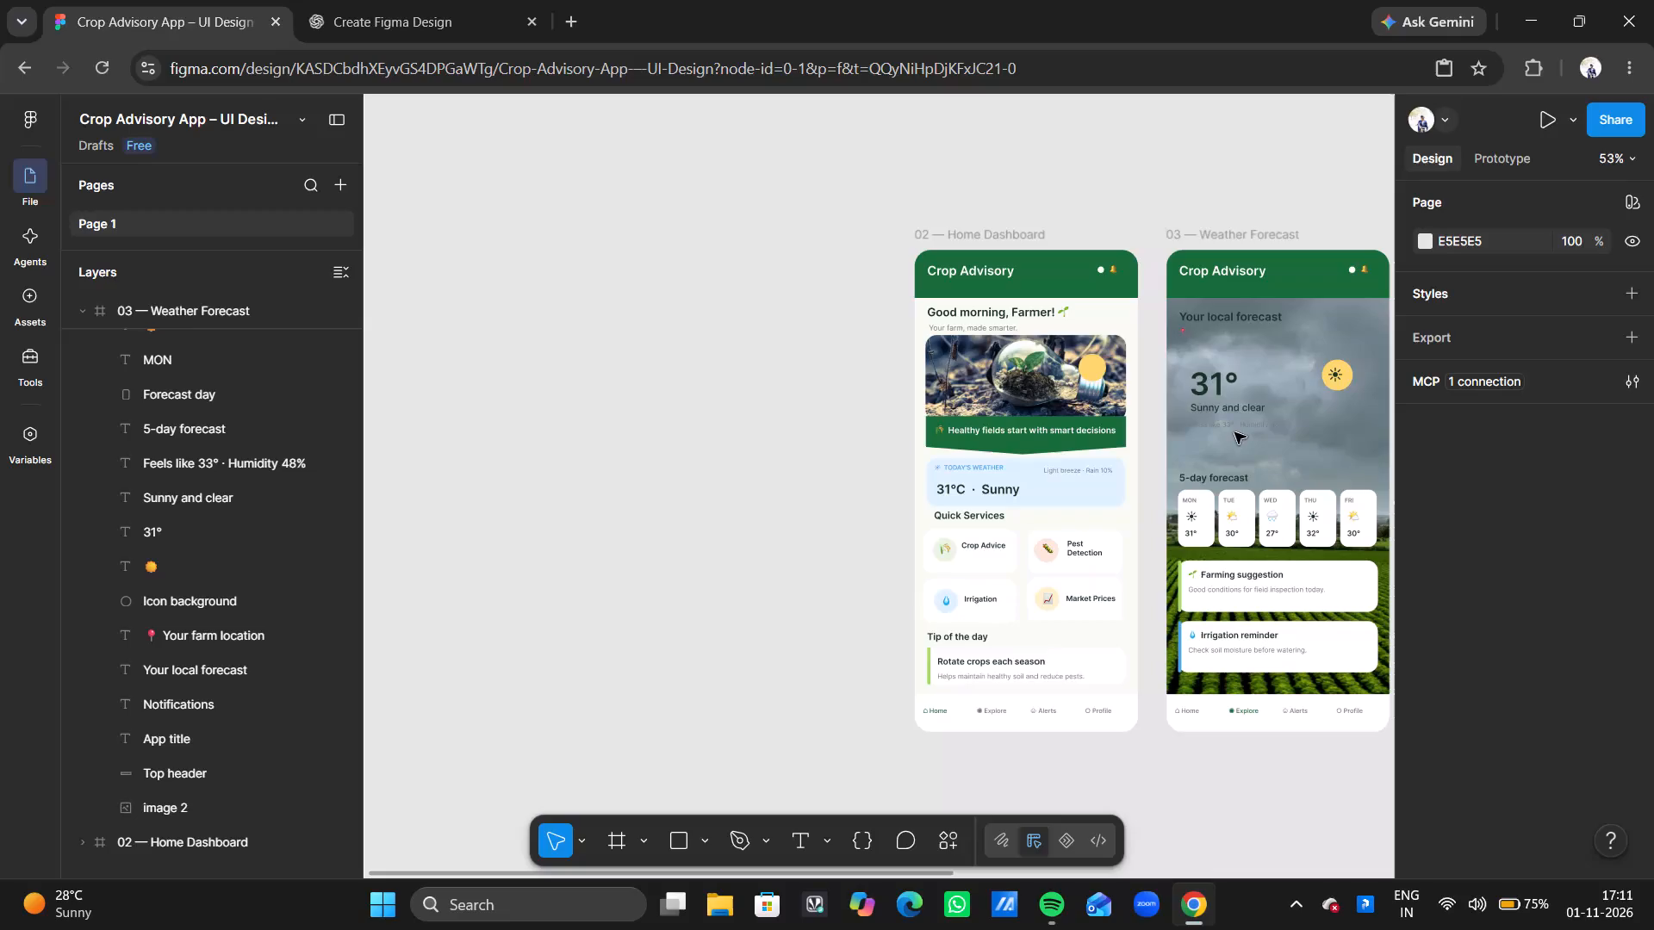
Undo the deletion of the Welcome Screen — Crop Advisory frame.
key("Escape")
key("ctrl+z")
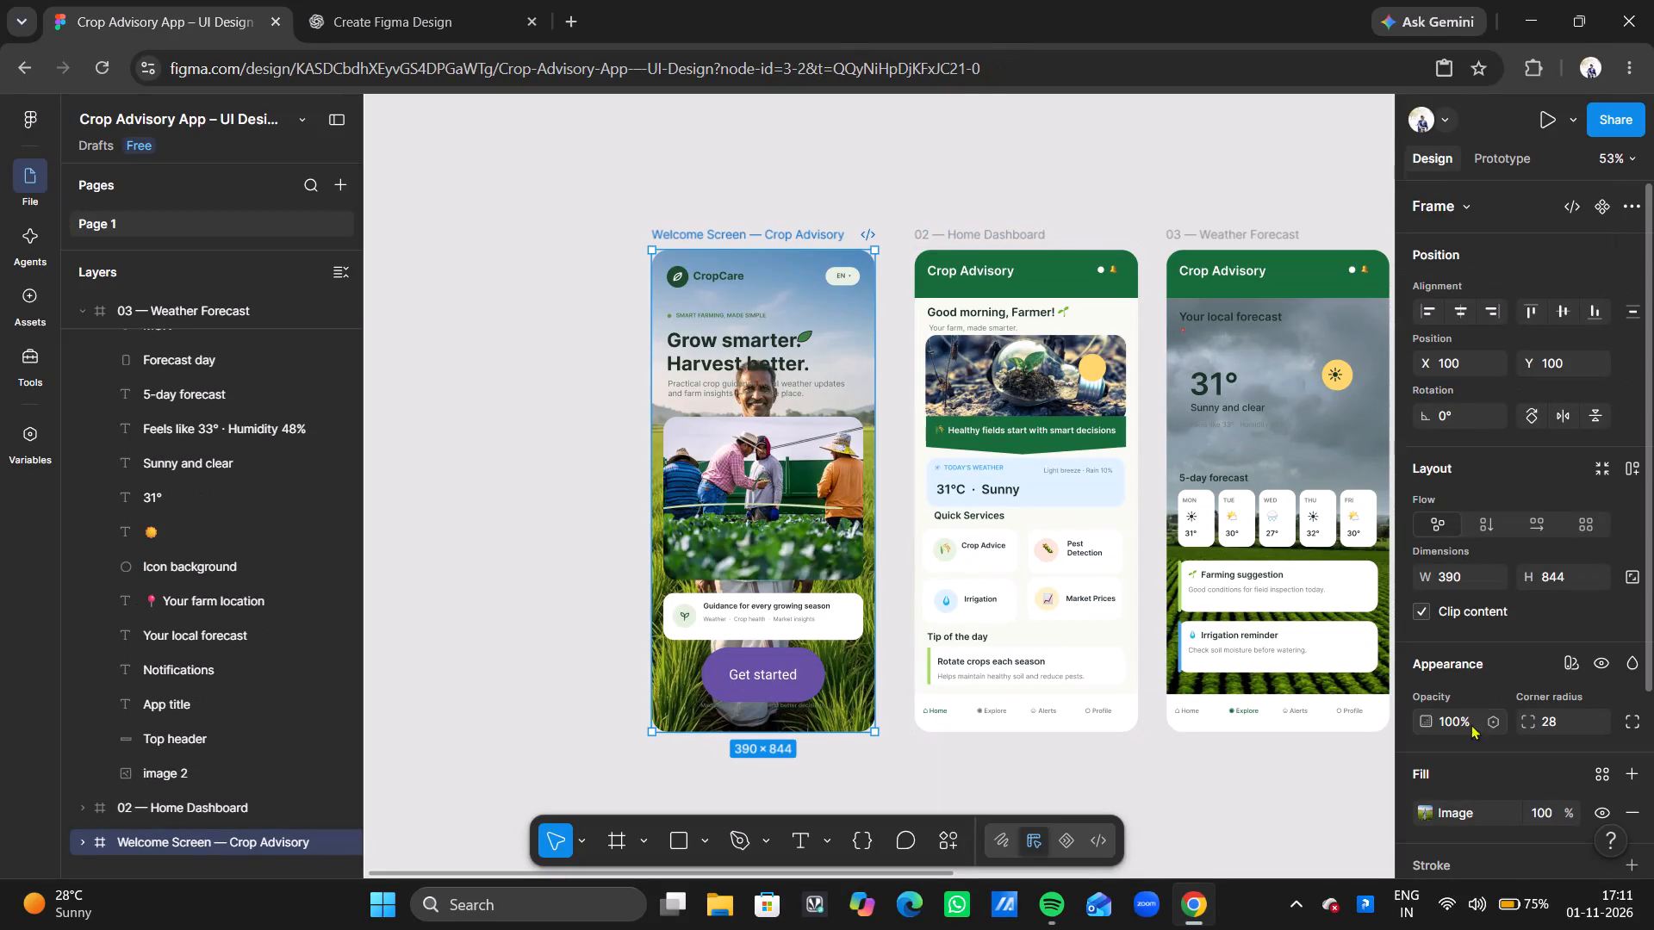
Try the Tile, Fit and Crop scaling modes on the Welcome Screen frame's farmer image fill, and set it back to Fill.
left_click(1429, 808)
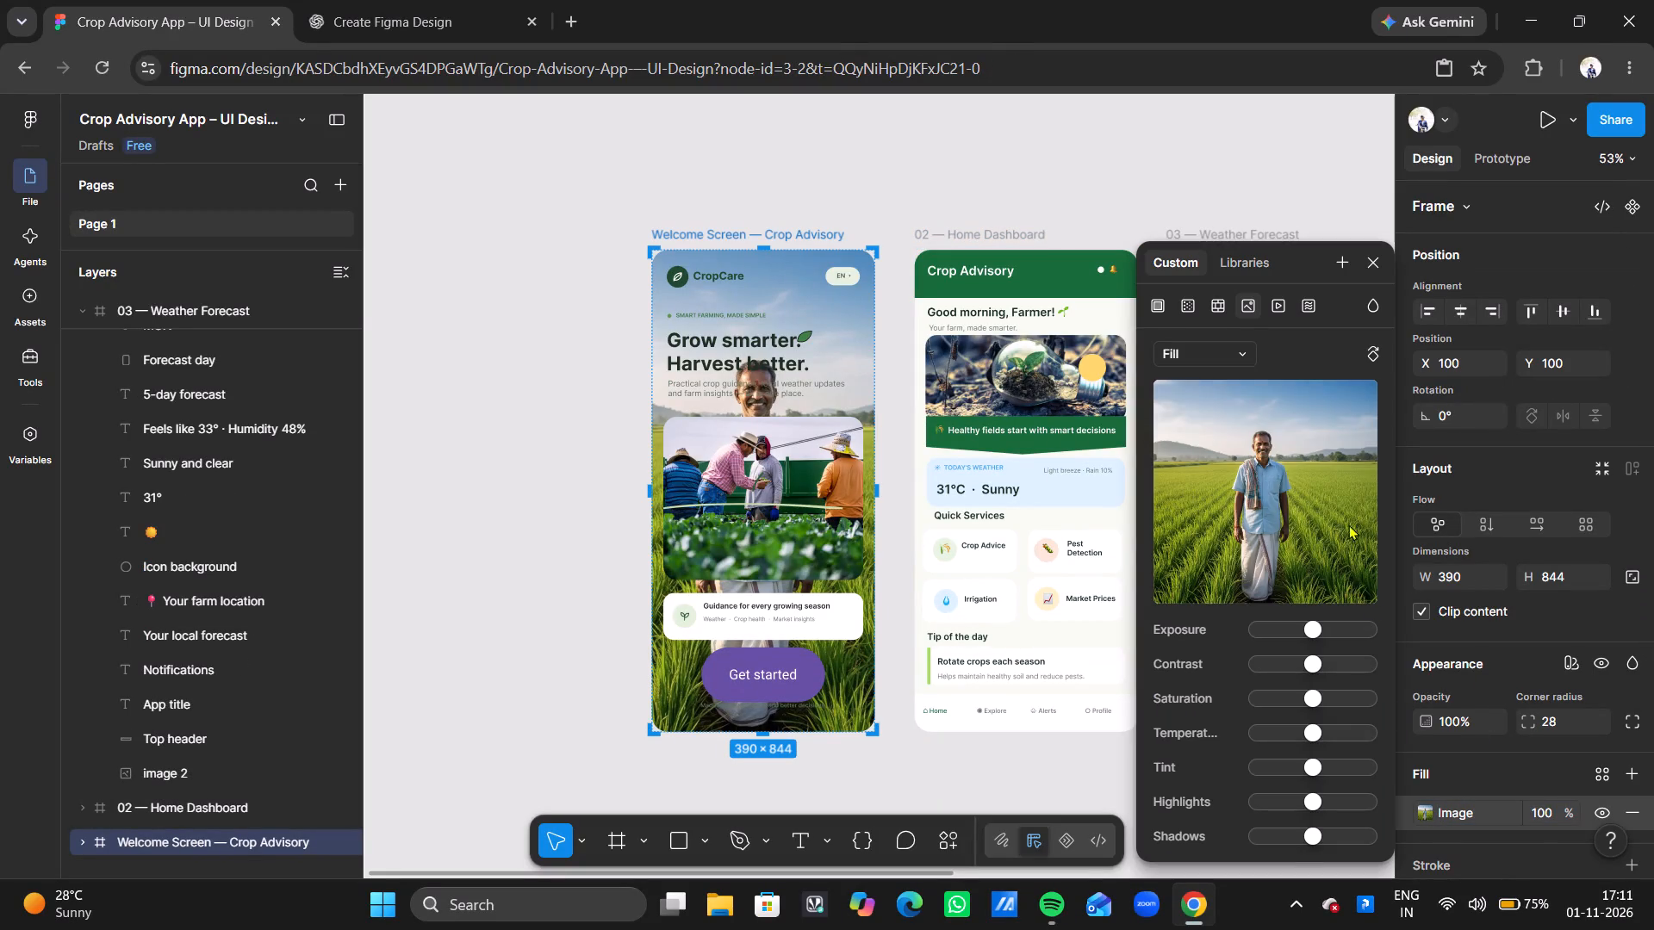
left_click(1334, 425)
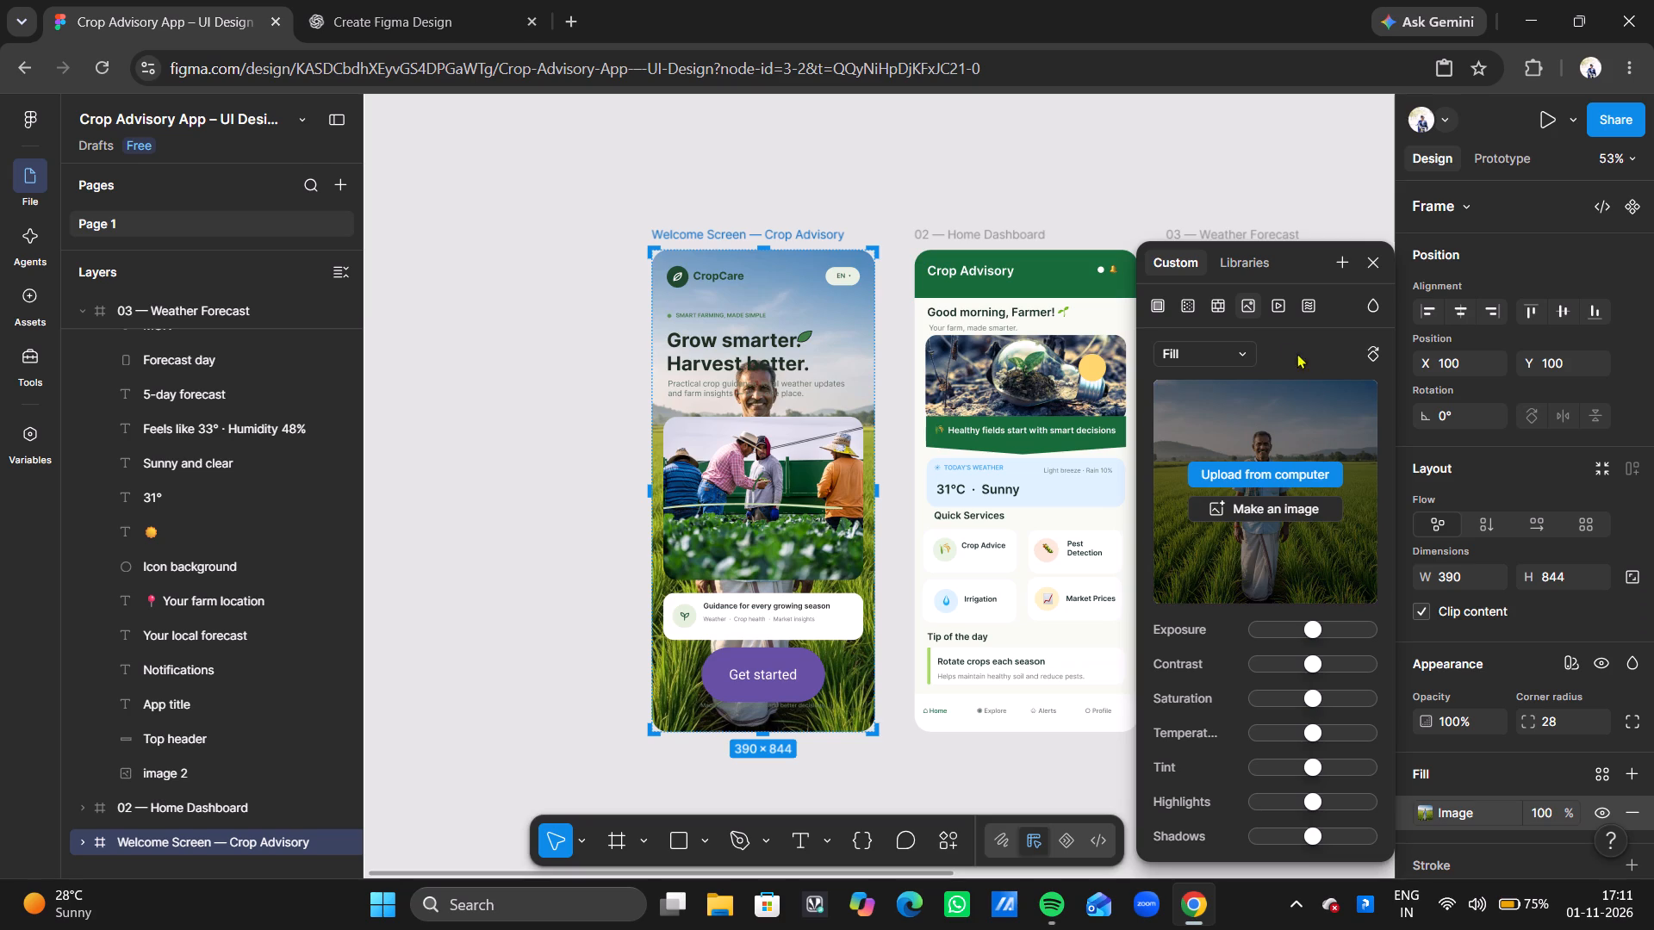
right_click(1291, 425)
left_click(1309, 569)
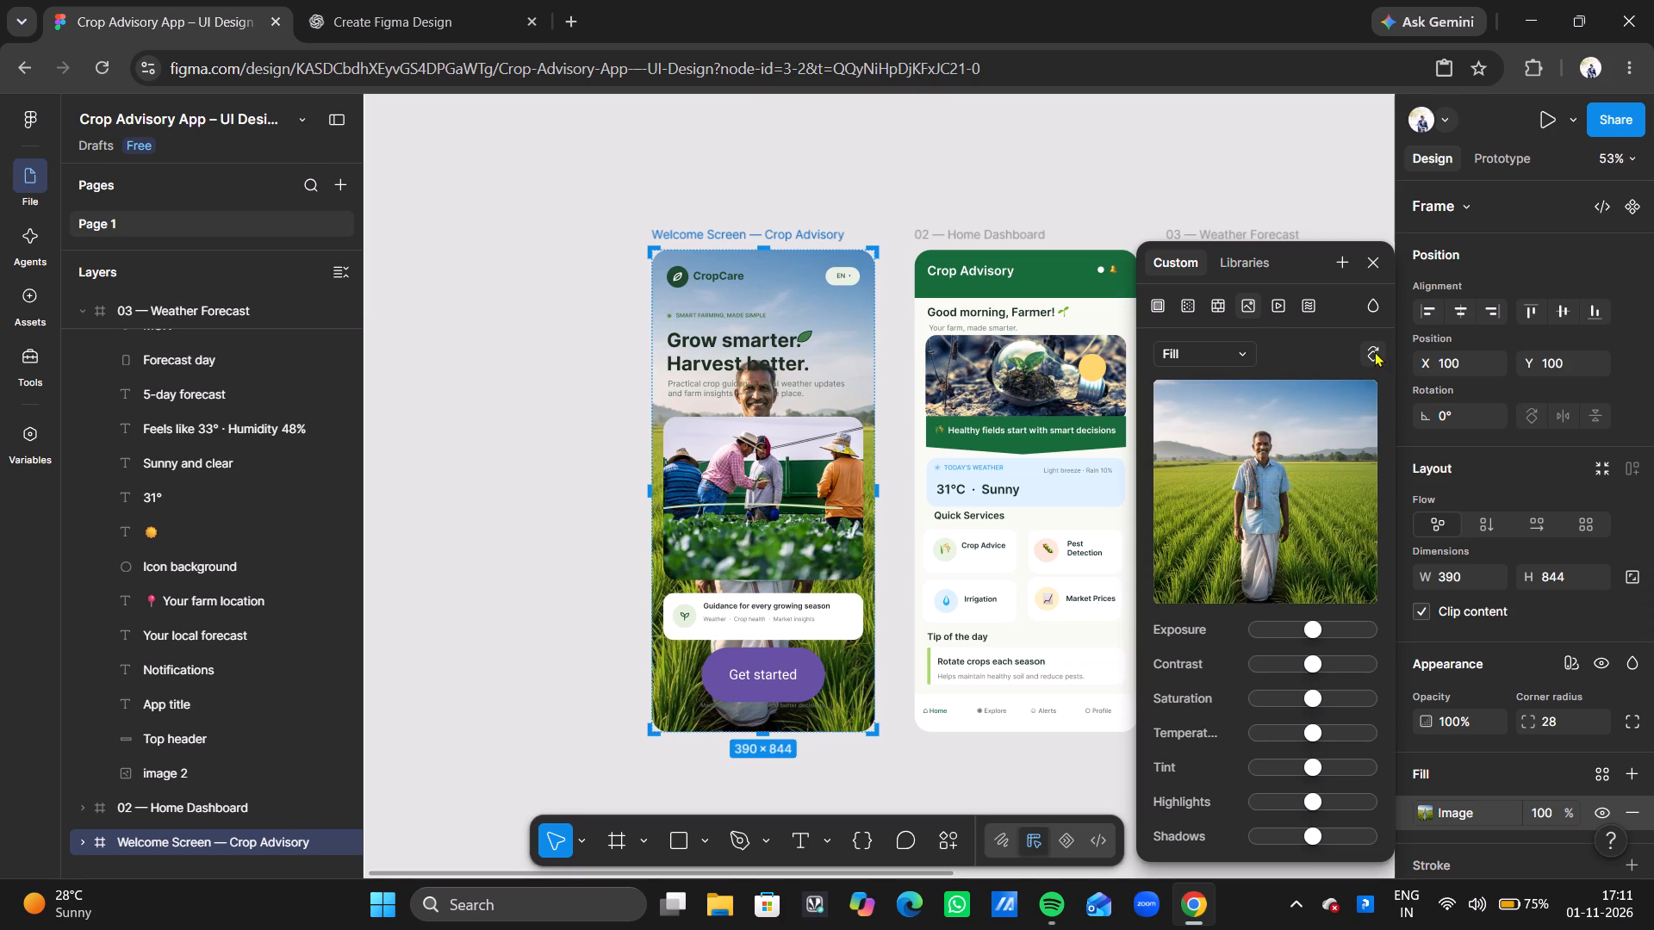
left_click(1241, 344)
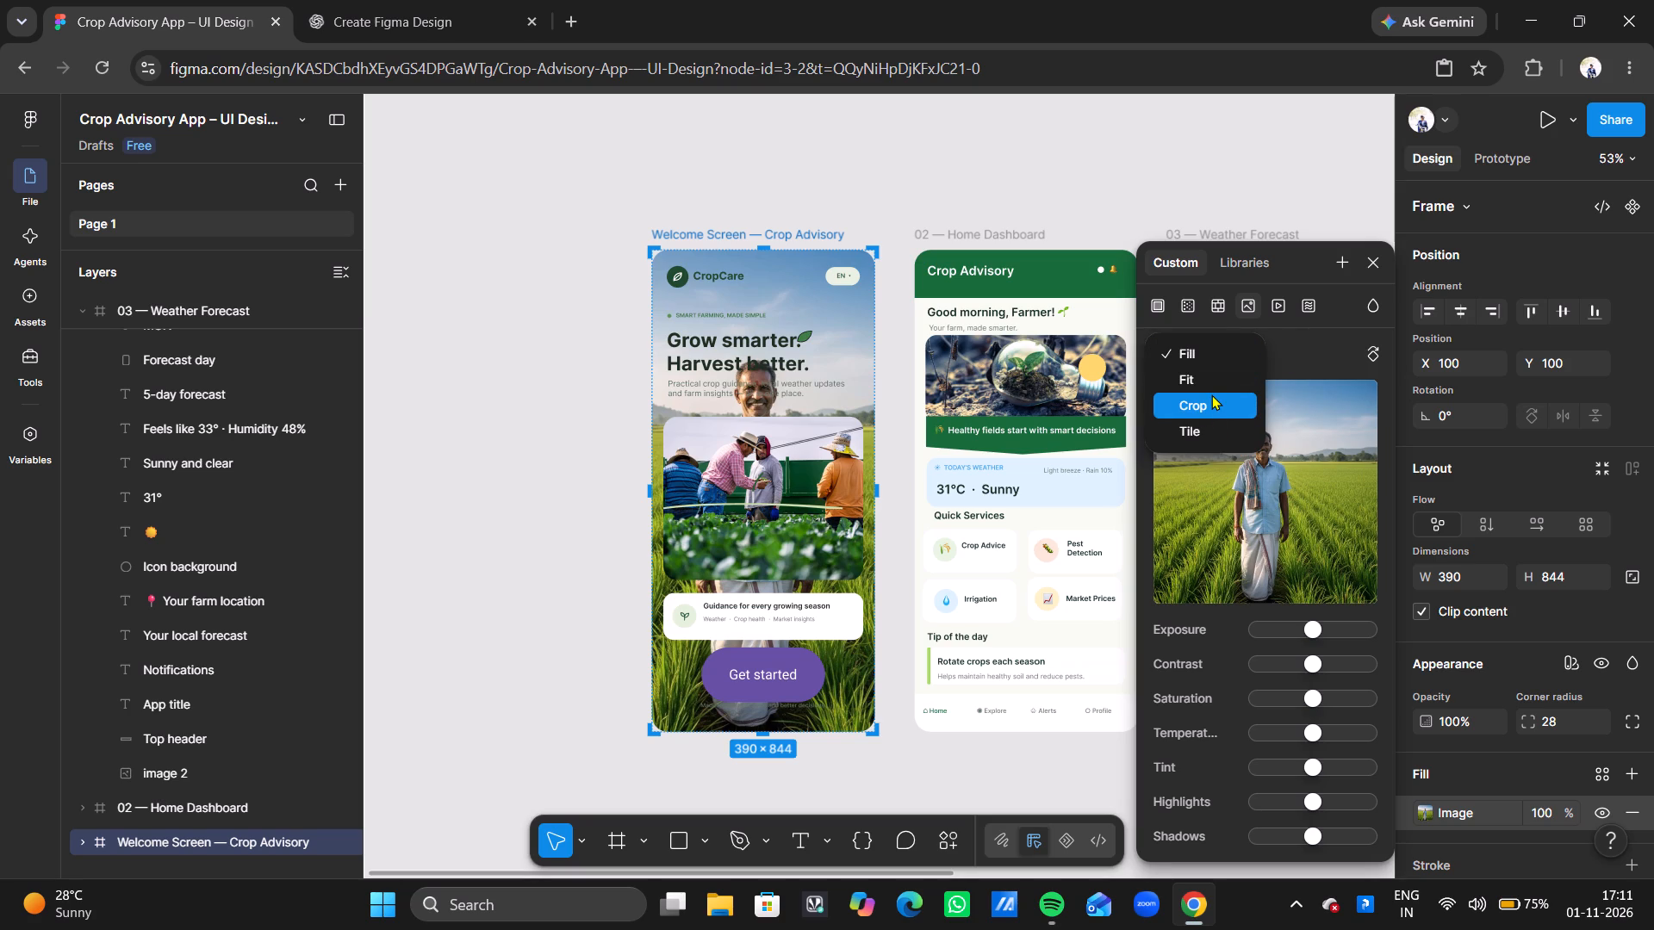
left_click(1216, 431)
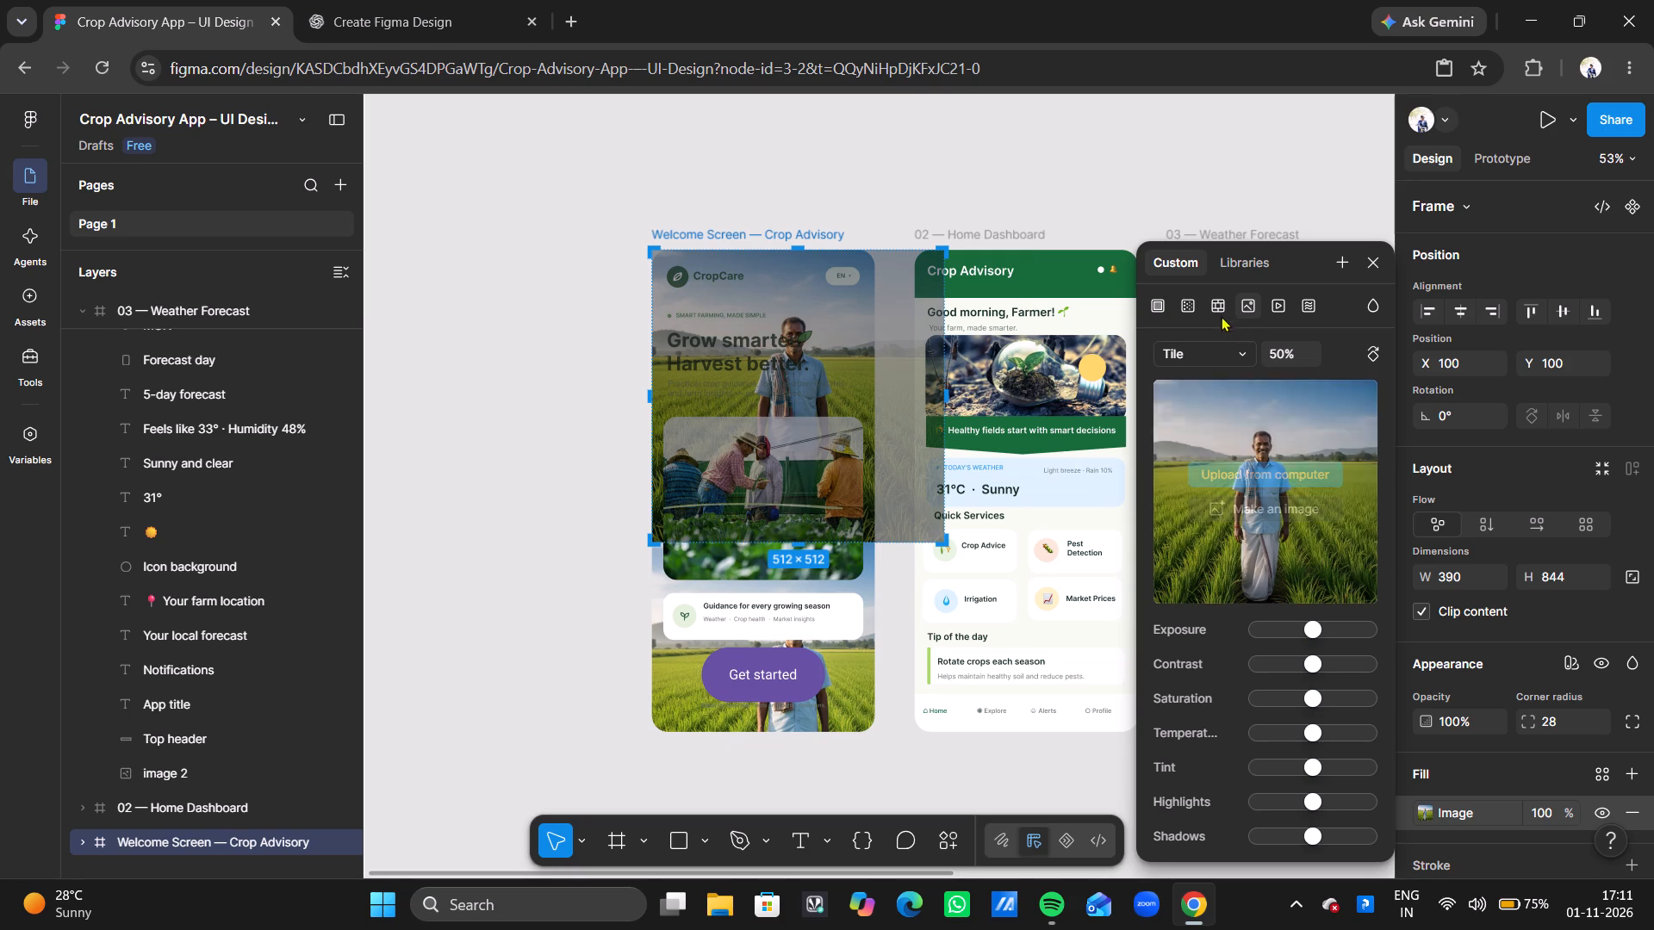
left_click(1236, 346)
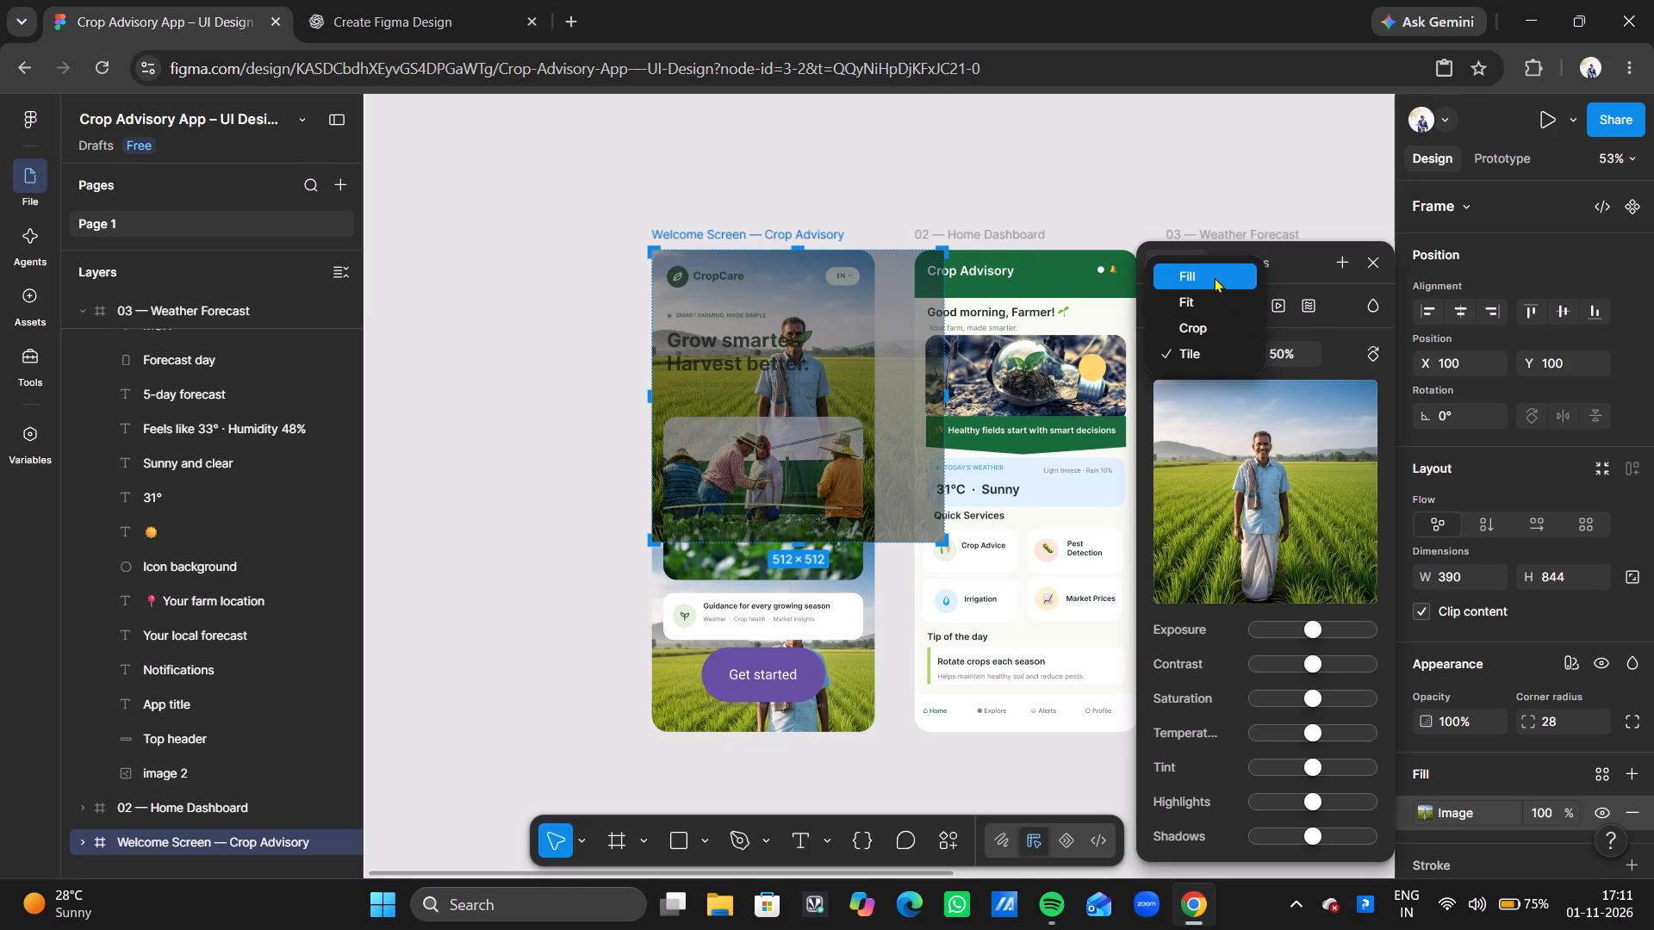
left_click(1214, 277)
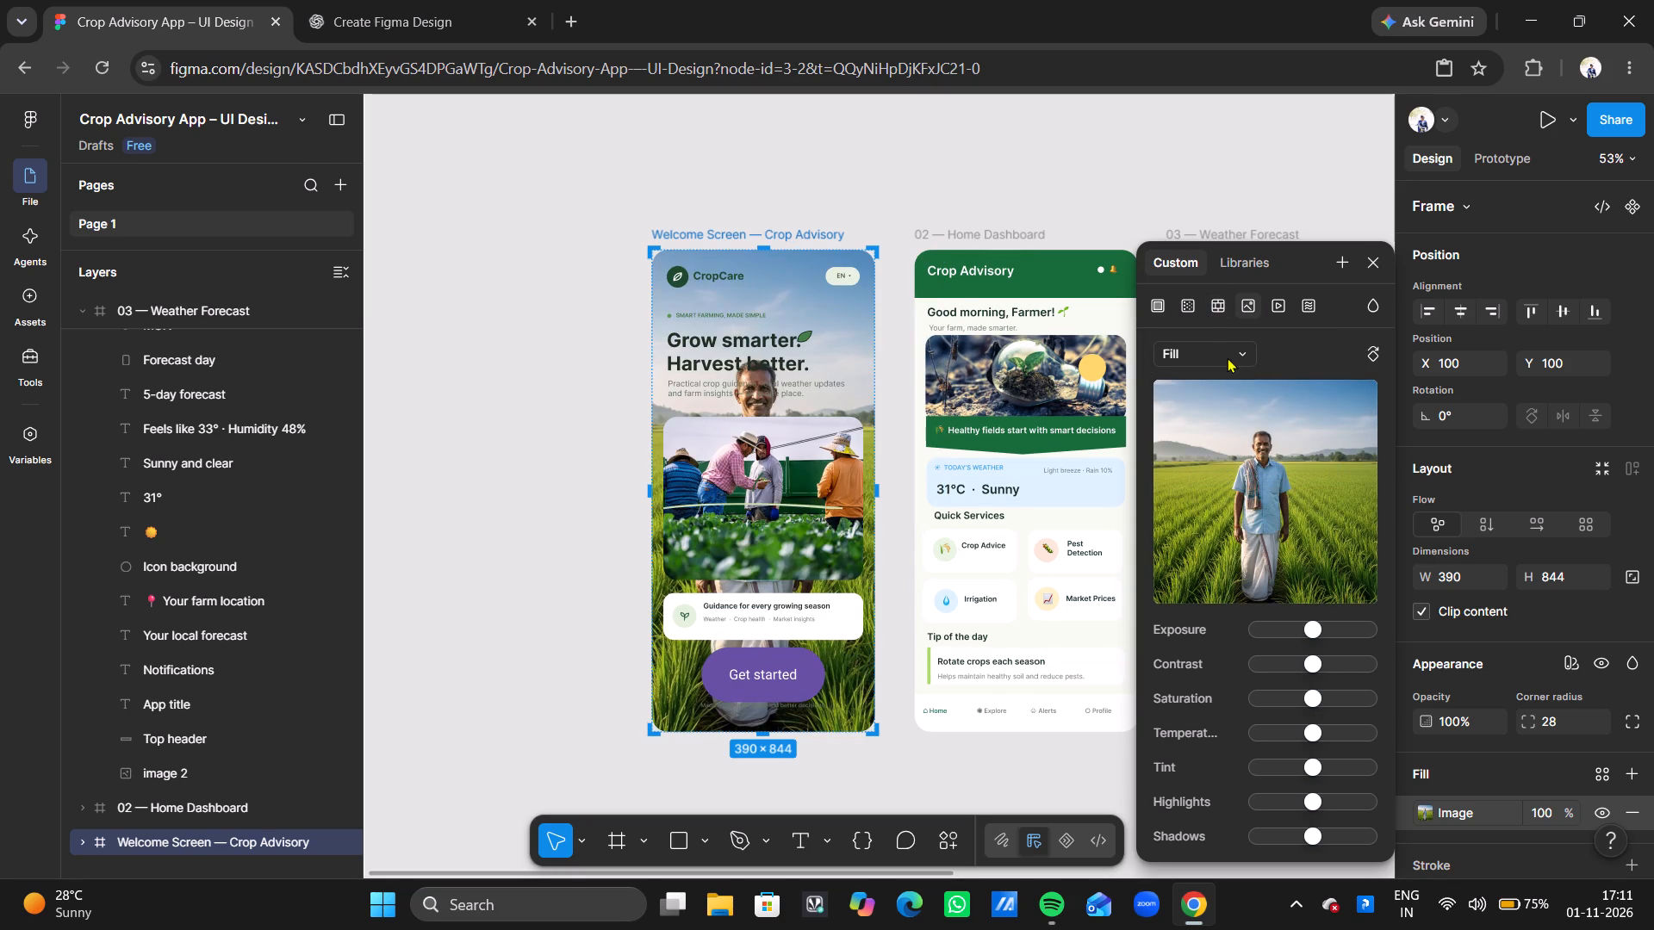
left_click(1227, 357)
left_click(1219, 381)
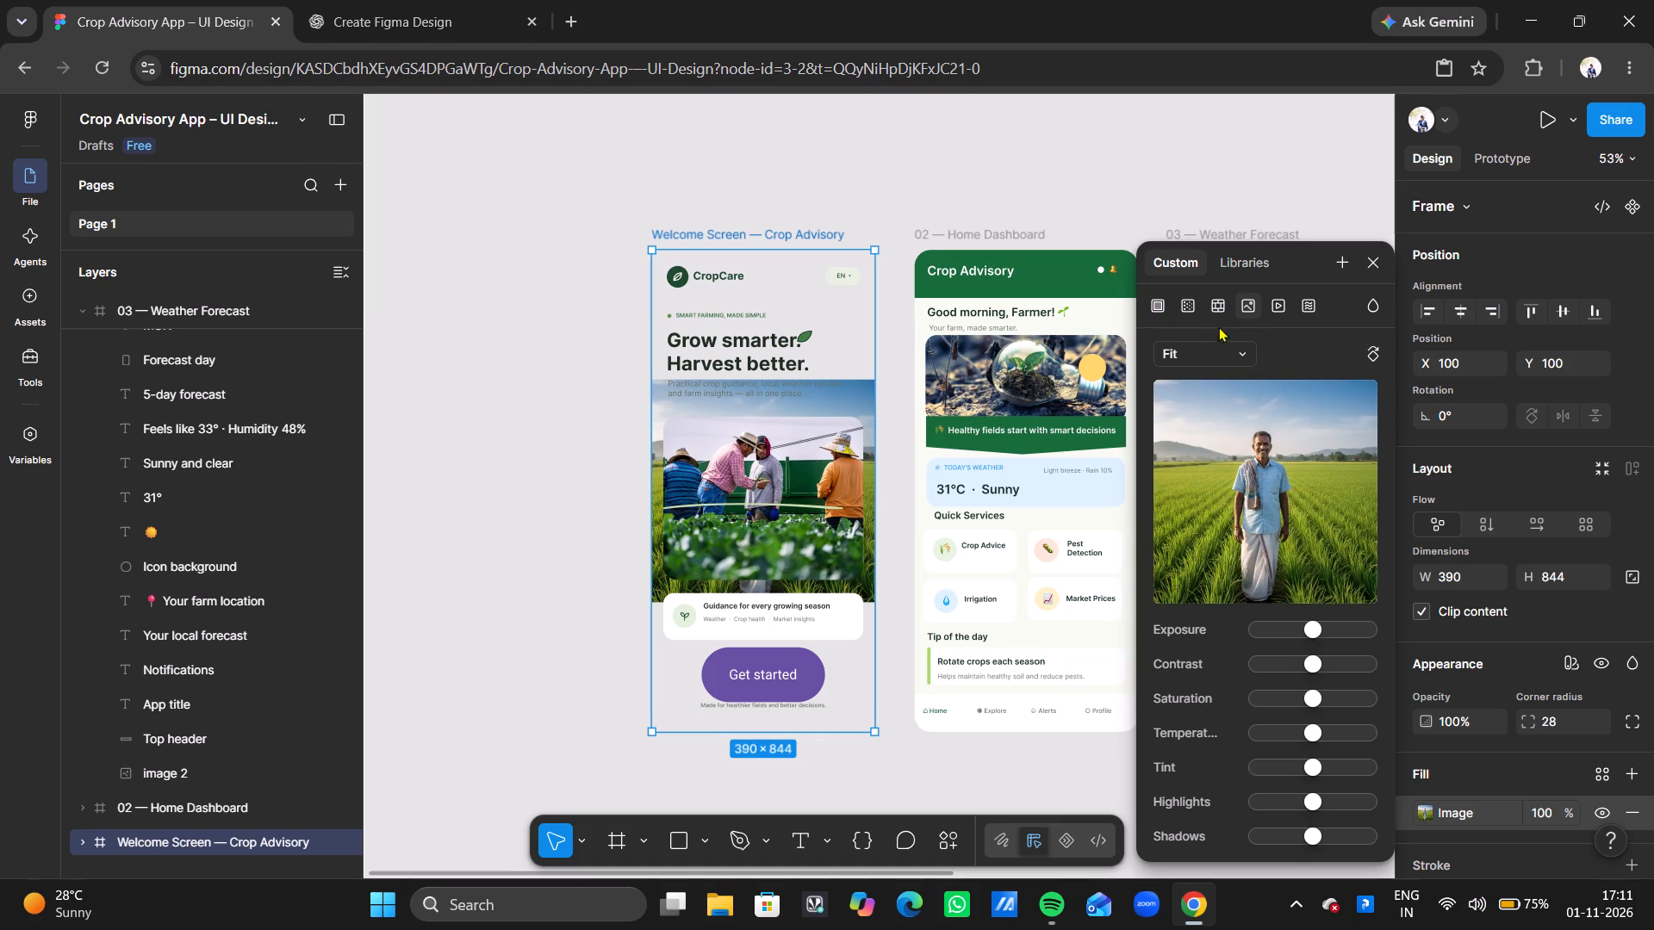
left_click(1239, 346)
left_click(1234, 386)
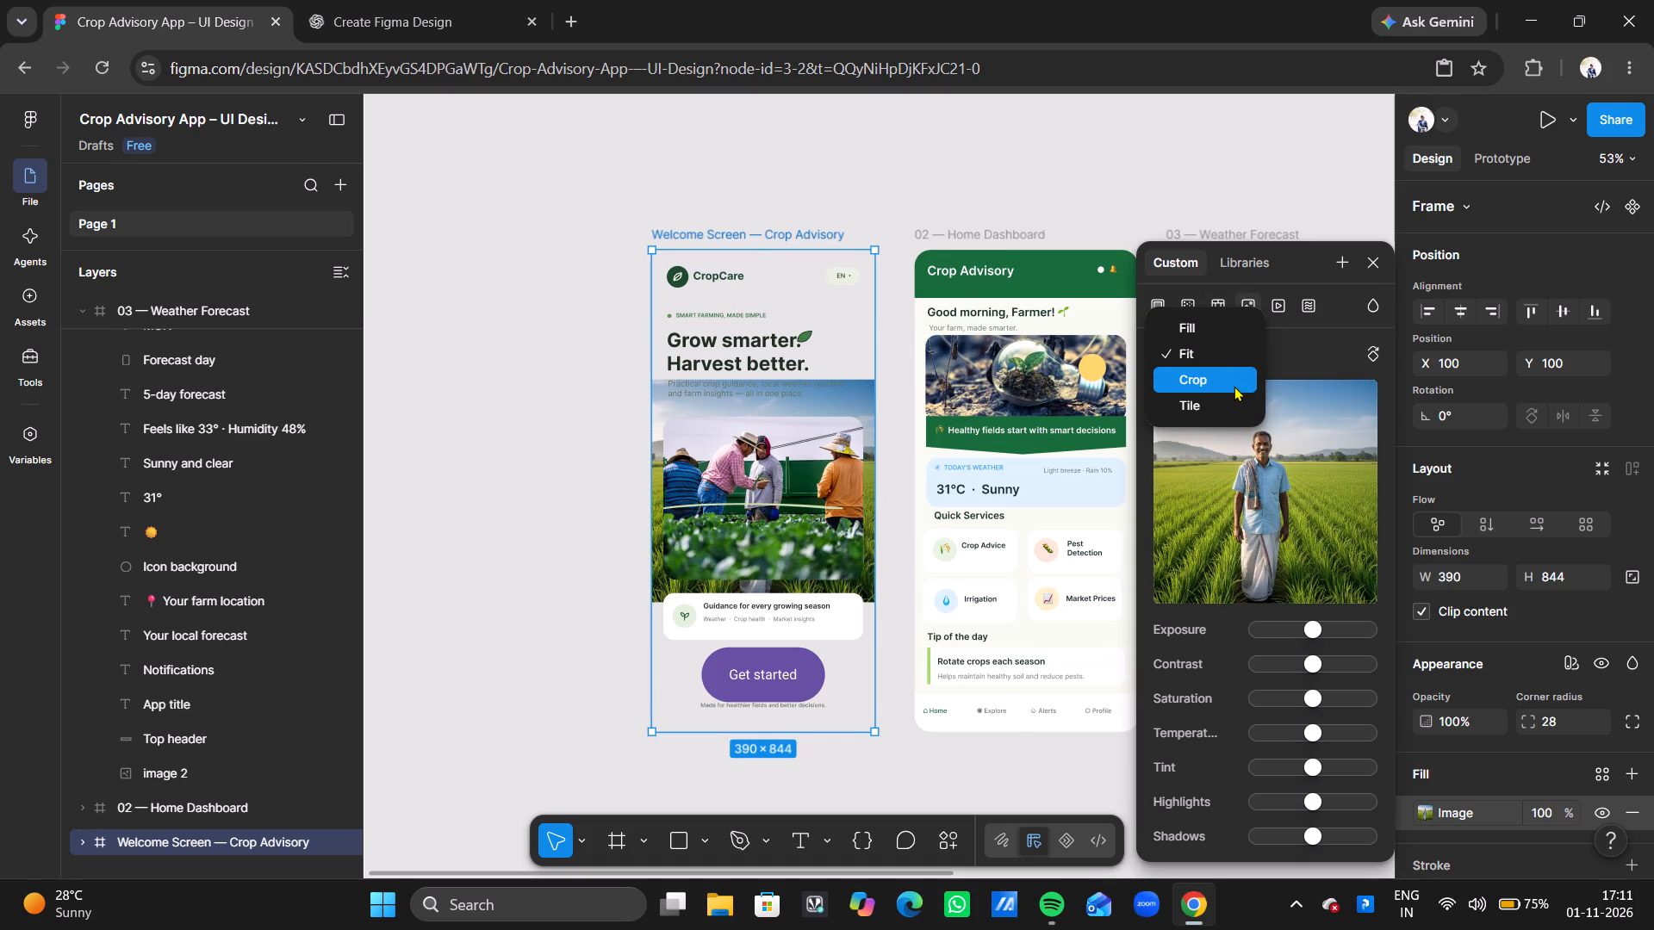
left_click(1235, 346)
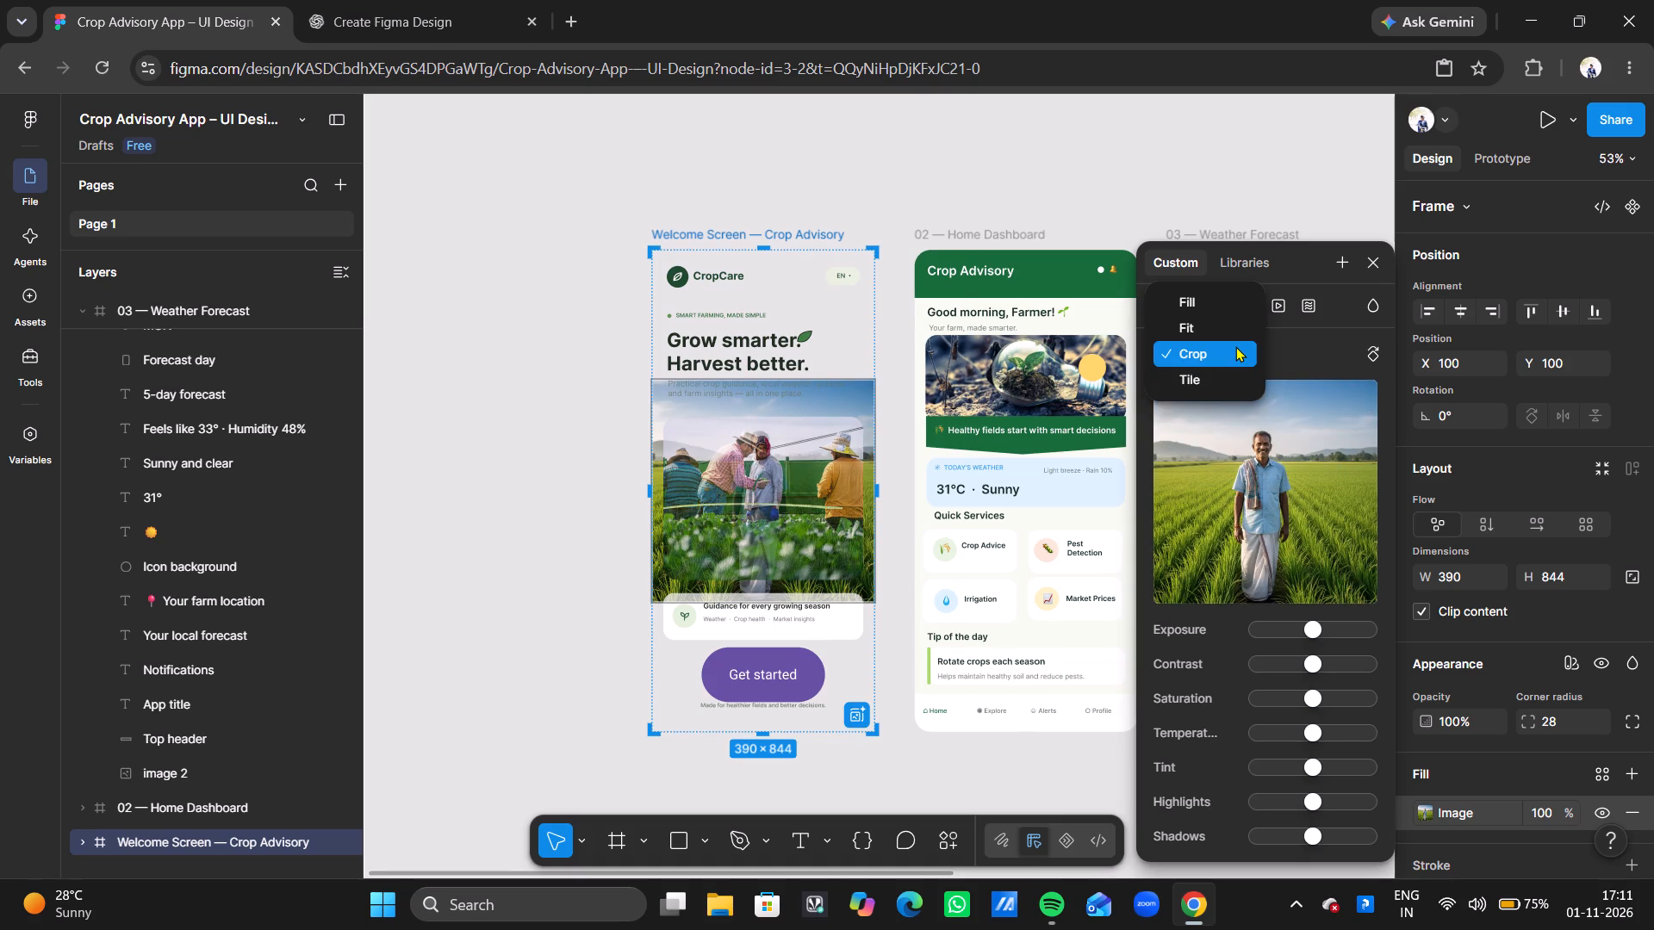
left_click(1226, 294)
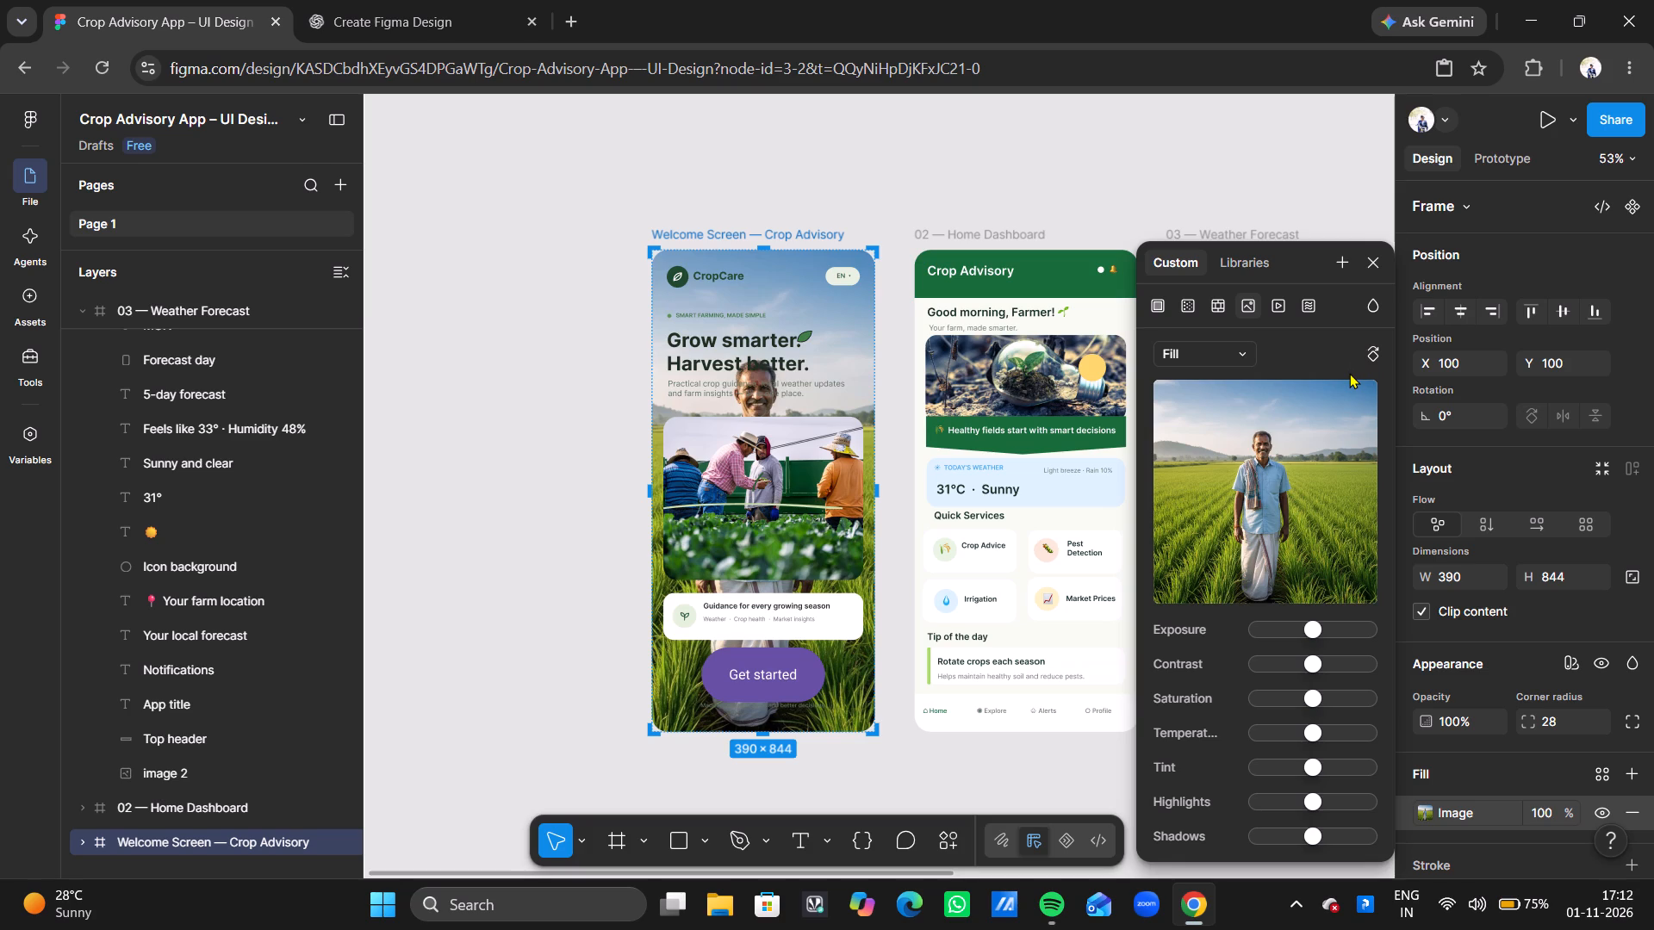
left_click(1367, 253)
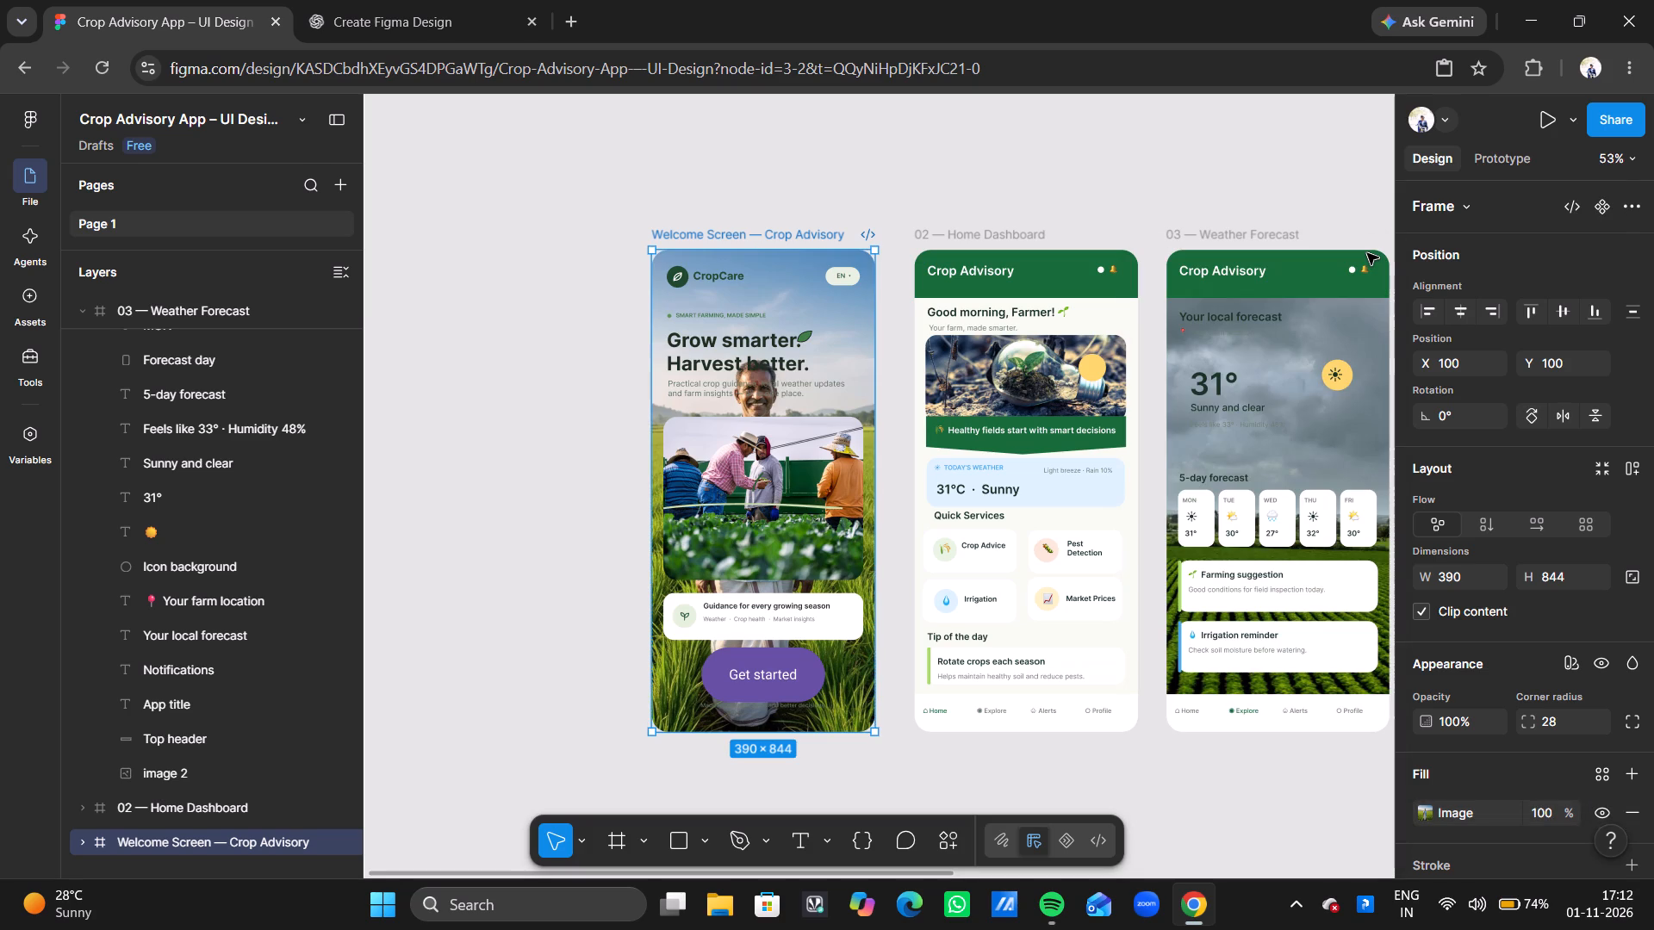
left_click(1425, 810)
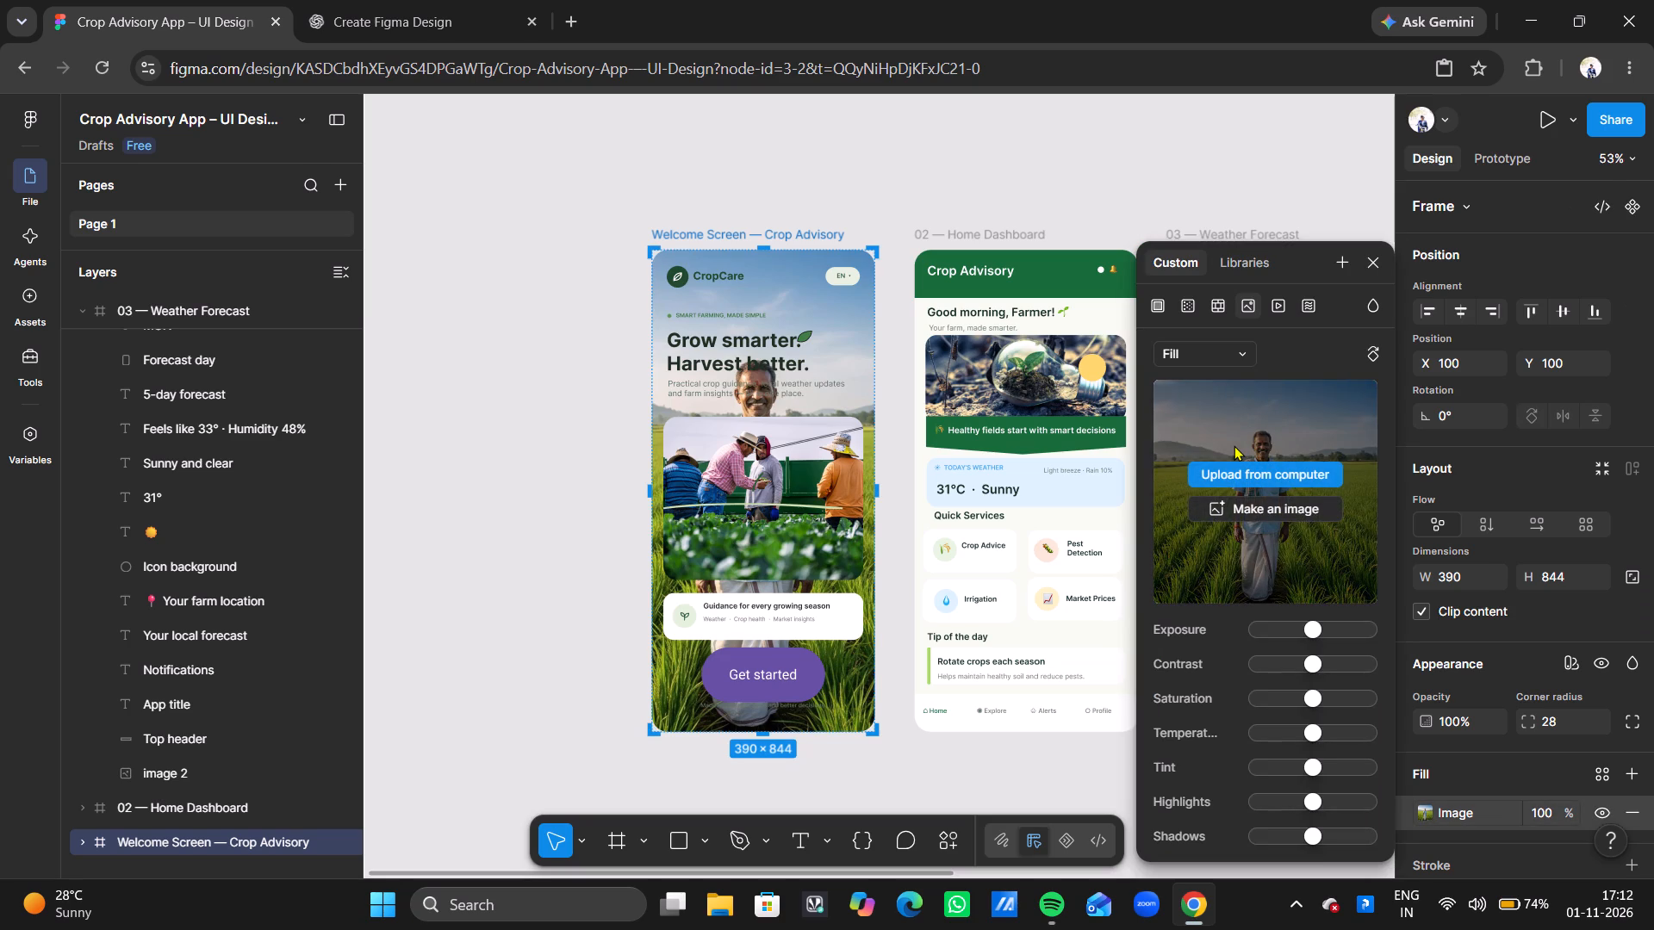
right_click(1234, 445)
key("Delete")
key("Delete")
key("Delete")
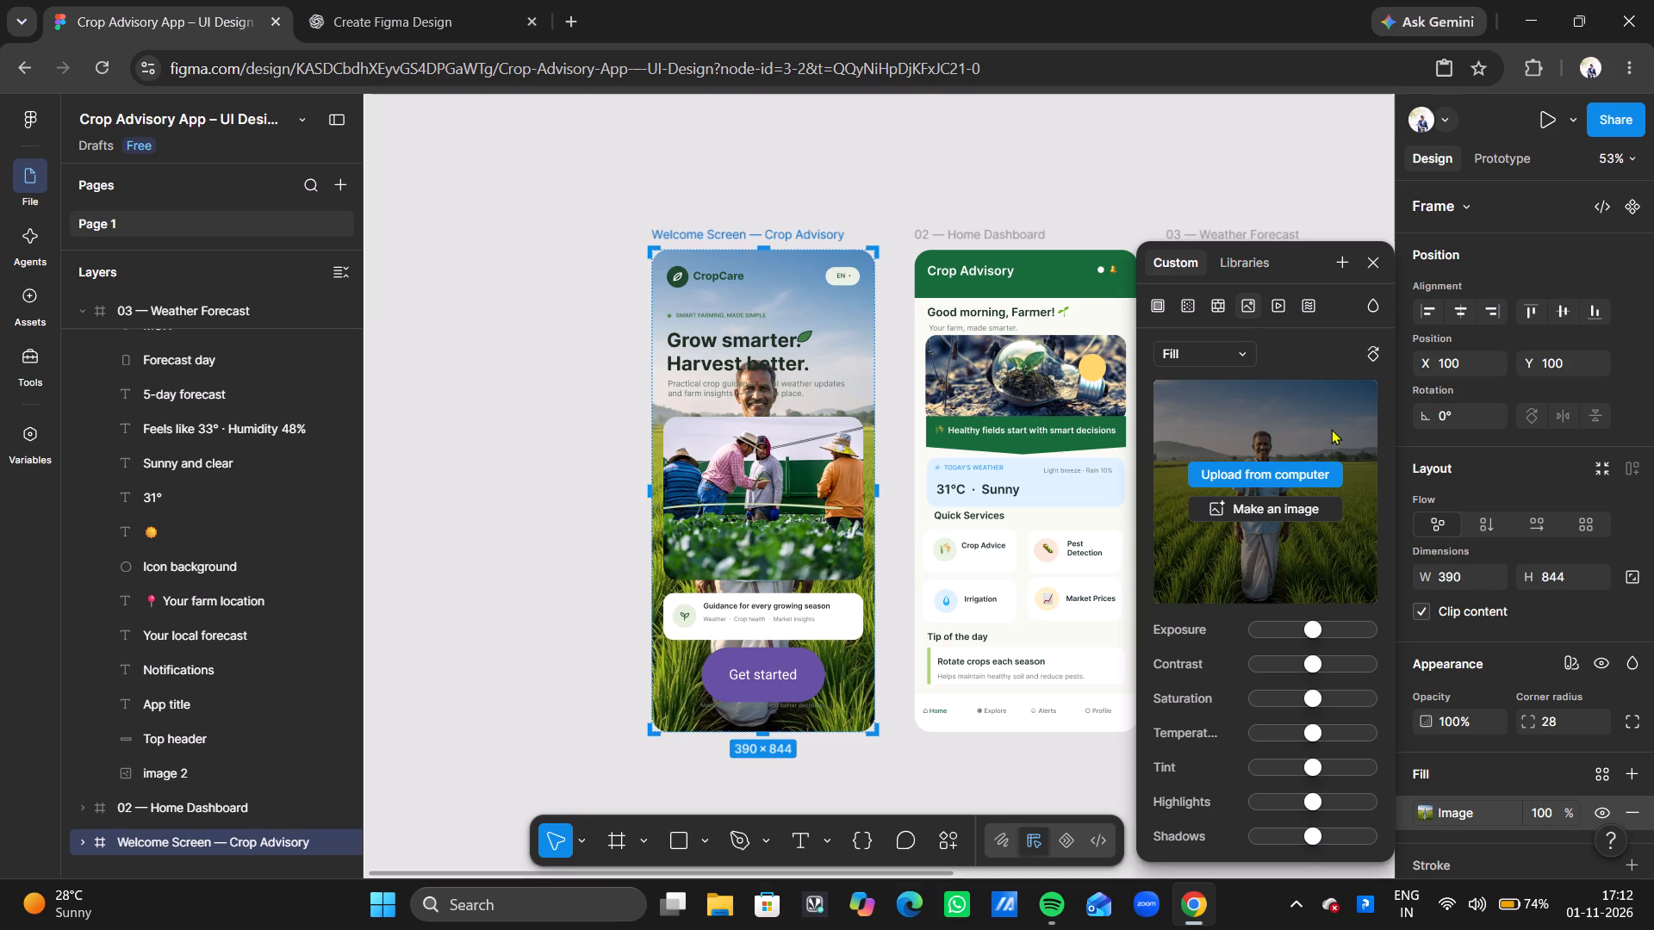
left_click(1331, 429)
double_click(1367, 604)
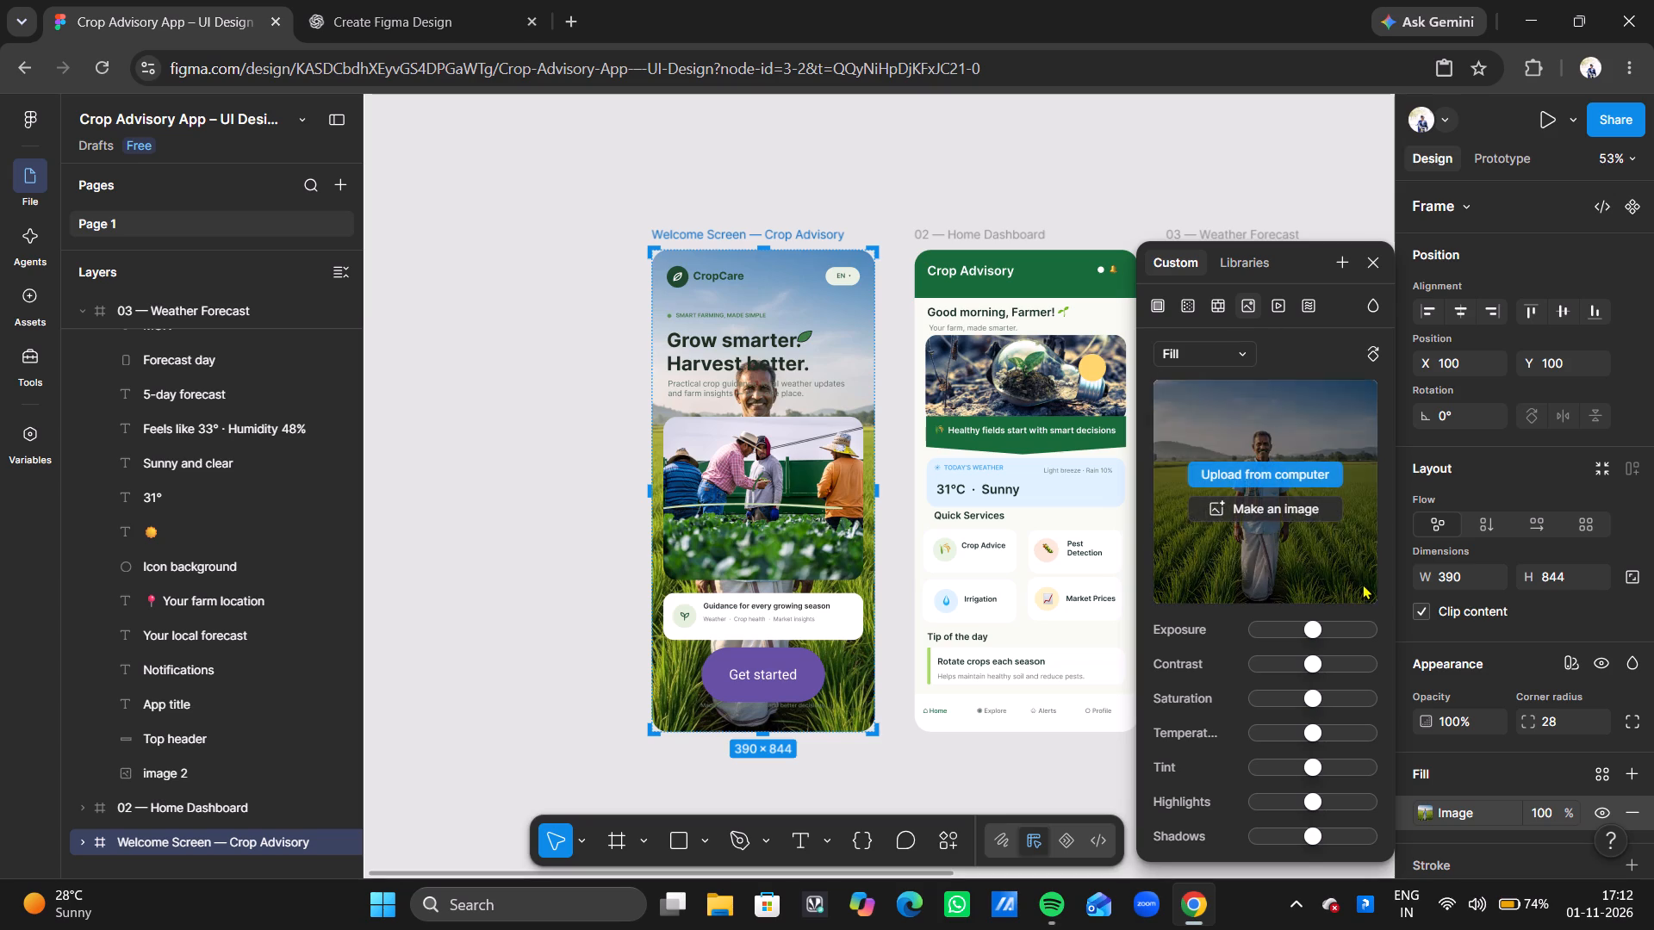
left_click(1362, 584)
left_click(678, 706)
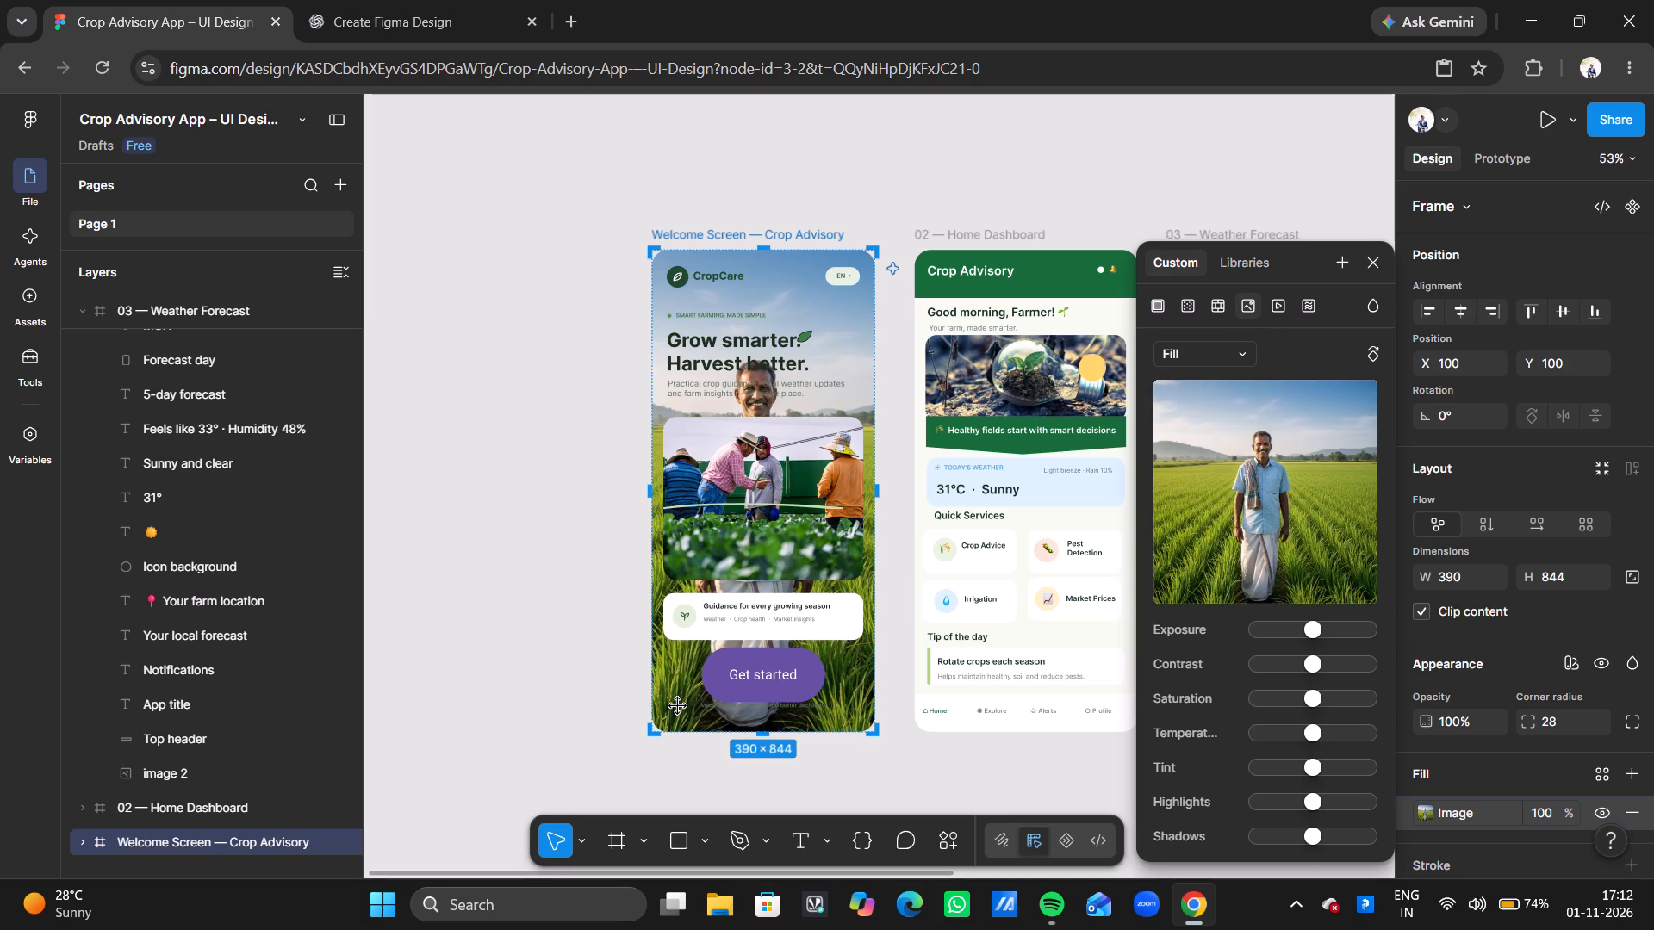
key("Delete")
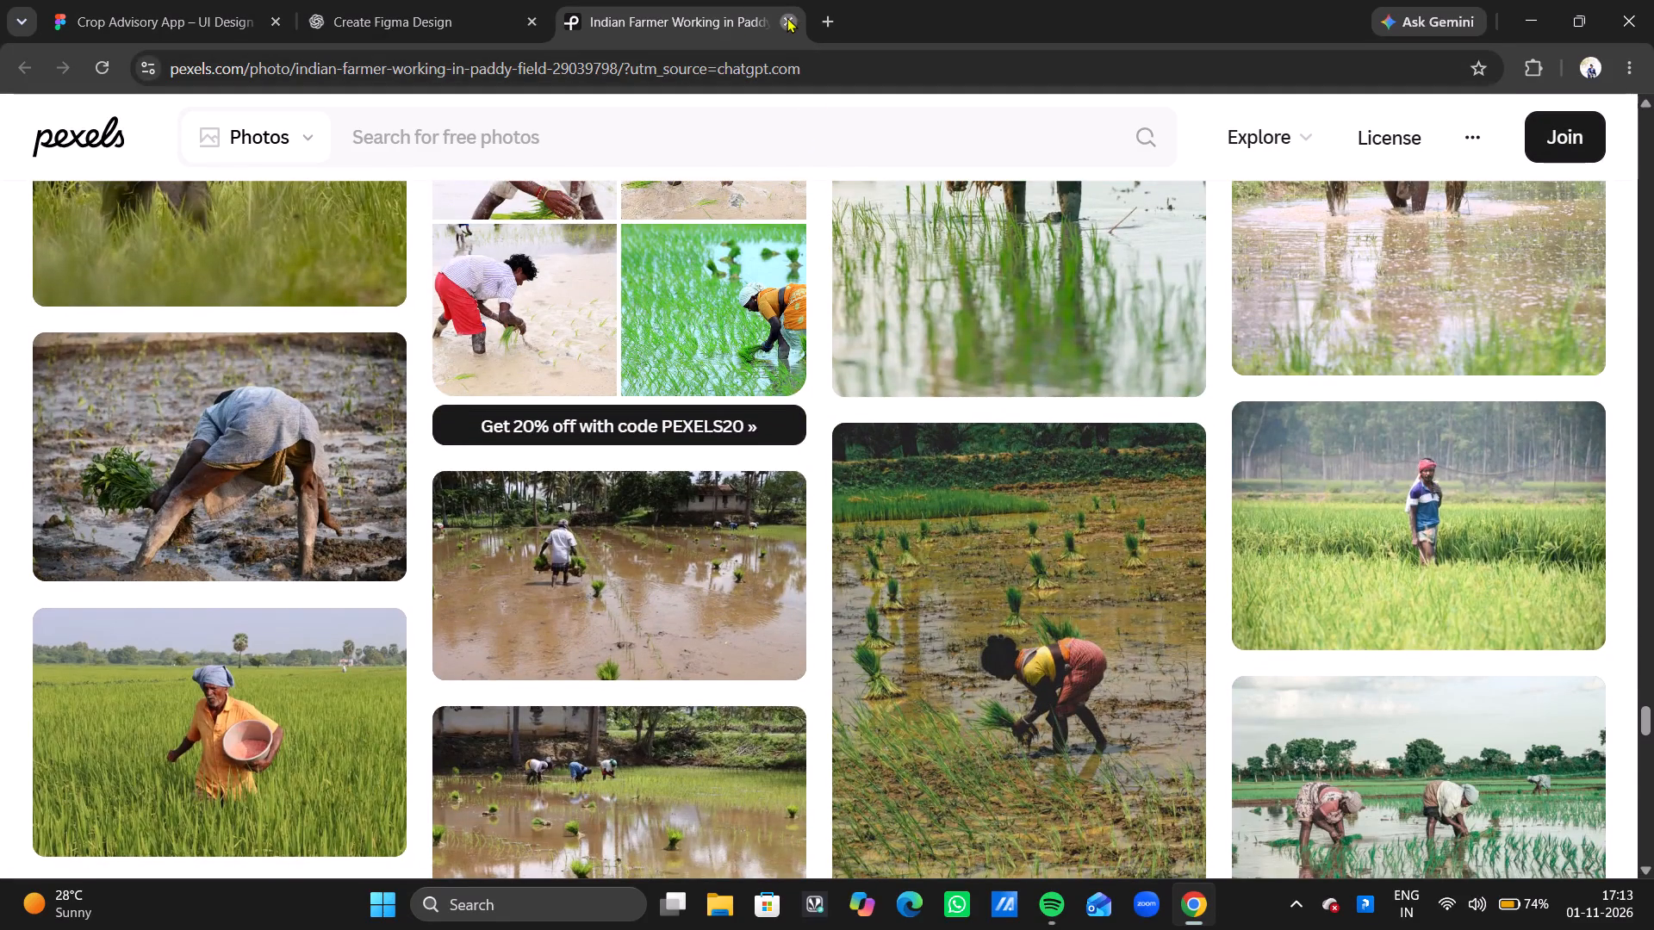
Open the Crop Recommendation photo link and copy the flooded paddy field at sunset image from the Unsplash paddy field results.
scroll(774, 426, "down", 1)
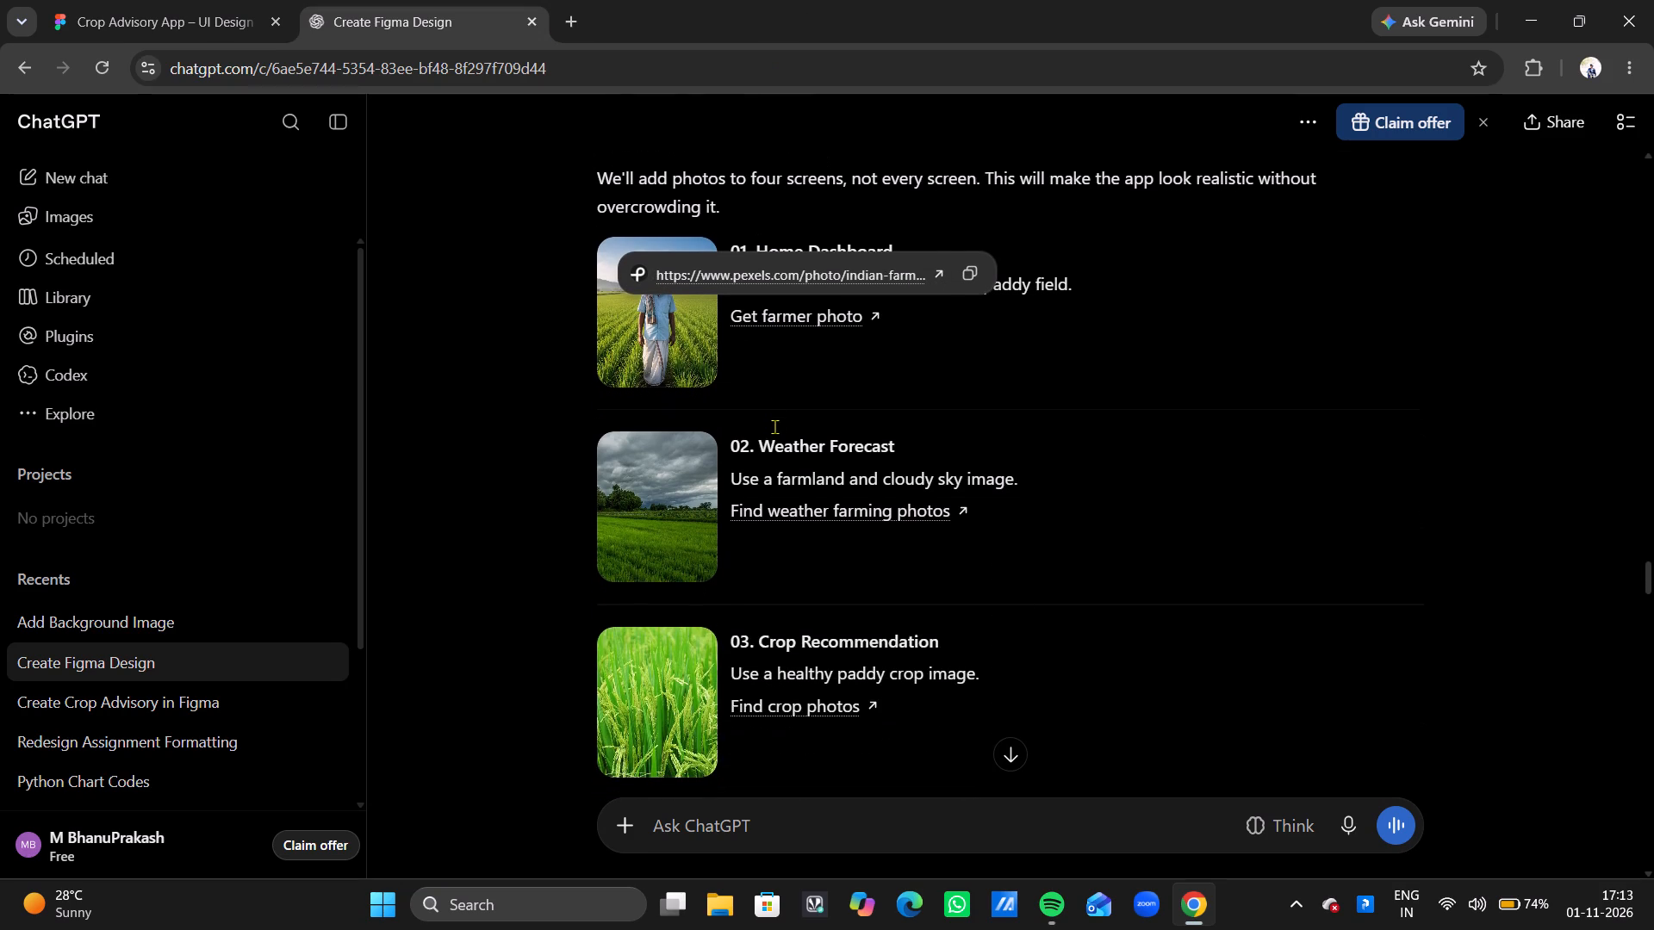
scroll(774, 426, "down", 3)
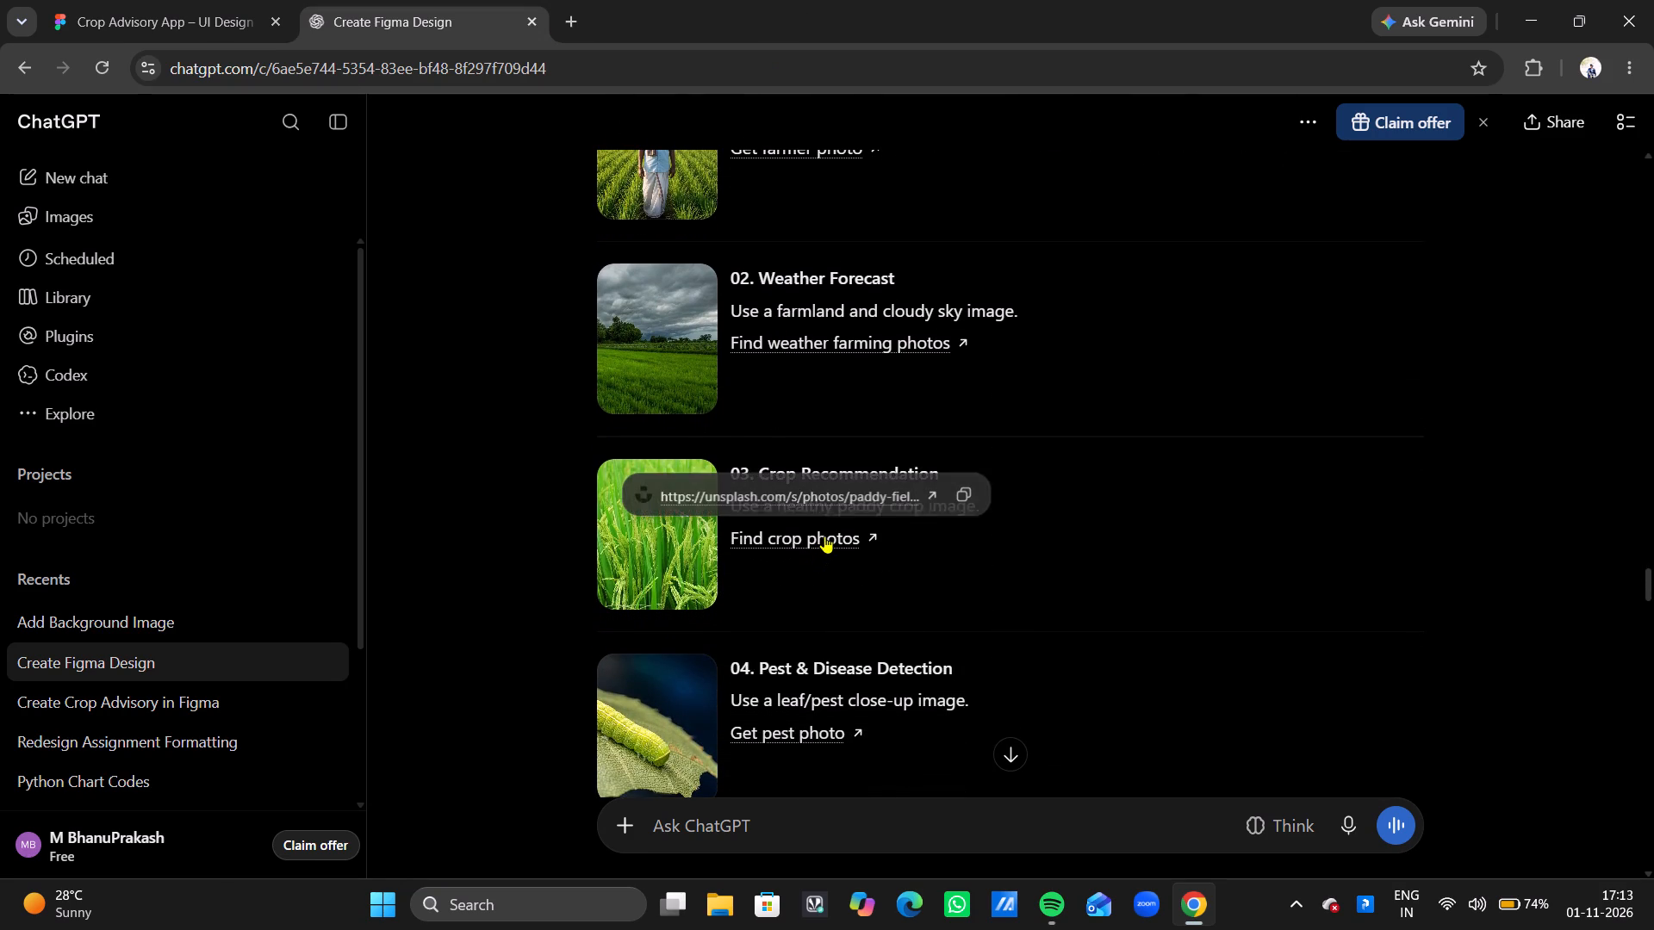
left_click(824, 536)
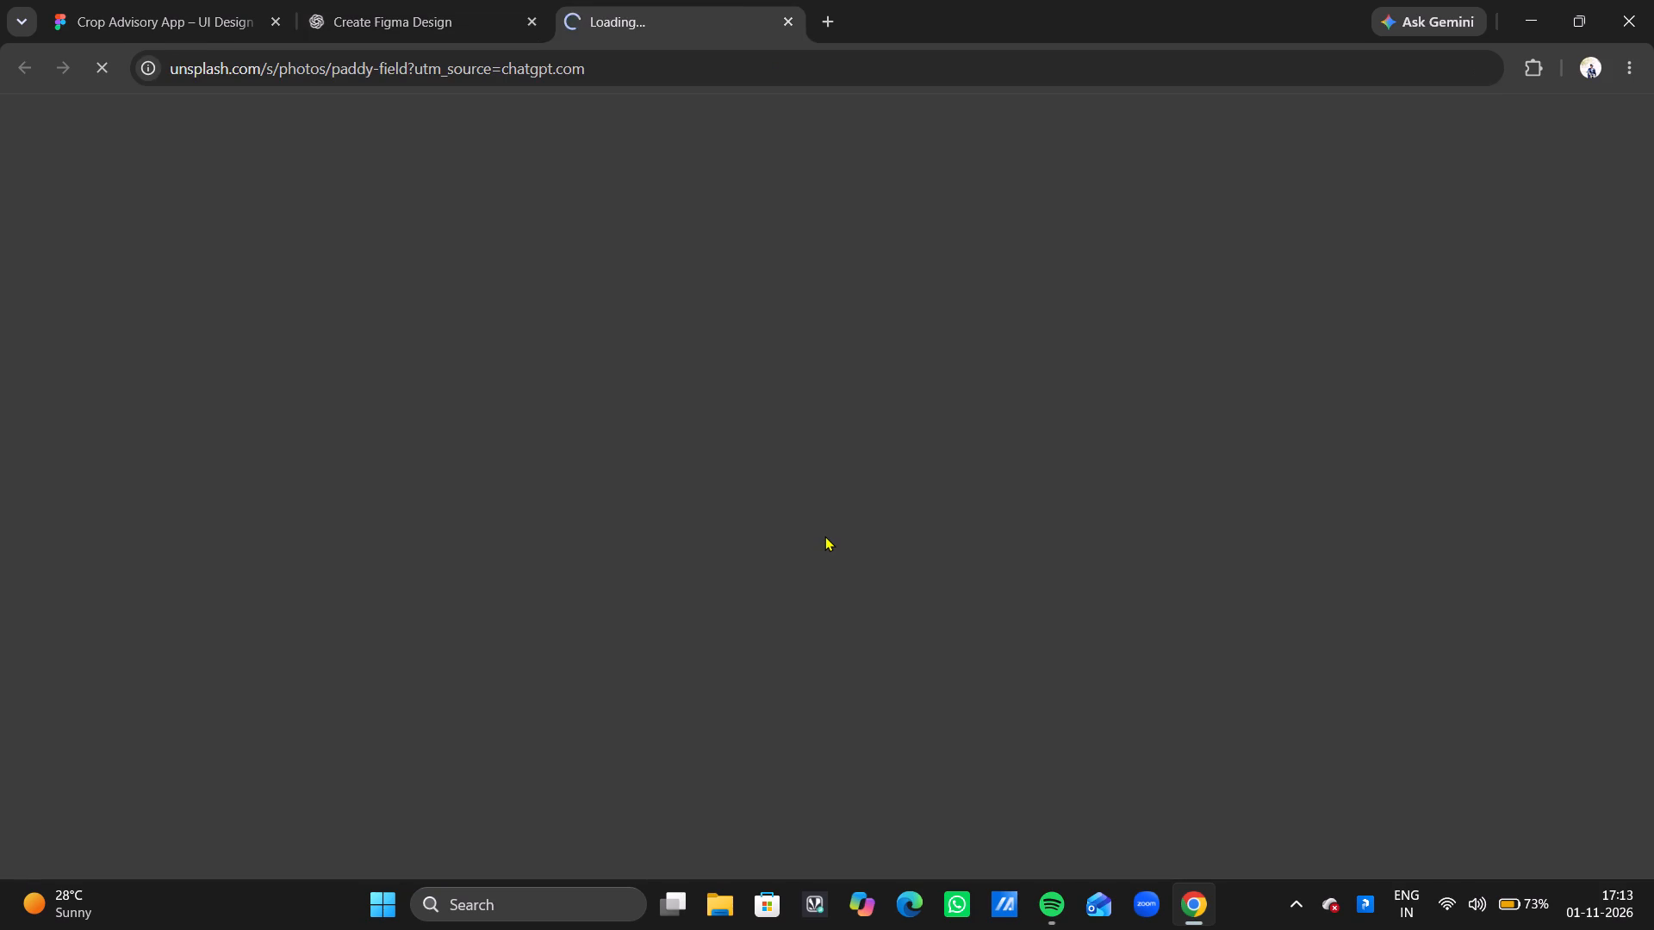
scroll(754, 646, "down", 3)
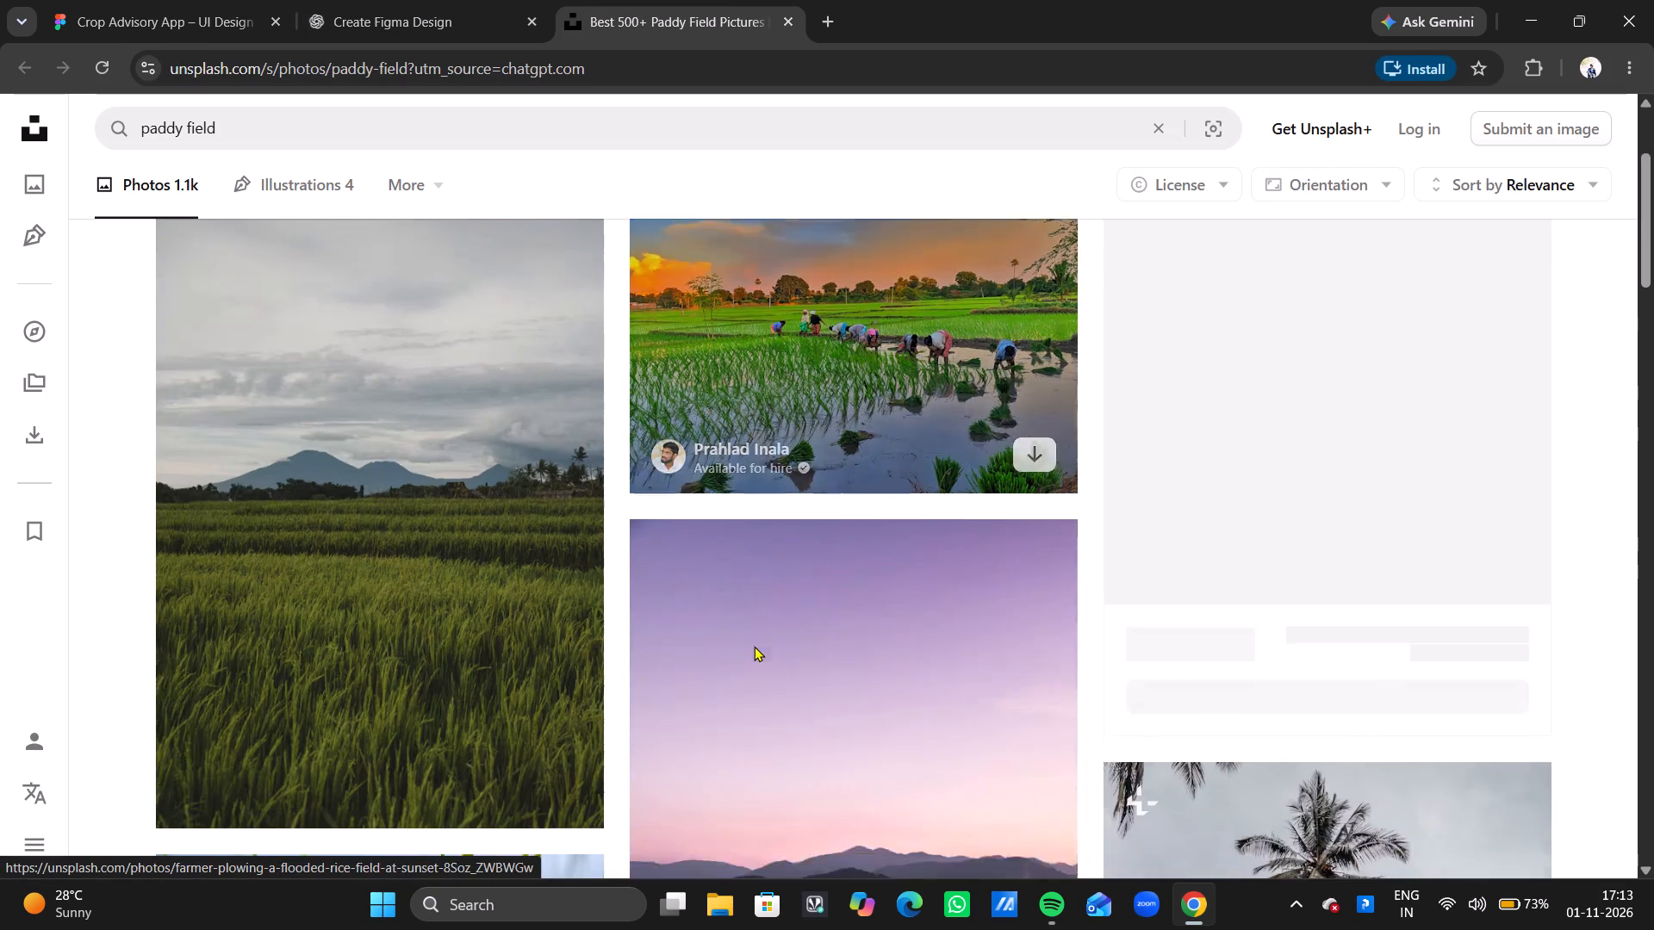
scroll(754, 646, "down", 3)
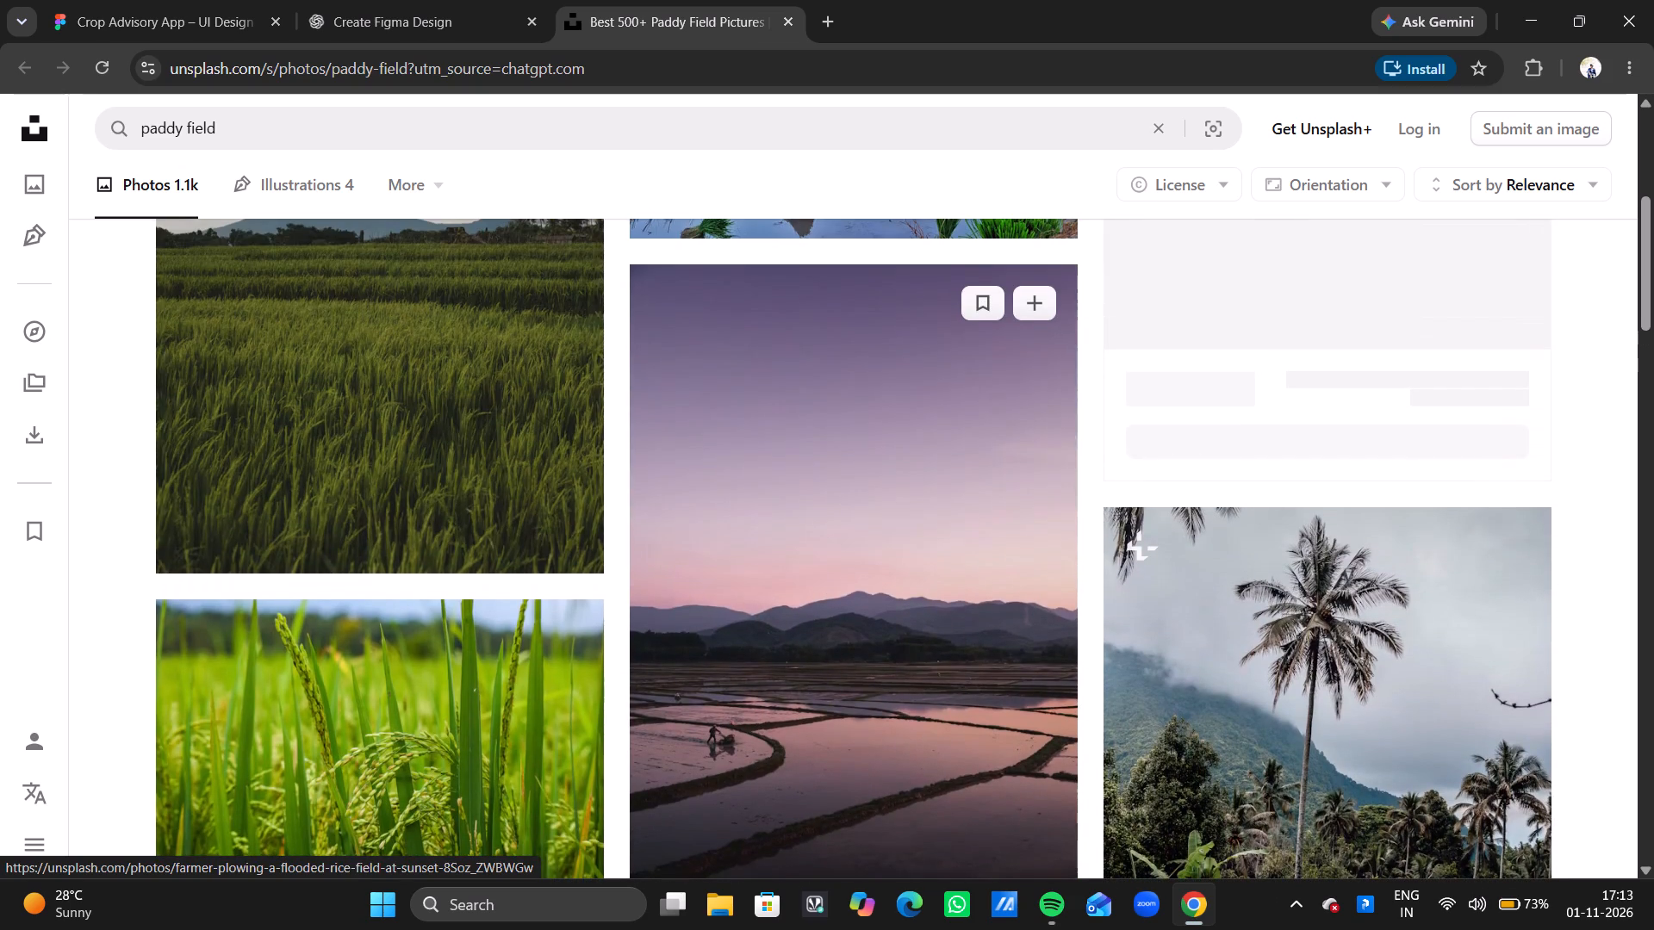
right_click(788, 625)
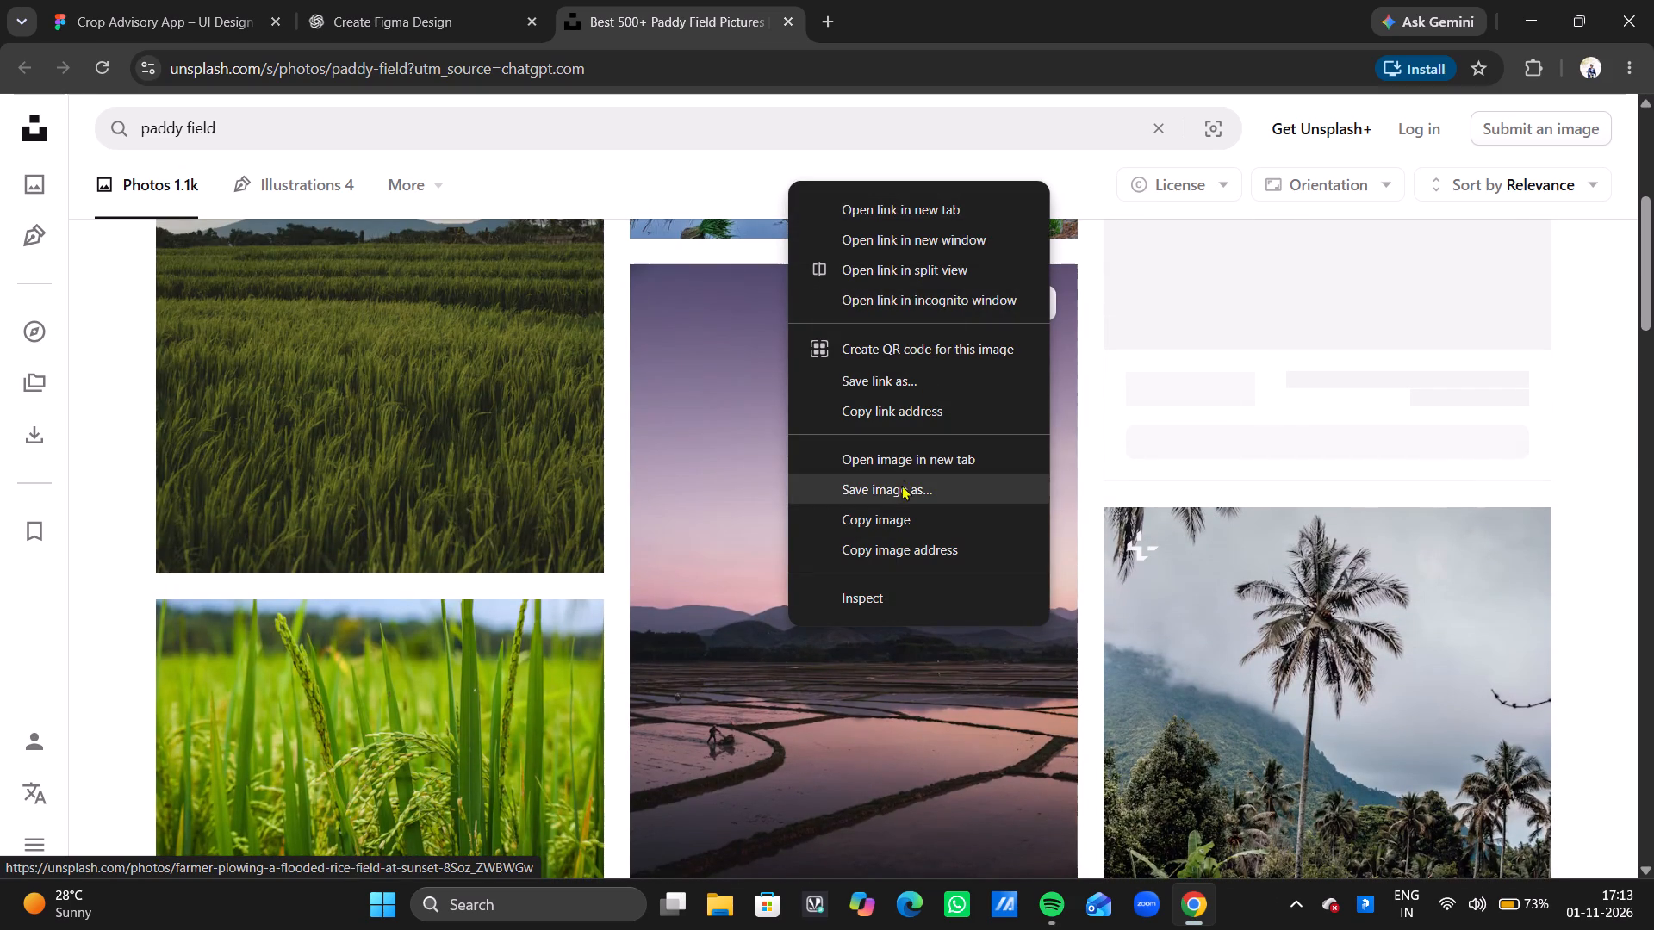
left_click(895, 511)
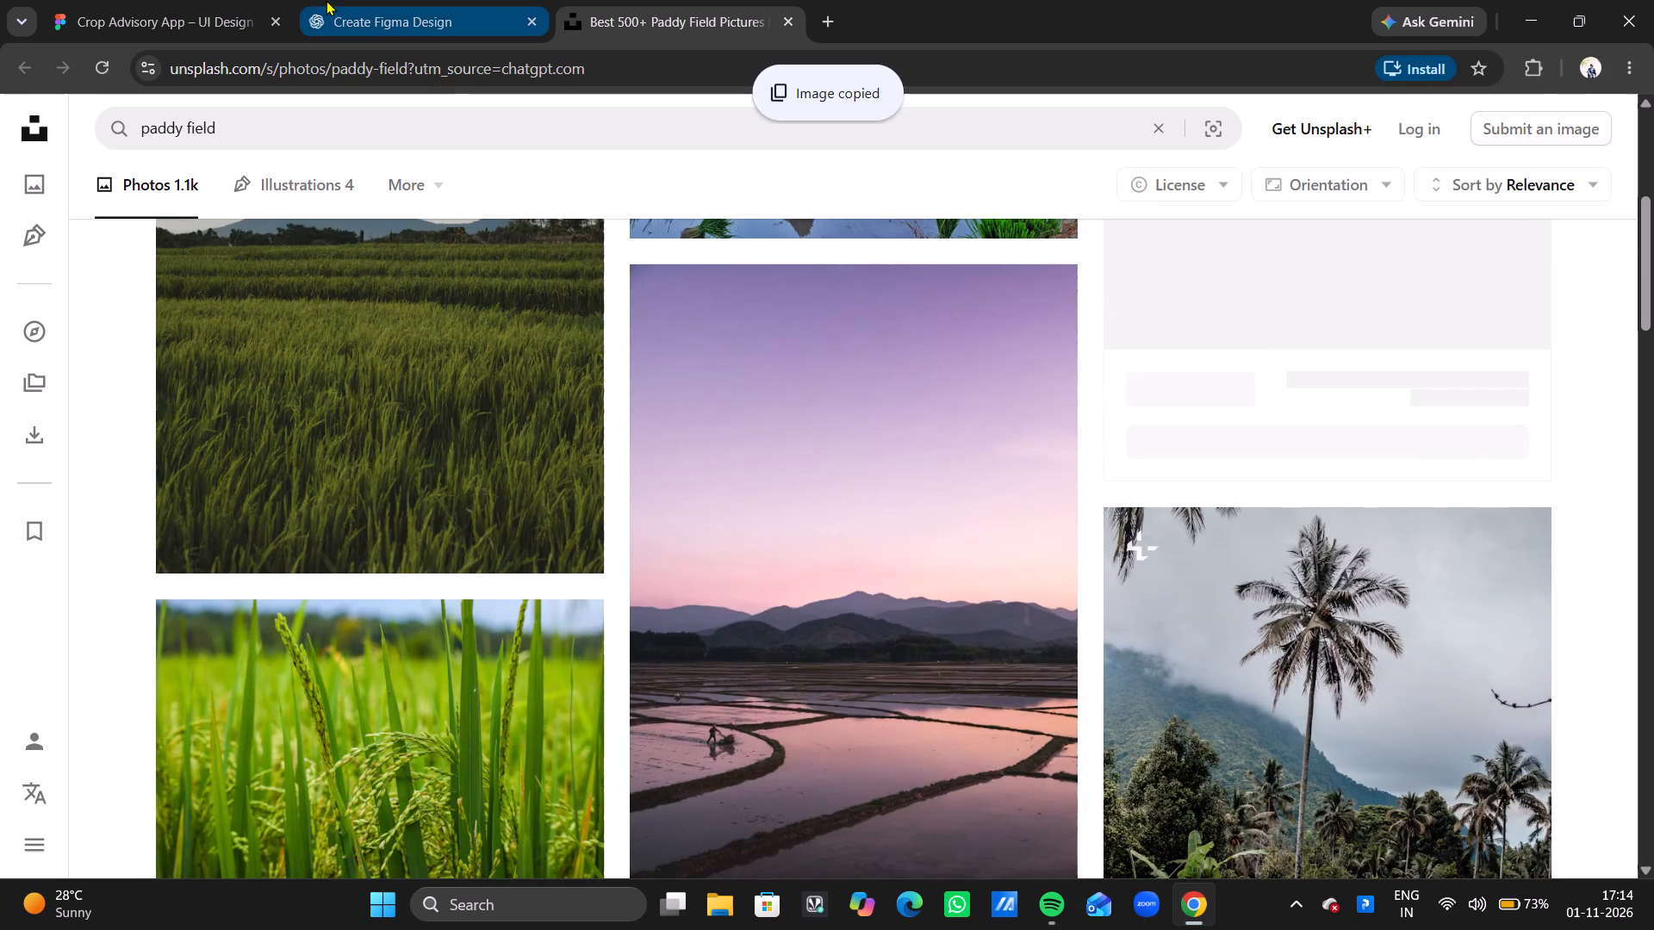
Switch back to the Crop Advisory App UI design in Figma, keeping its page in the same browser window.
left_click_drag(124, 0, 725, 501)
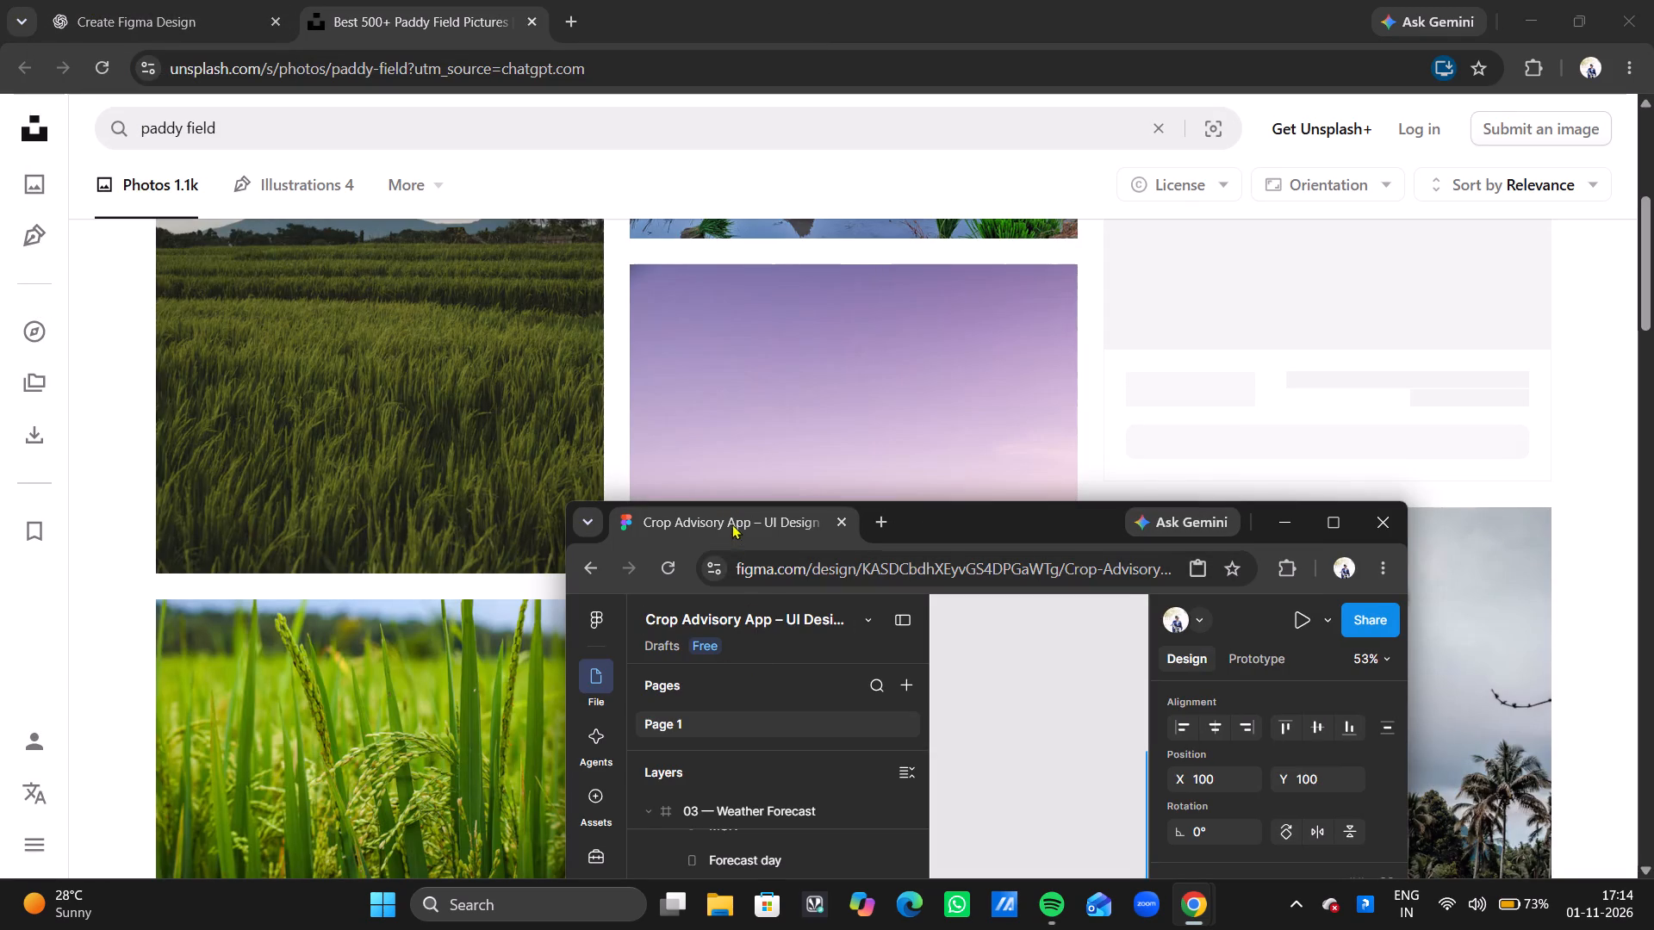
left_click_drag(728, 513, 212, 0)
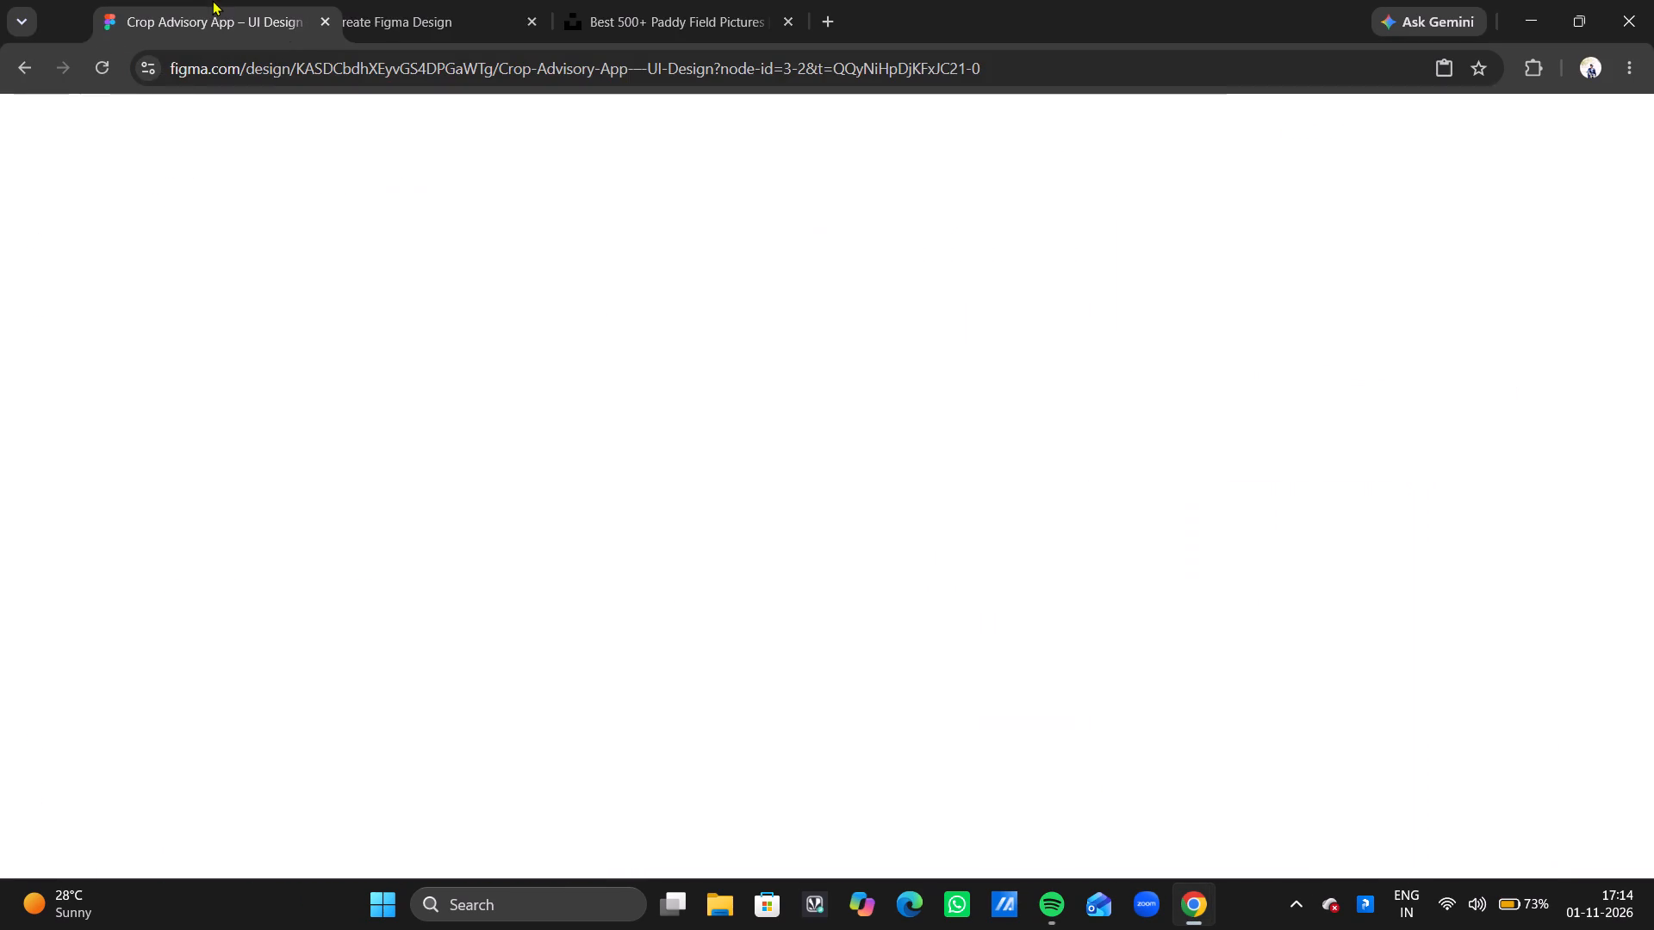
left_click_drag(212, 0, 208, 0)
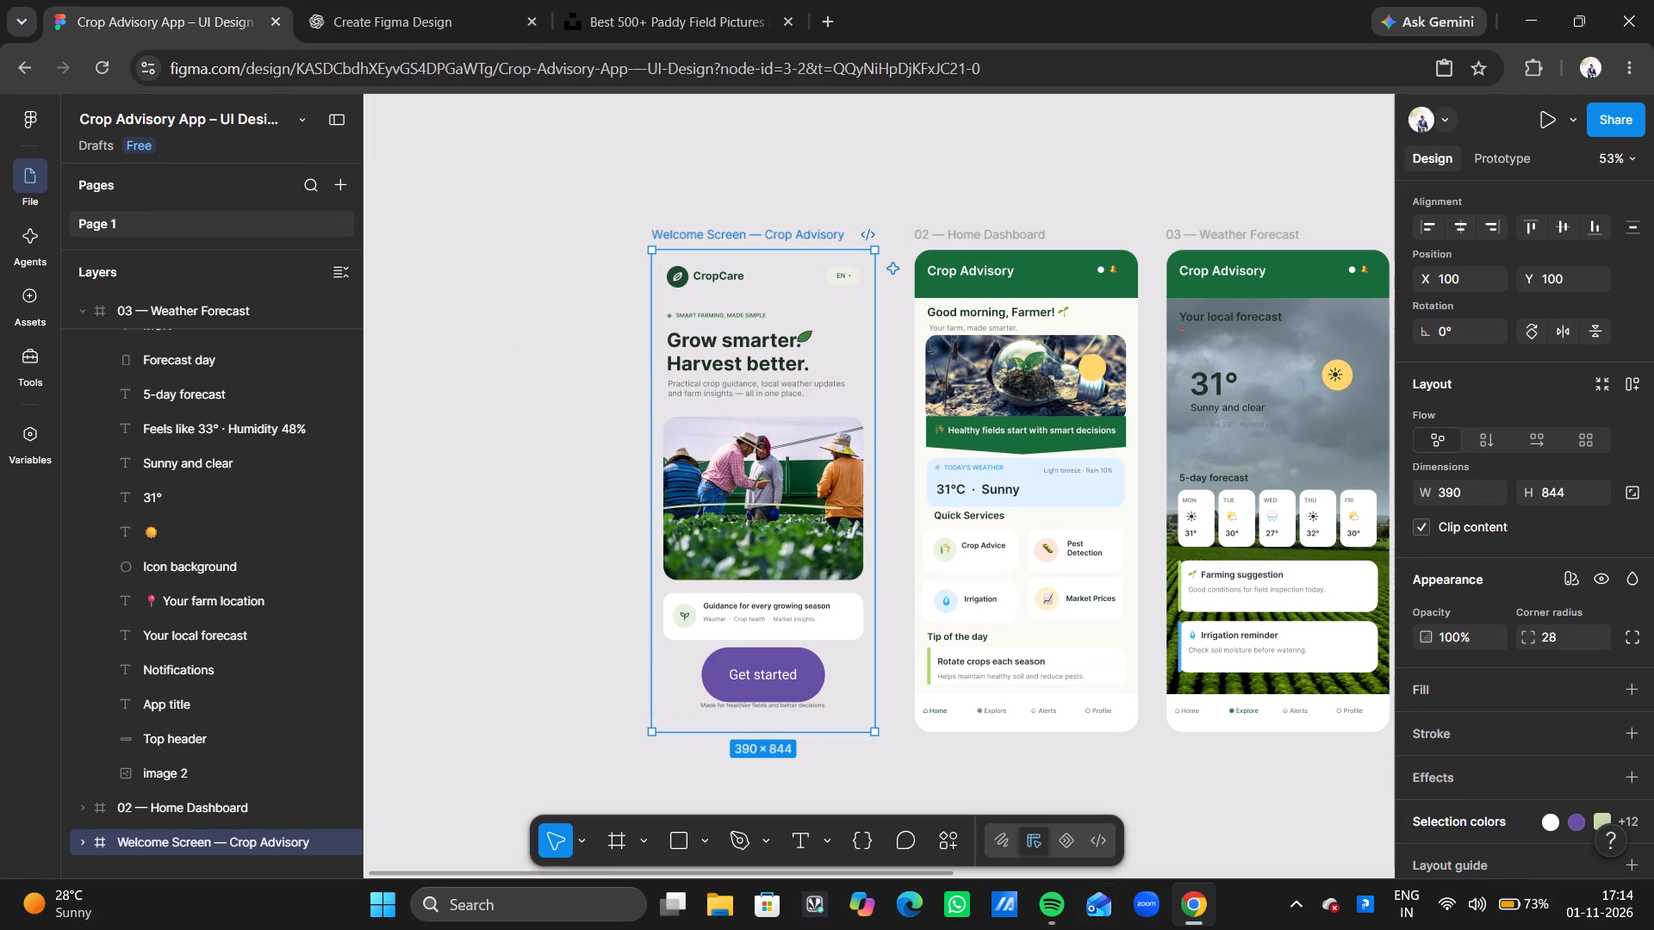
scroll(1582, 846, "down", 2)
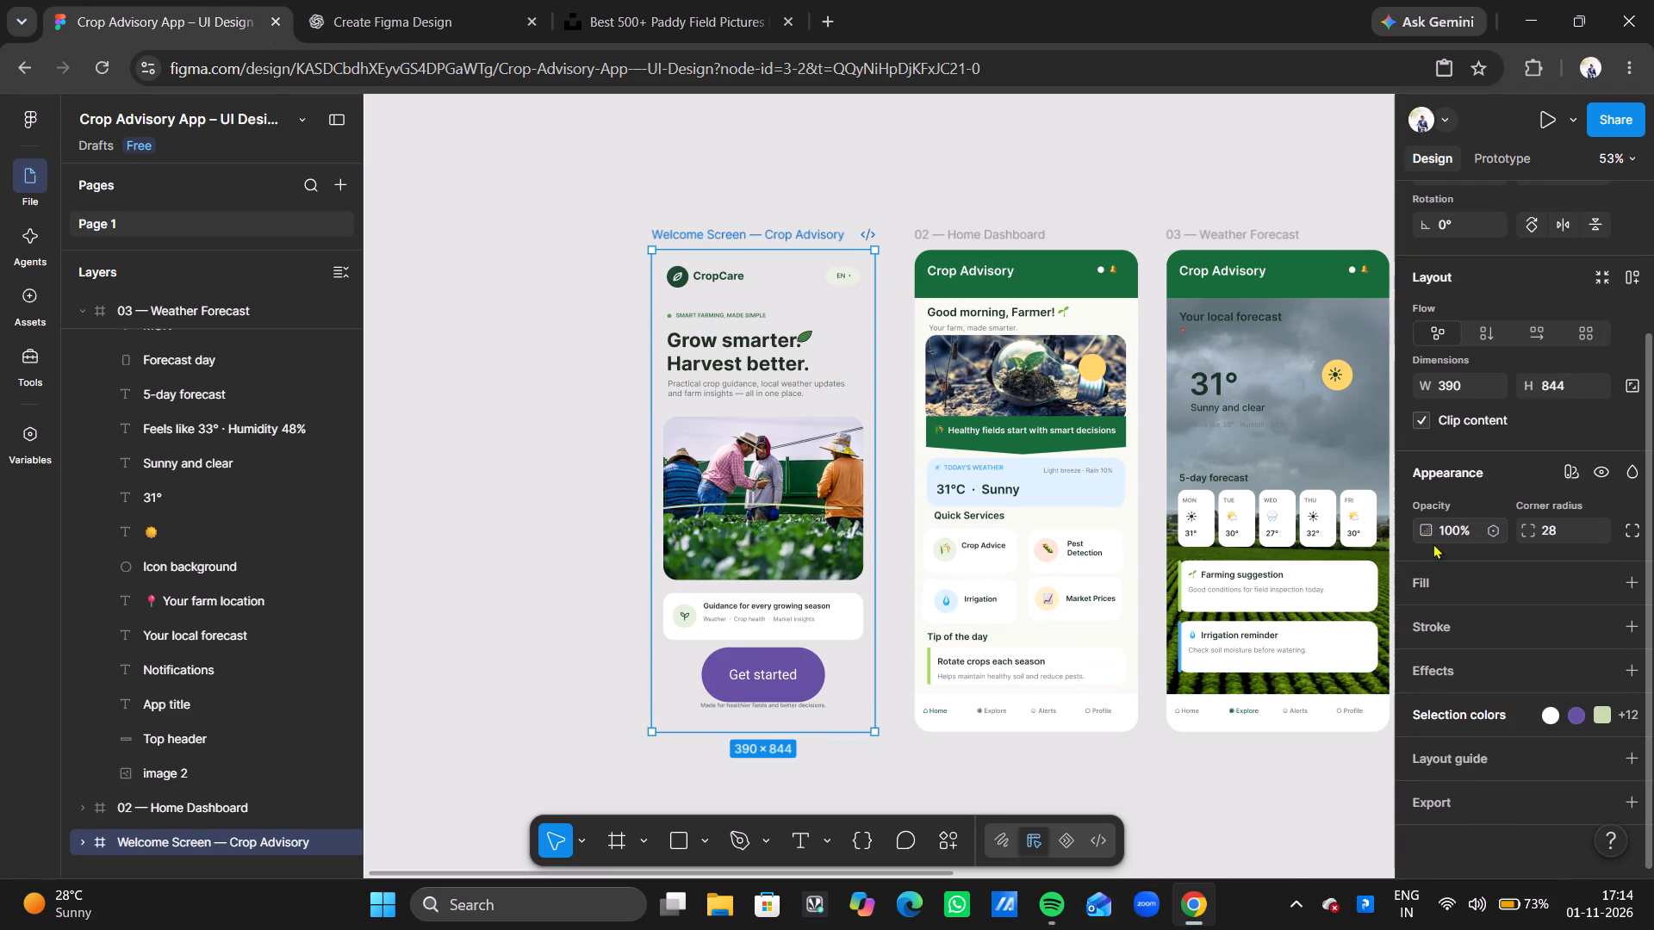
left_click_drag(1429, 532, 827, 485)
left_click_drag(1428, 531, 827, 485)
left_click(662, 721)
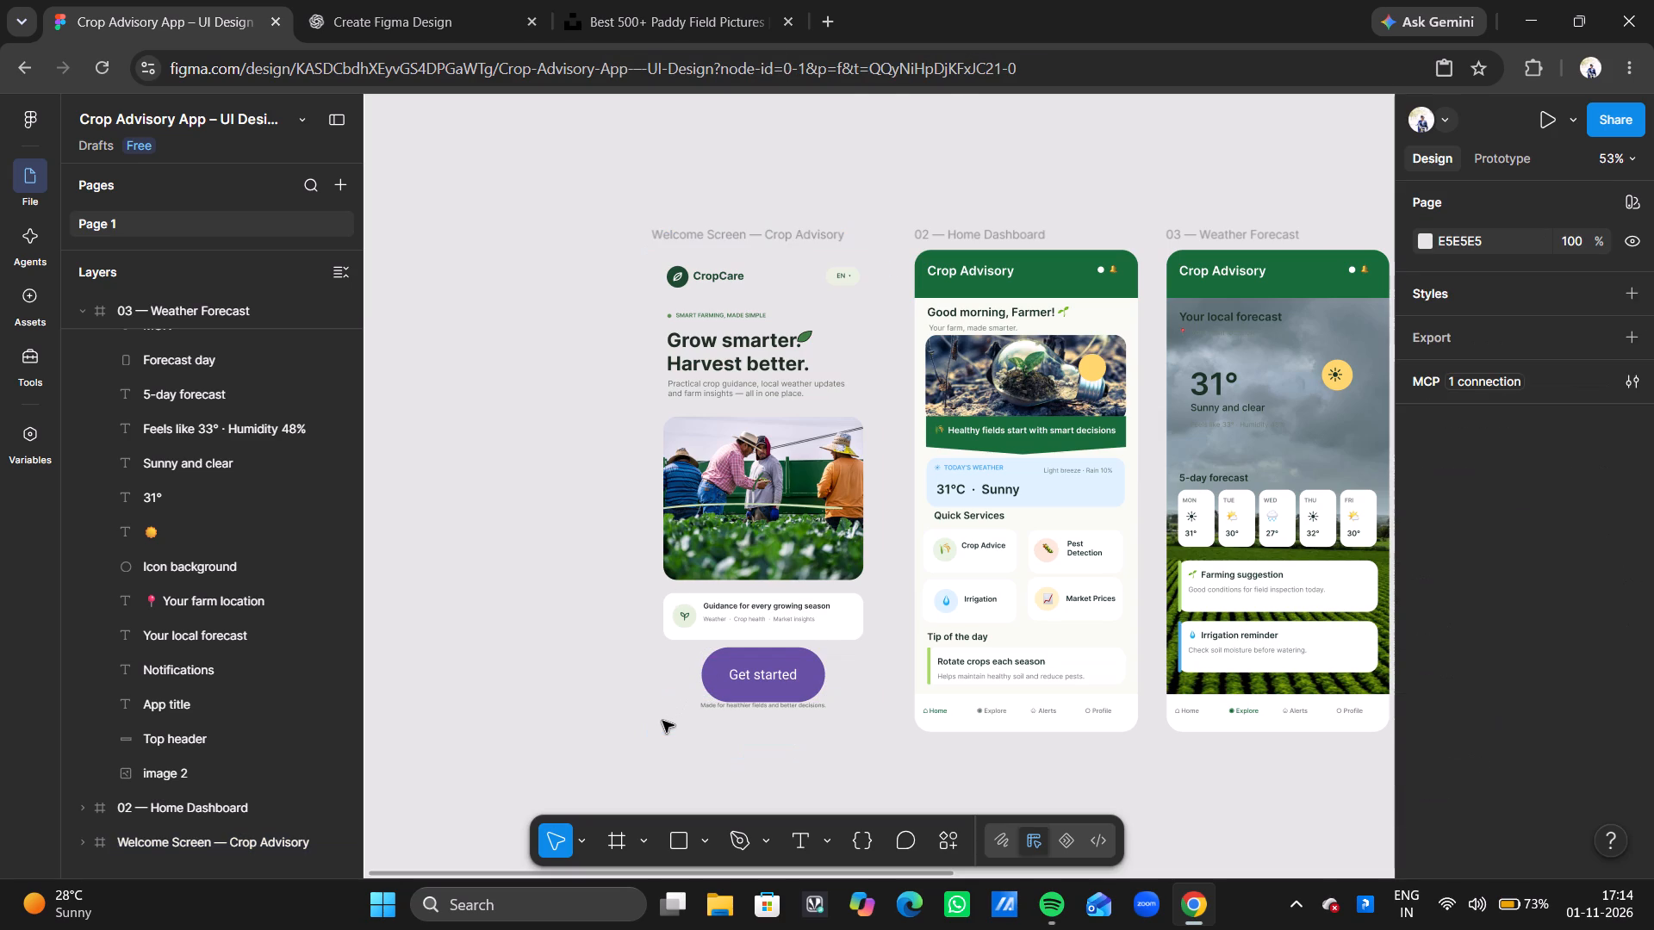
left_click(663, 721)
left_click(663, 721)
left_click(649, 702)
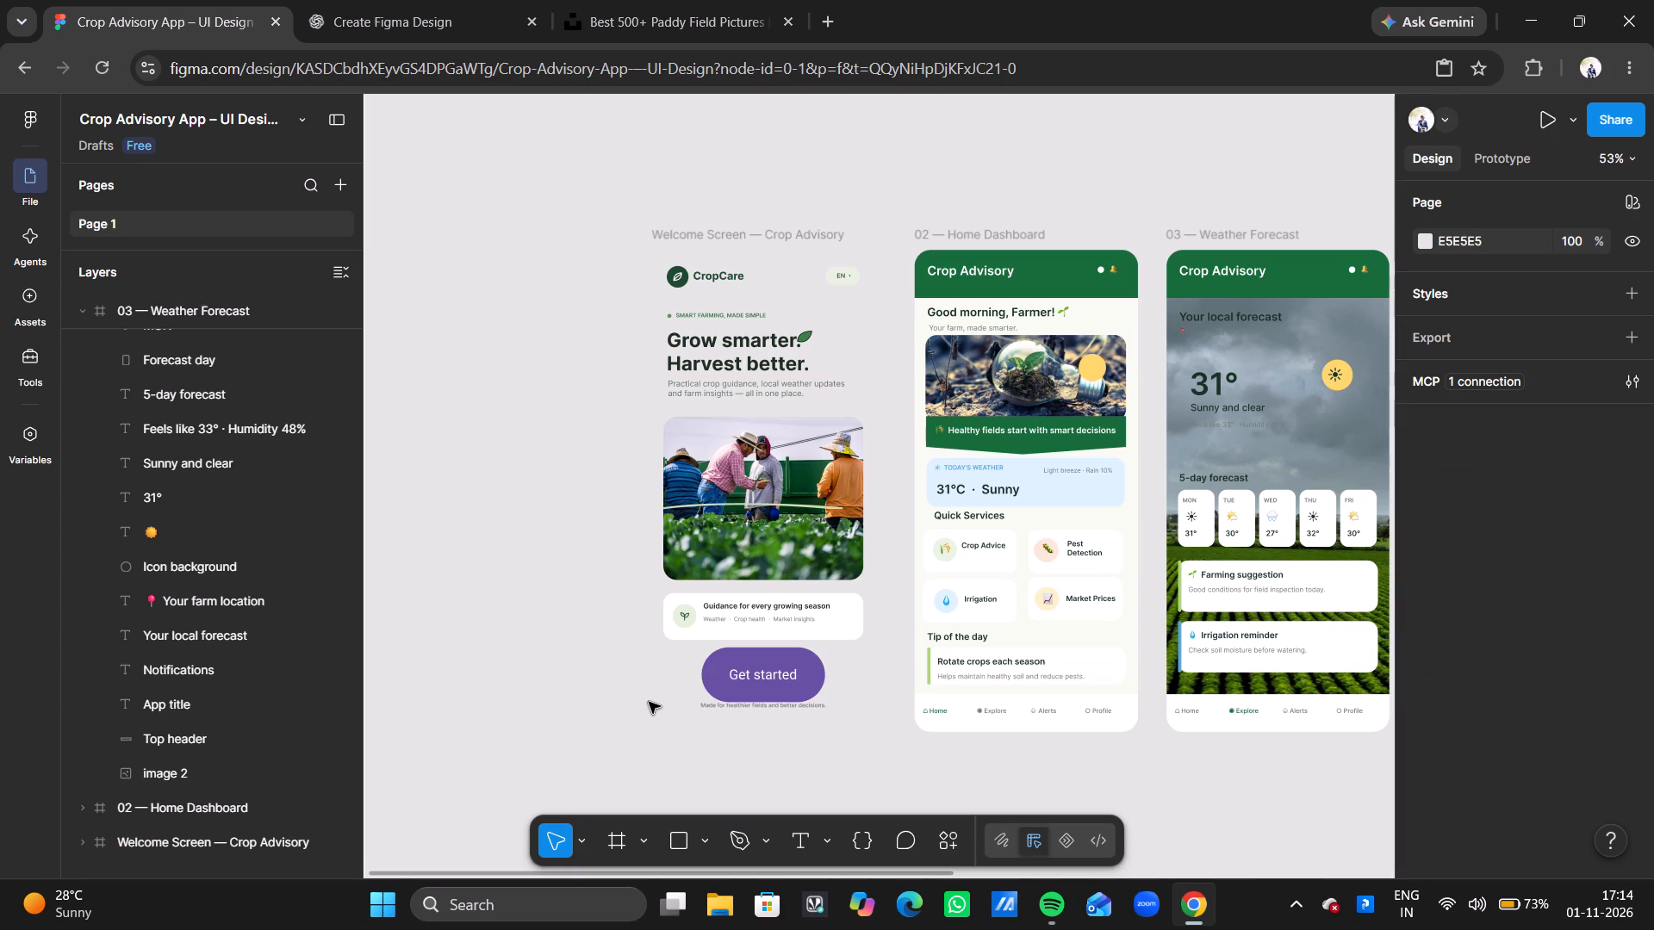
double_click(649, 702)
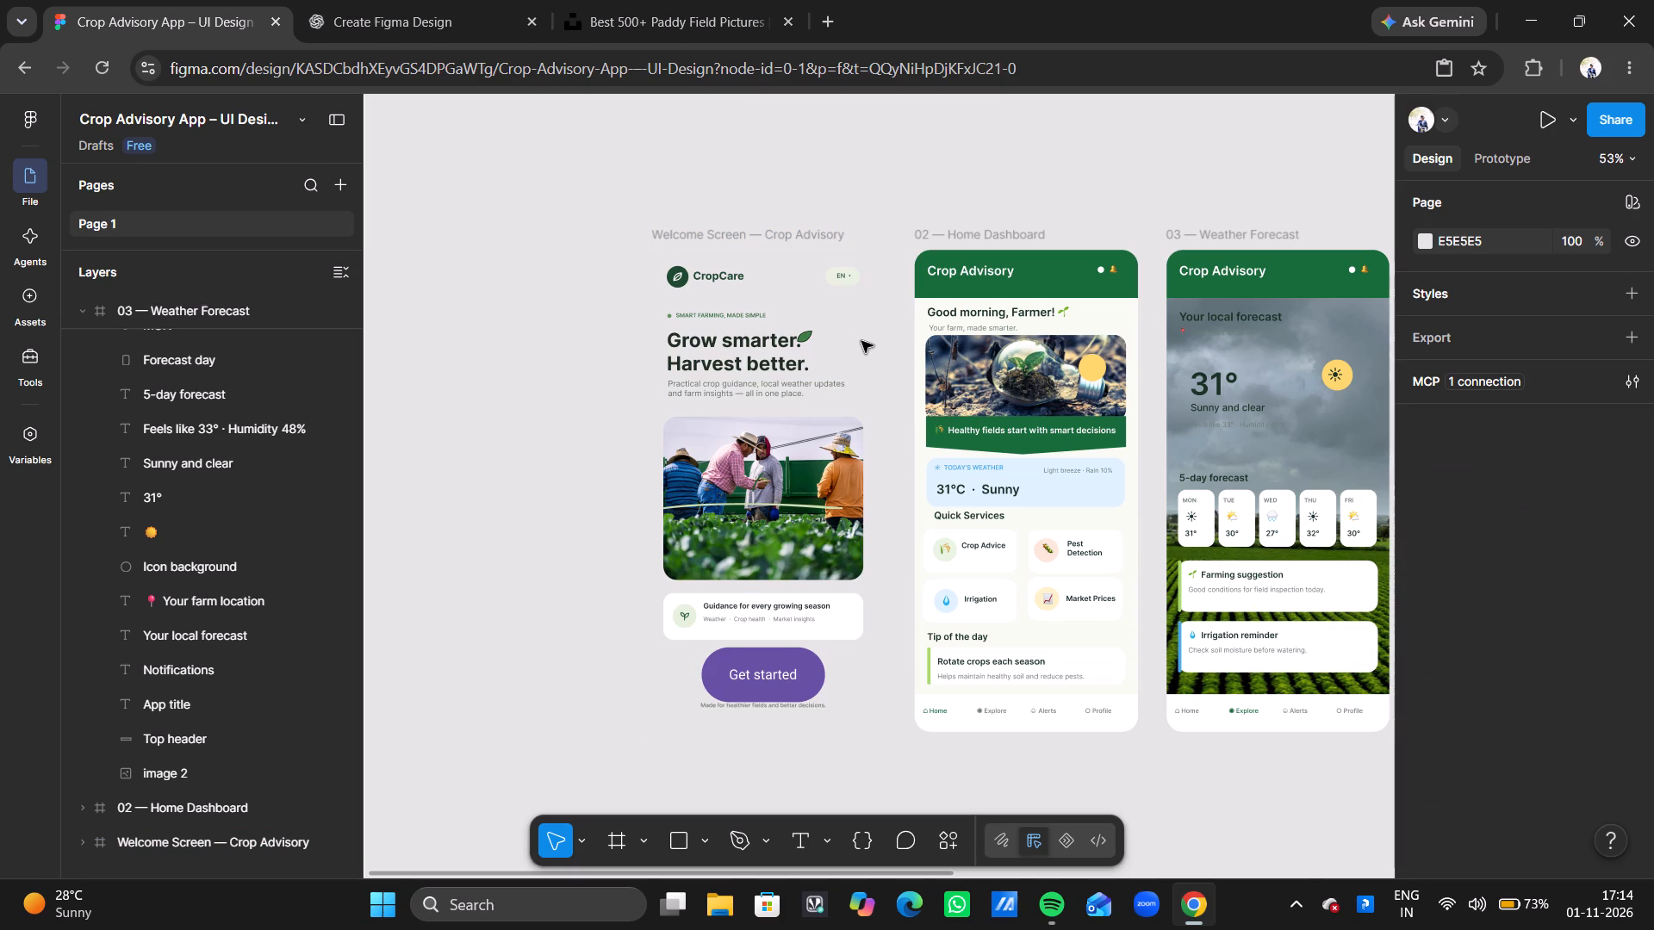
Add an image fill to the Welcome Screen — Crop Advisory frame using the copied paddy field sunset photo.
left_click(861, 341)
right_click(861, 341)
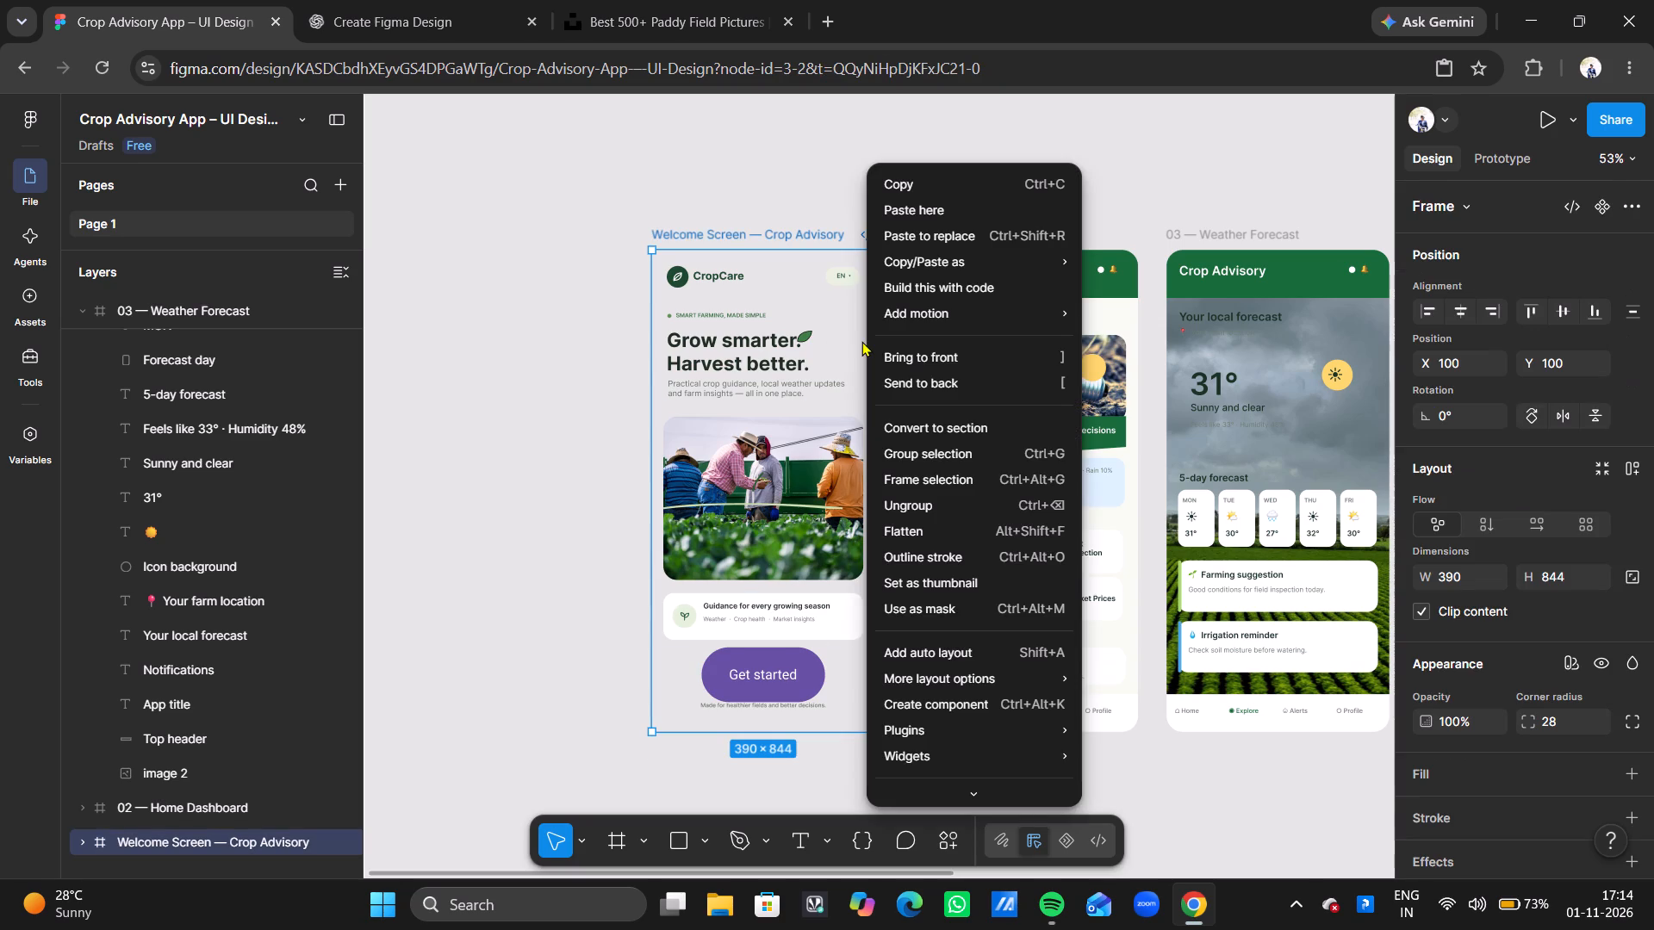
left_click(1497, 781)
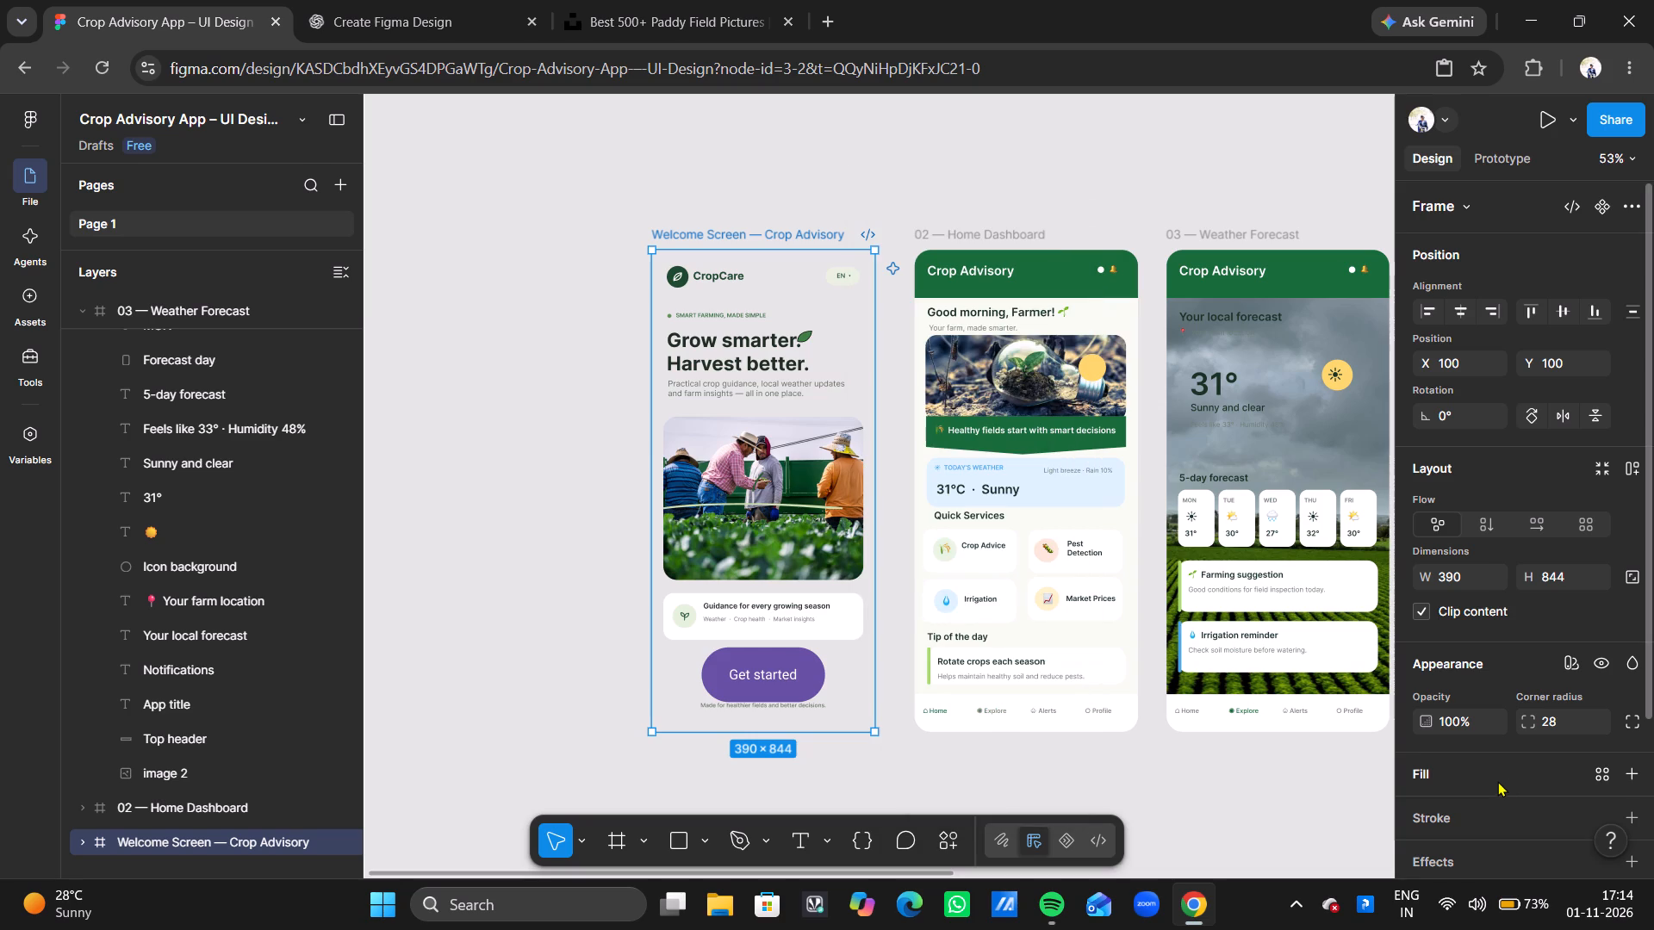
left_click(1632, 778)
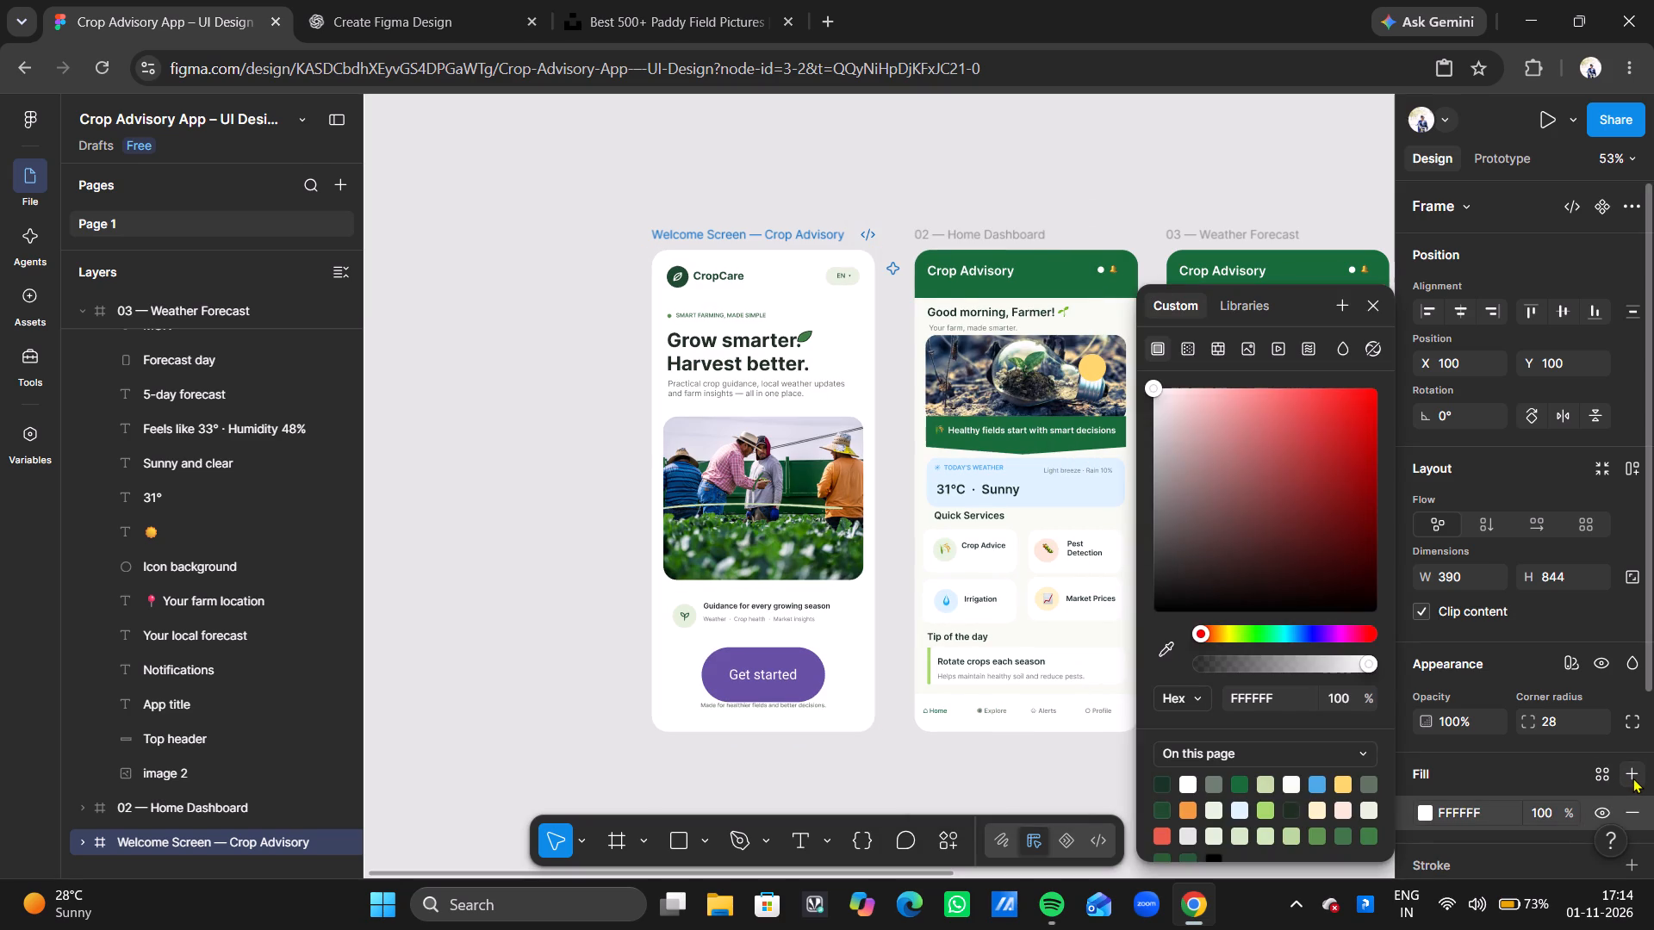
left_click(1243, 348)
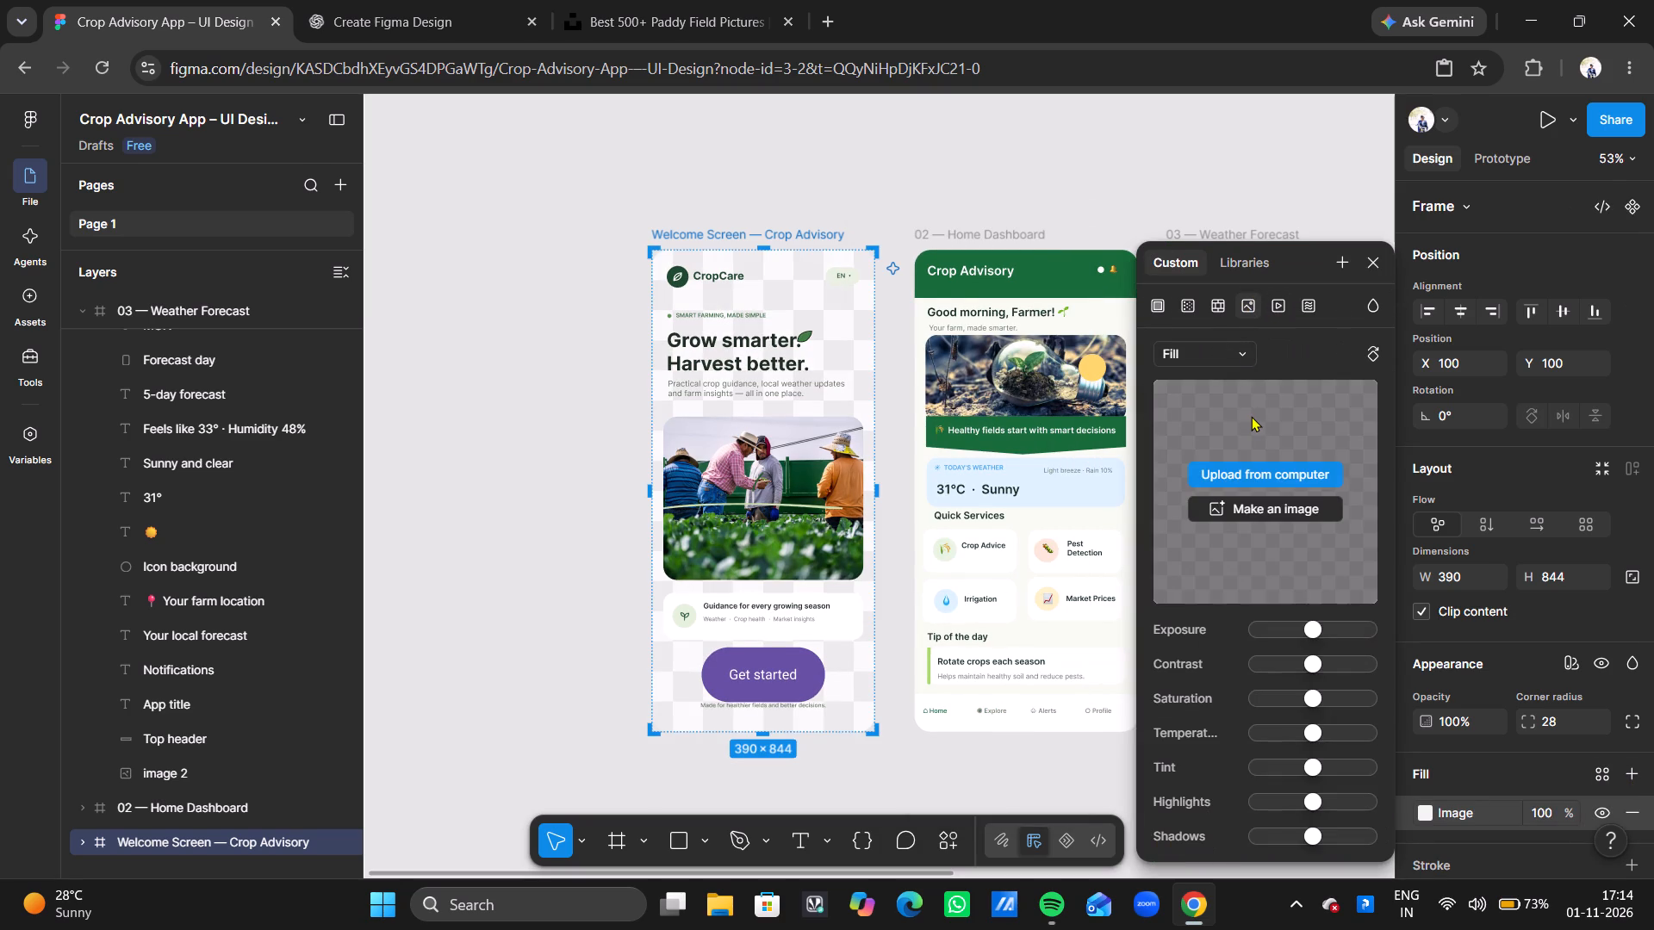
key("ctrl+v")
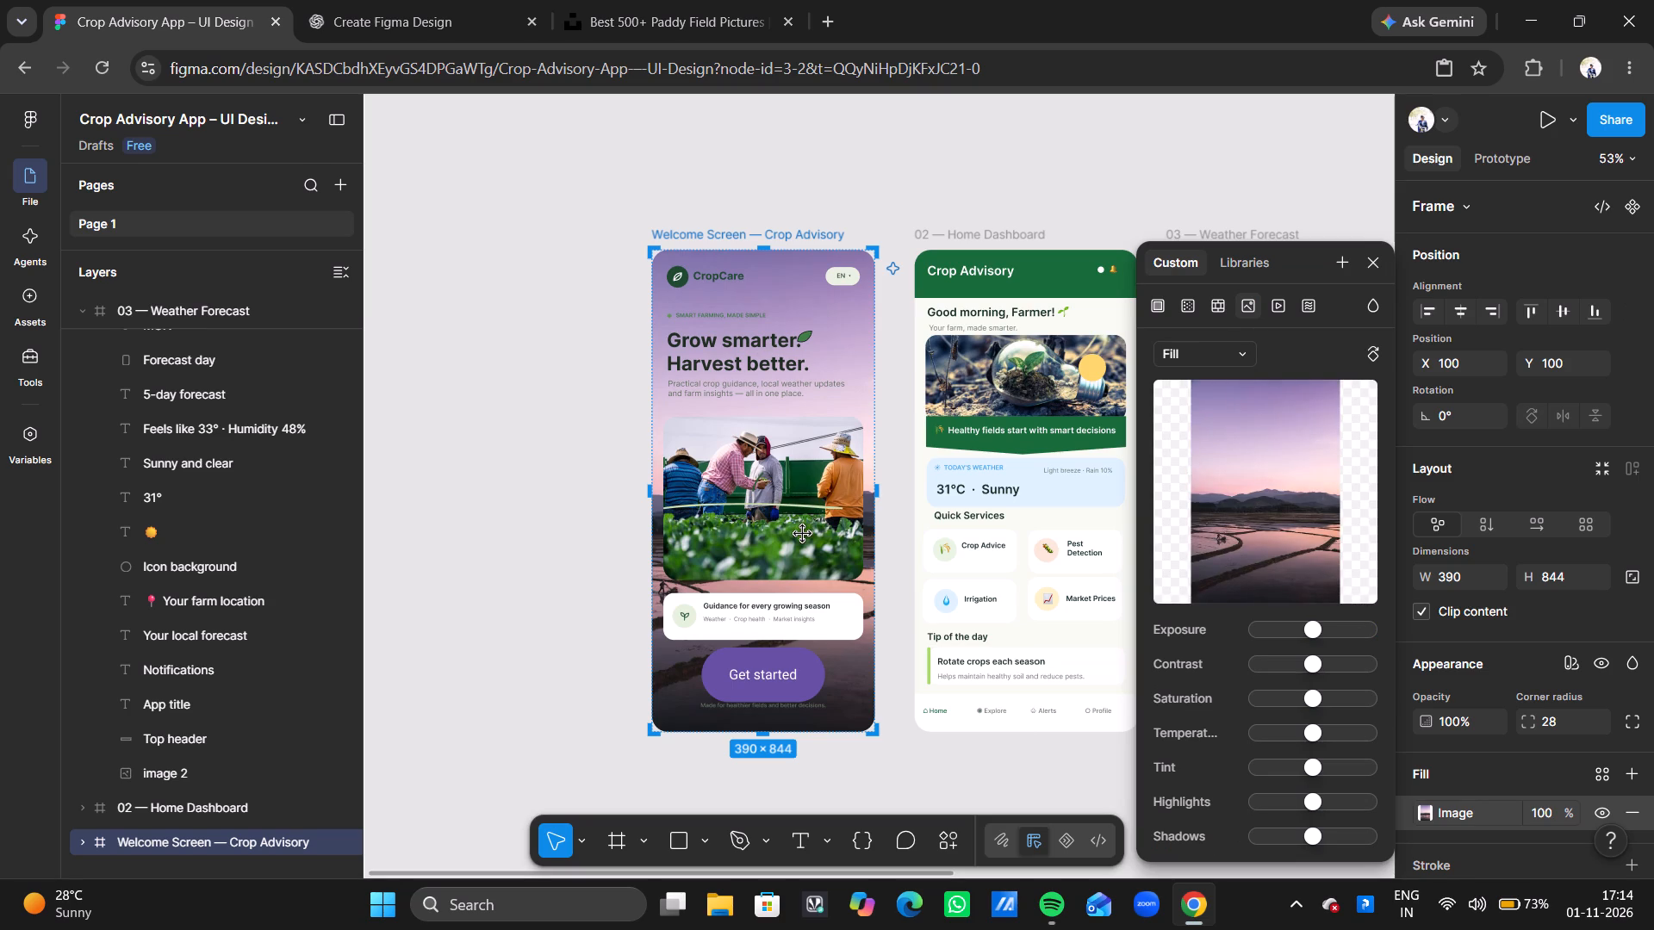
Delete the Crop row 5 line lying over the farmers photo on the Welcome Screen.
left_click(749, 511)
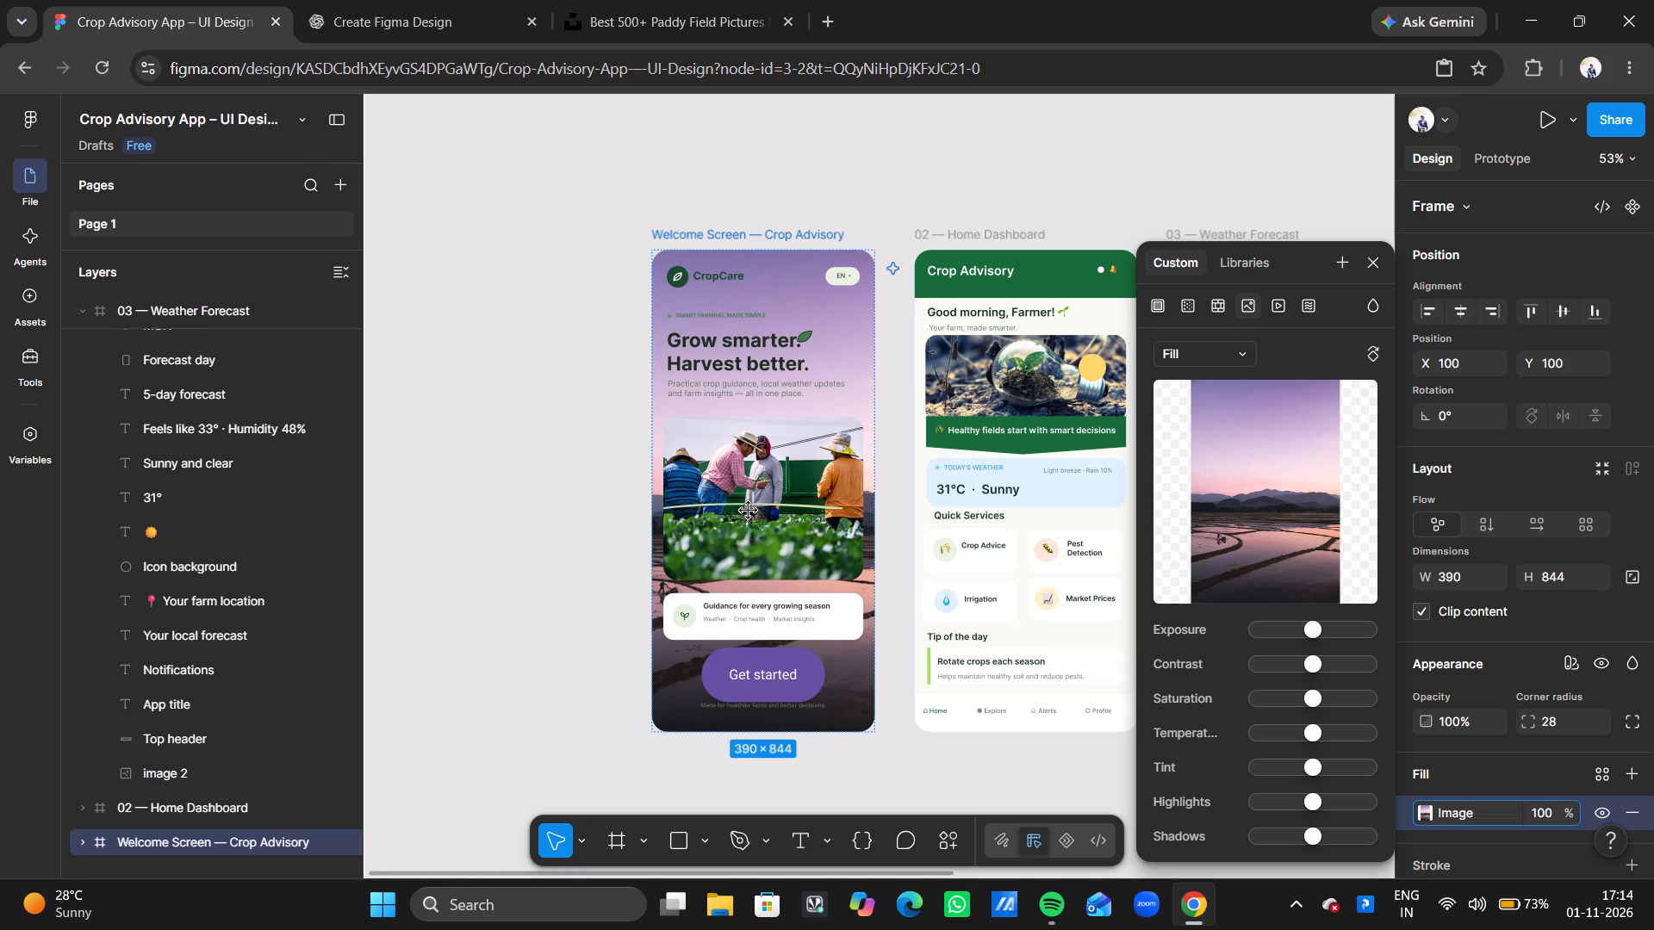
right_click(749, 511)
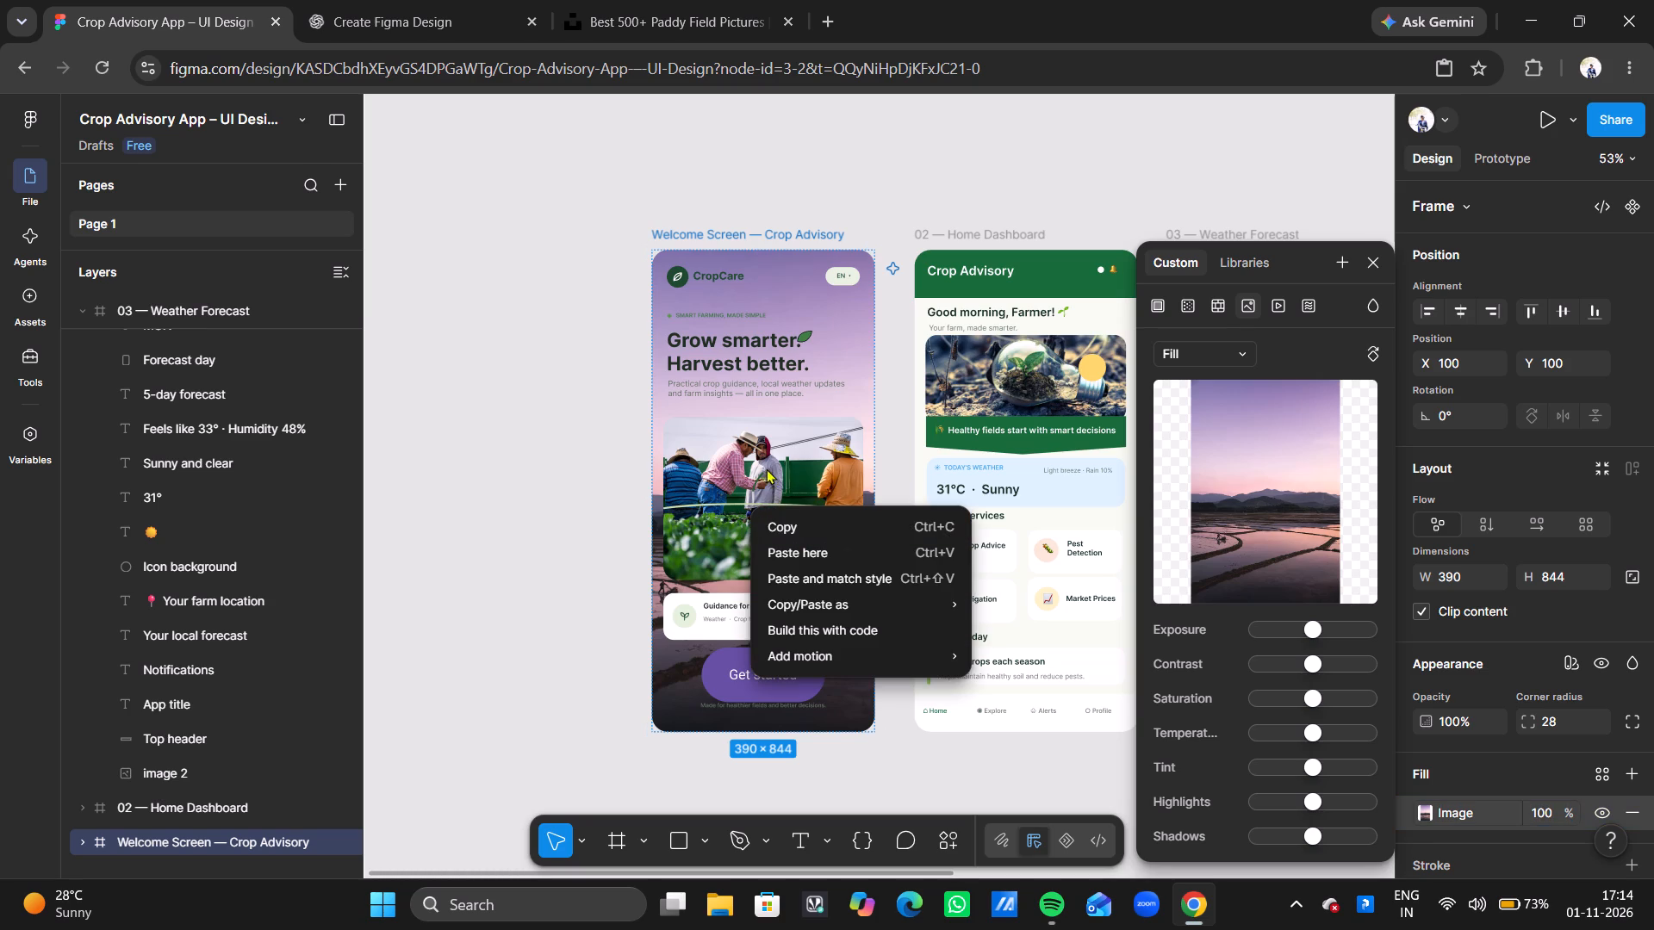
left_click(762, 465)
double_click(762, 465)
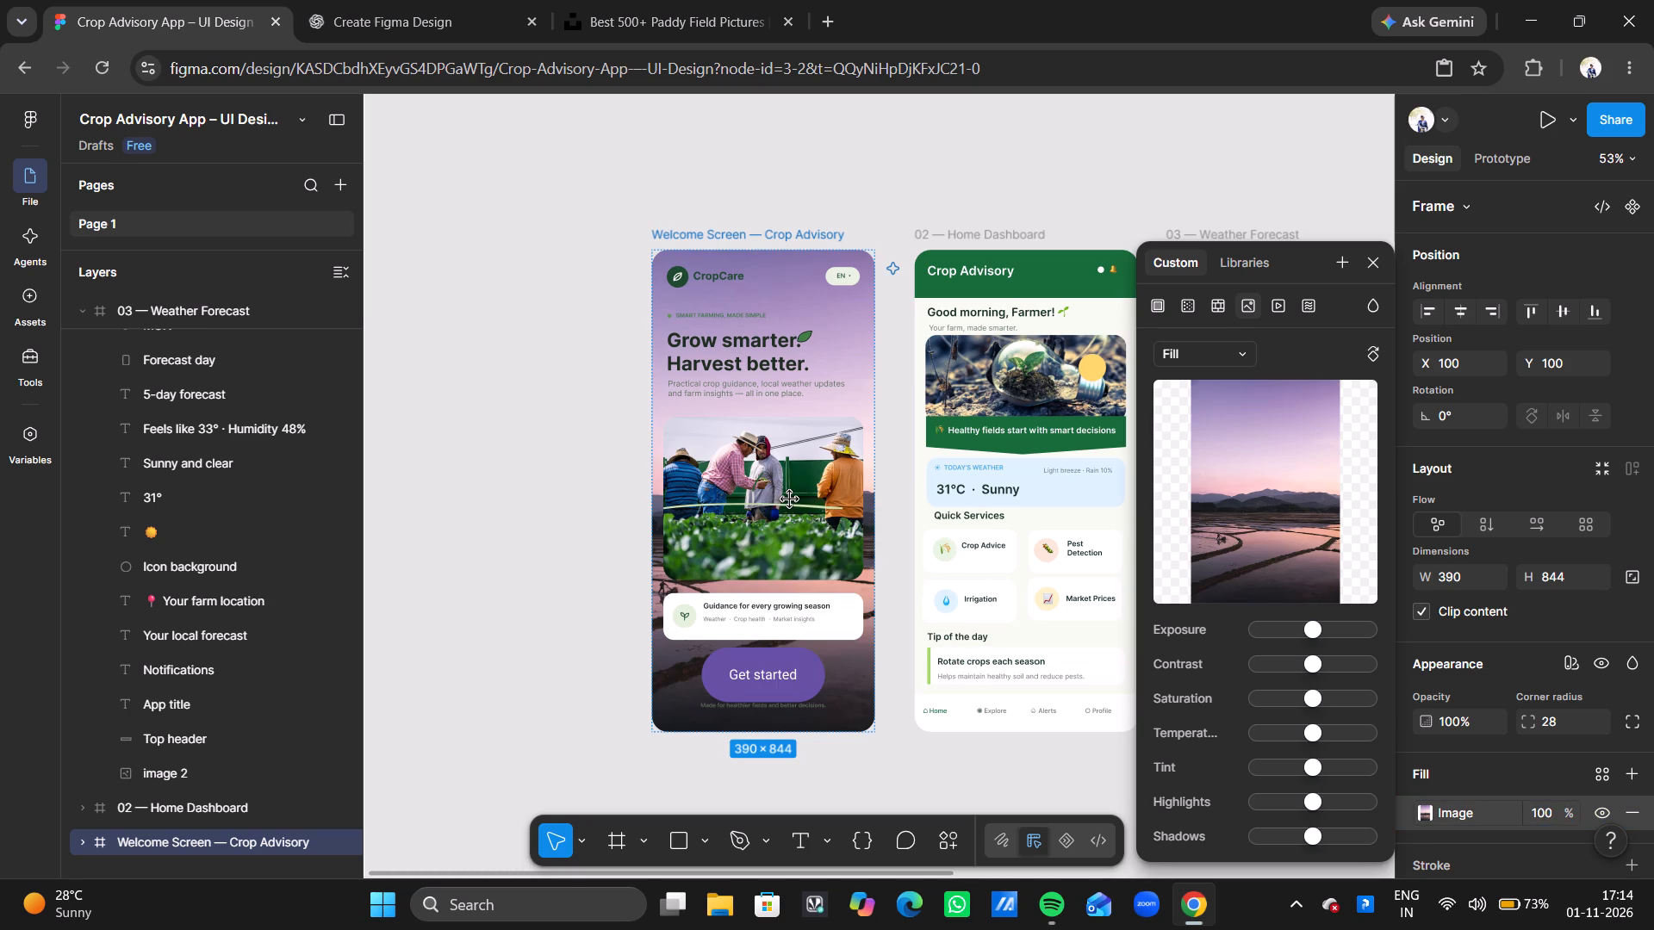
left_click(790, 499)
key("Return")
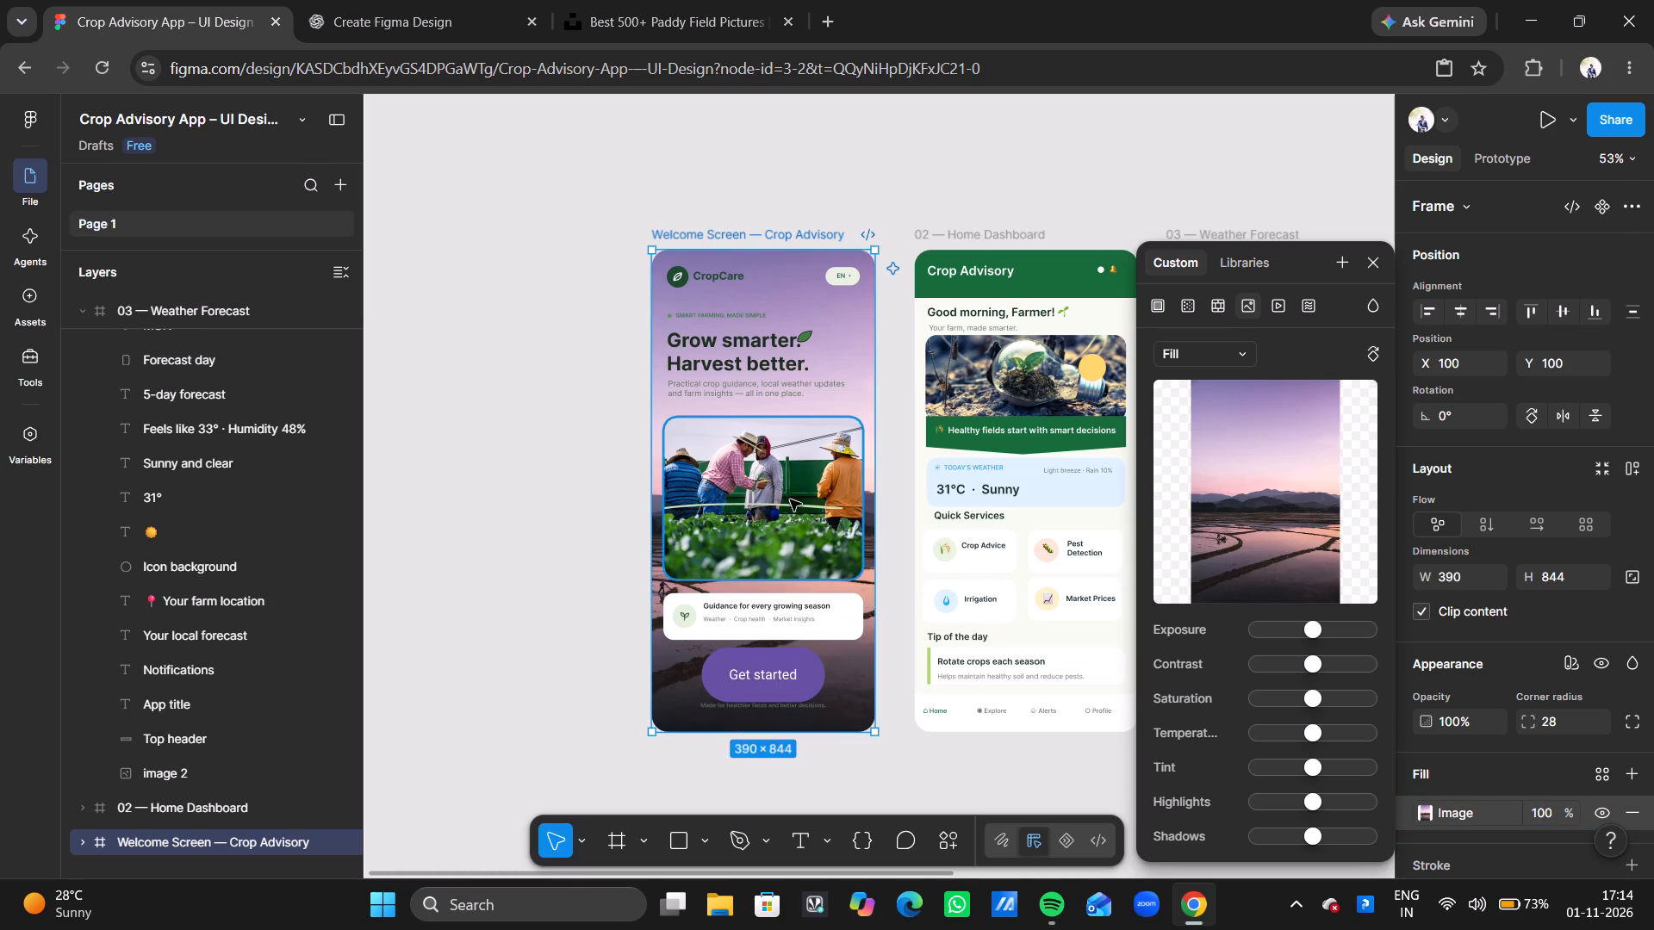
left_click(801, 503)
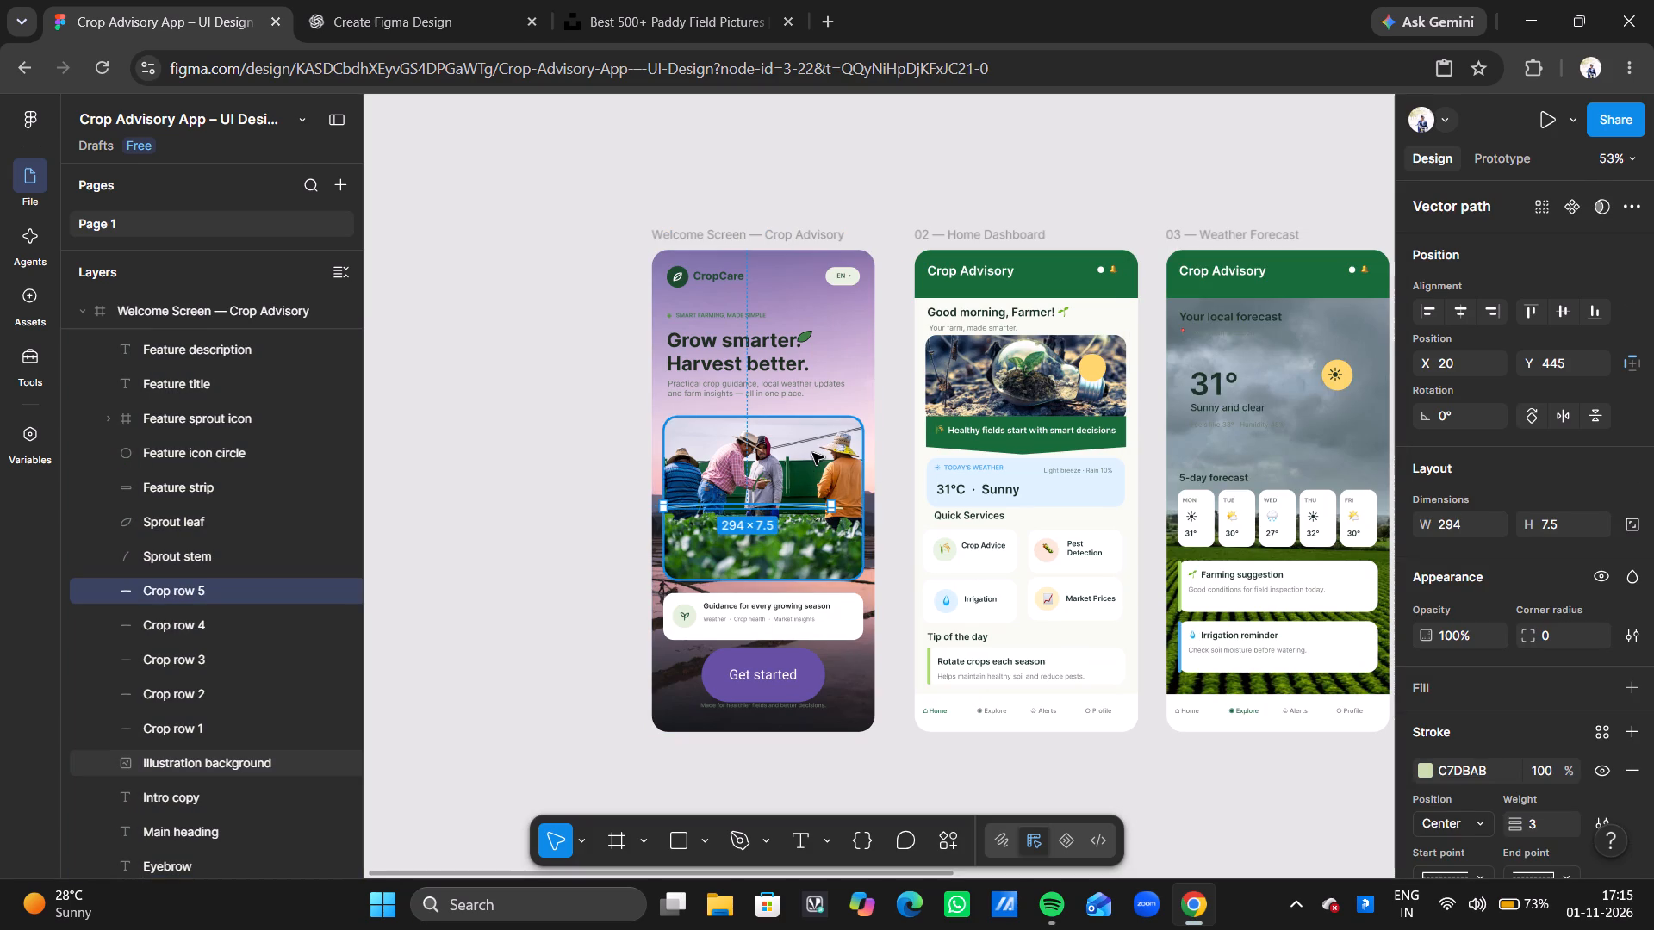
key("Delete")
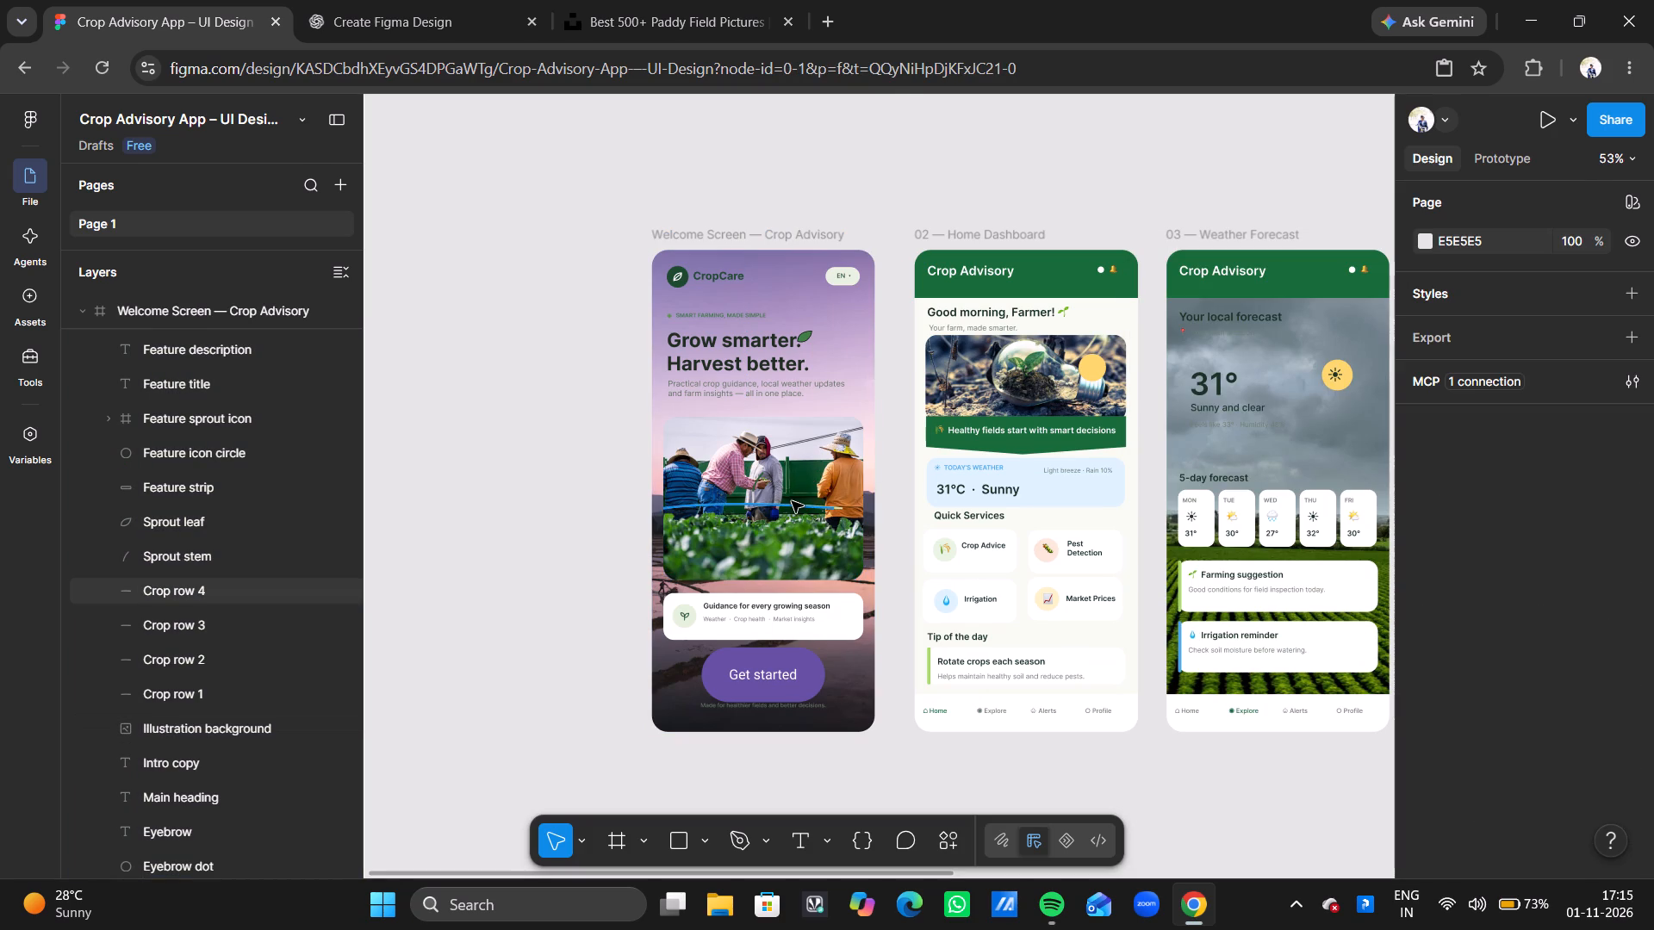
Delete the Illustration background farmers photo from the Welcome Screen.
left_click(792, 501)
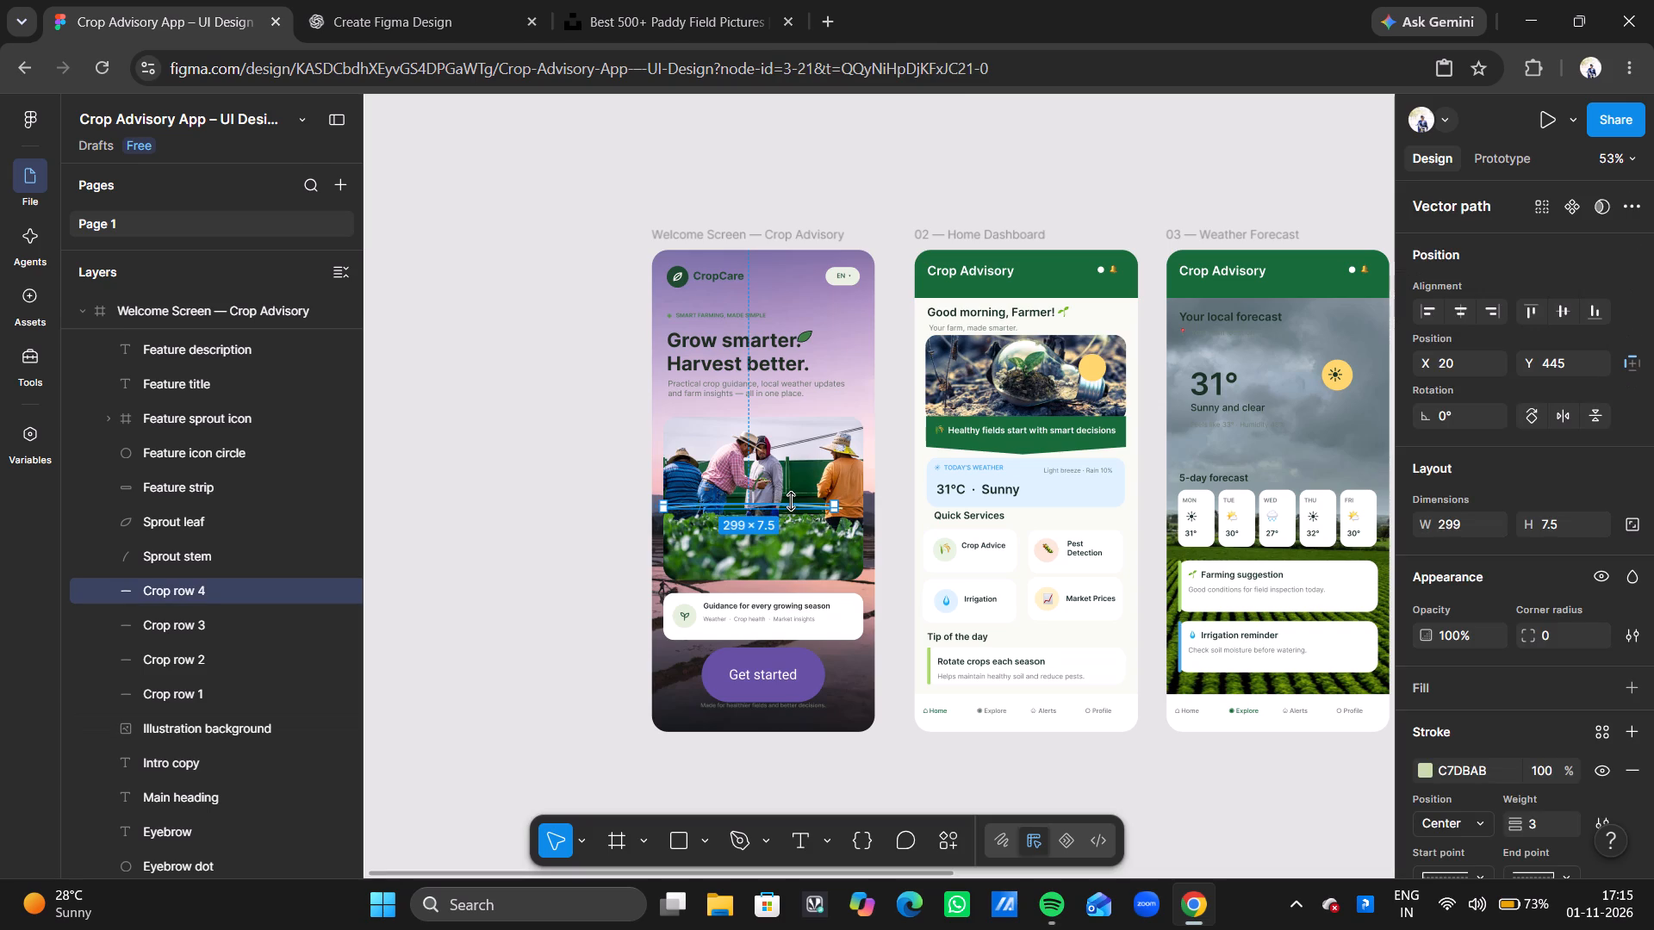
left_click(820, 548)
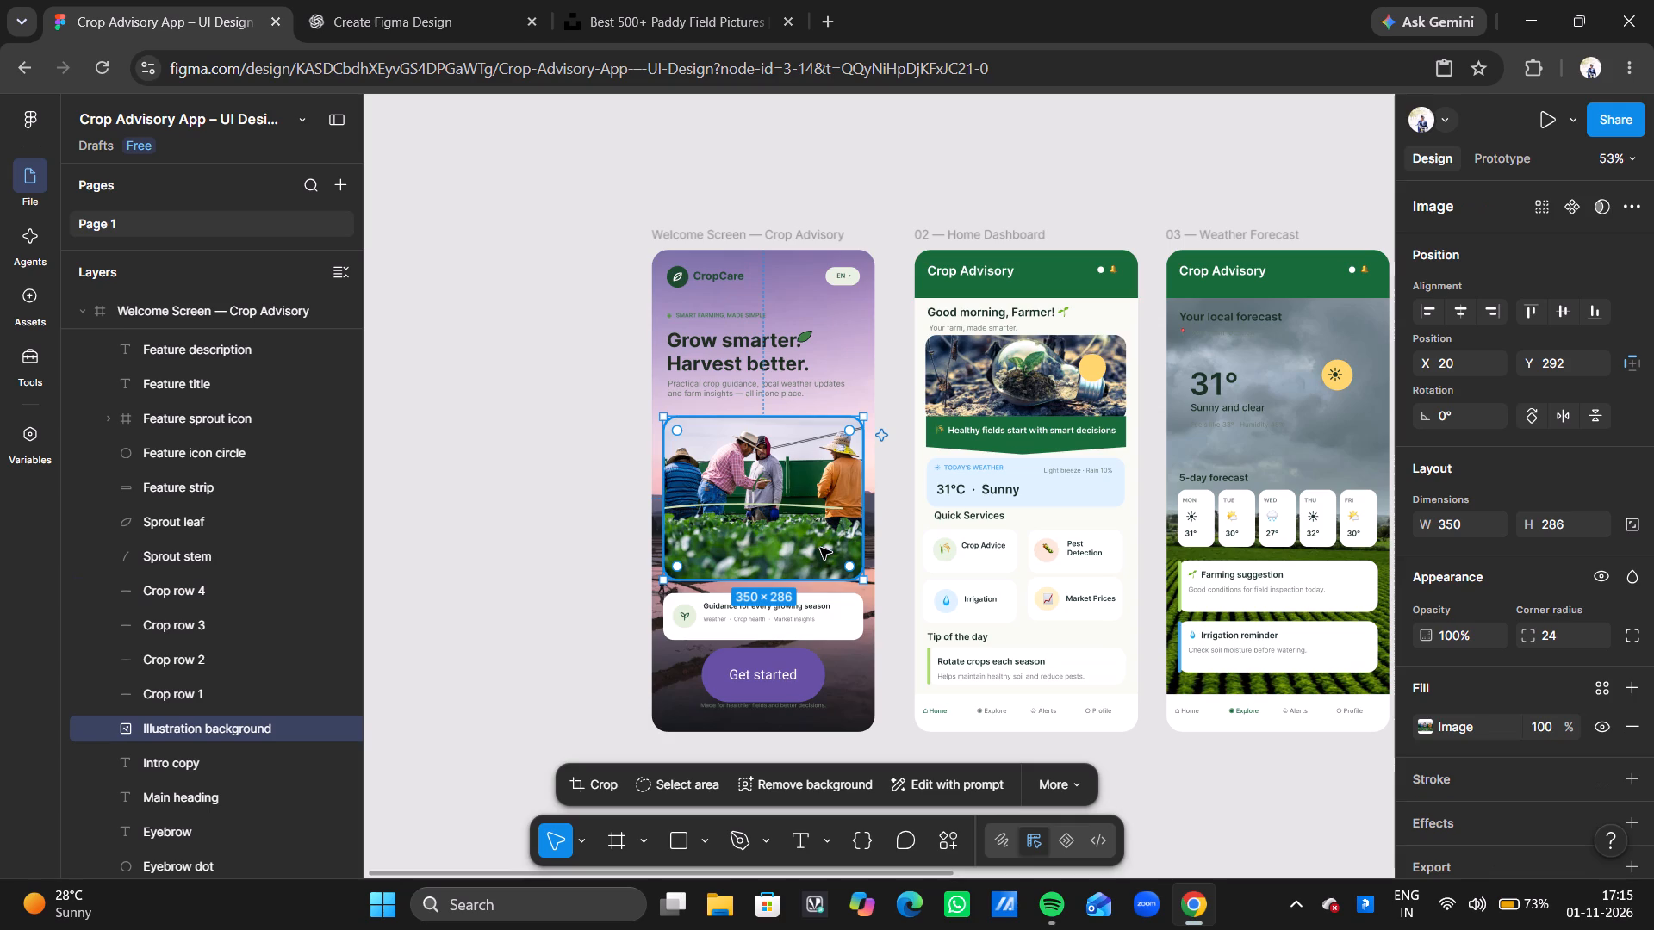
key("Delete")
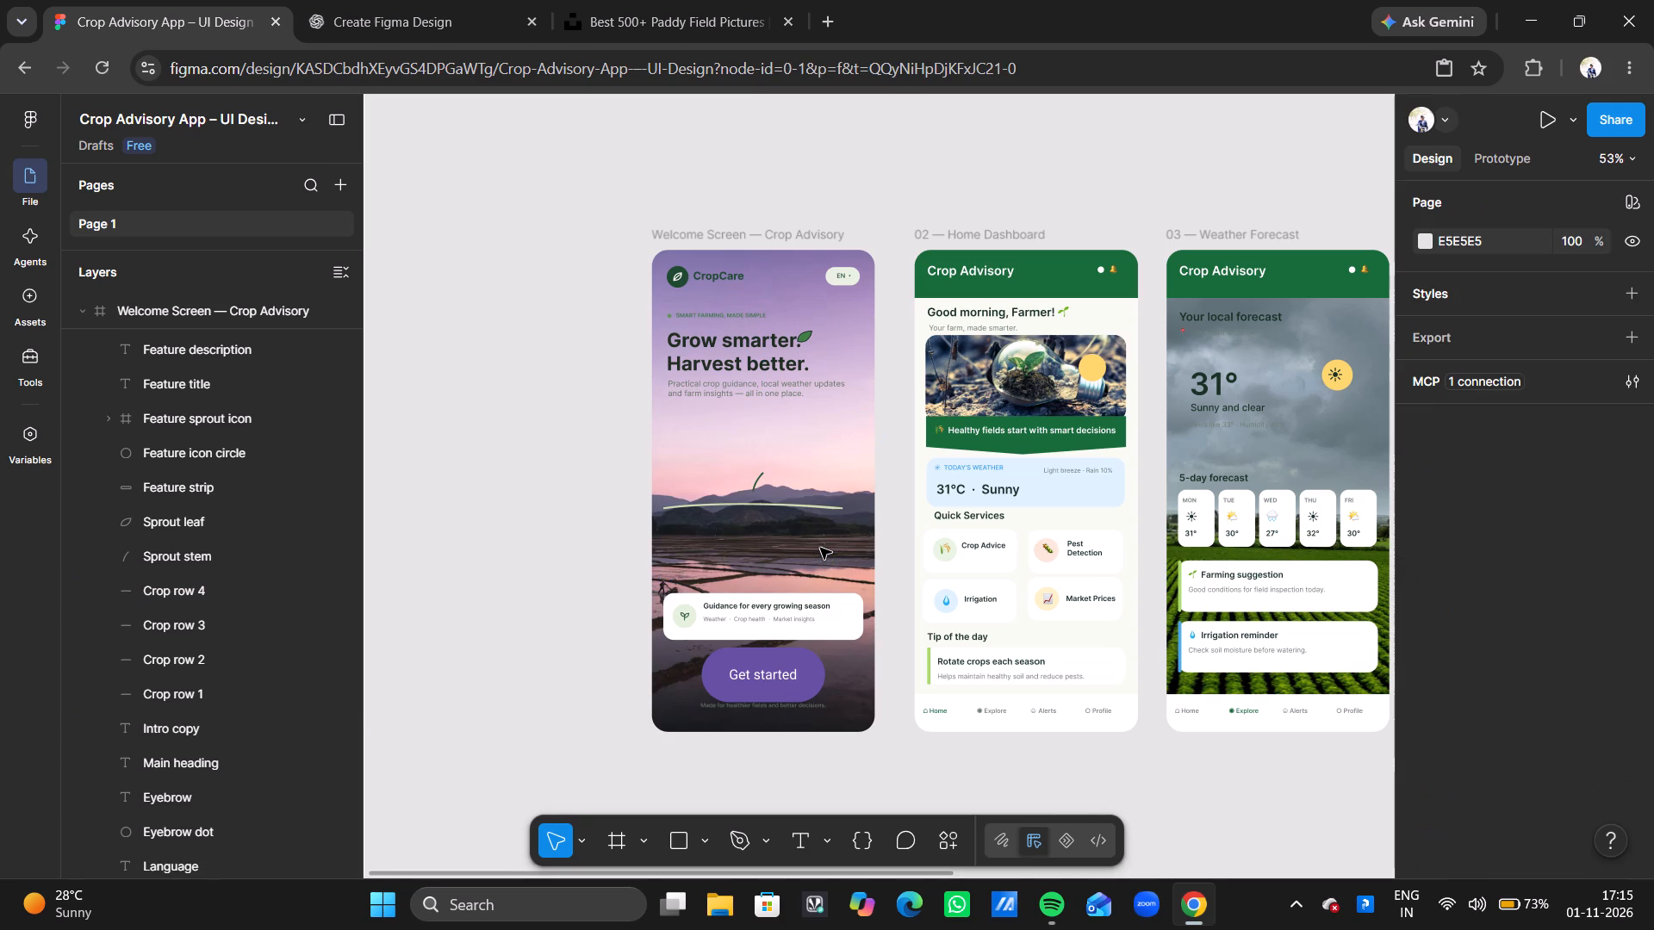
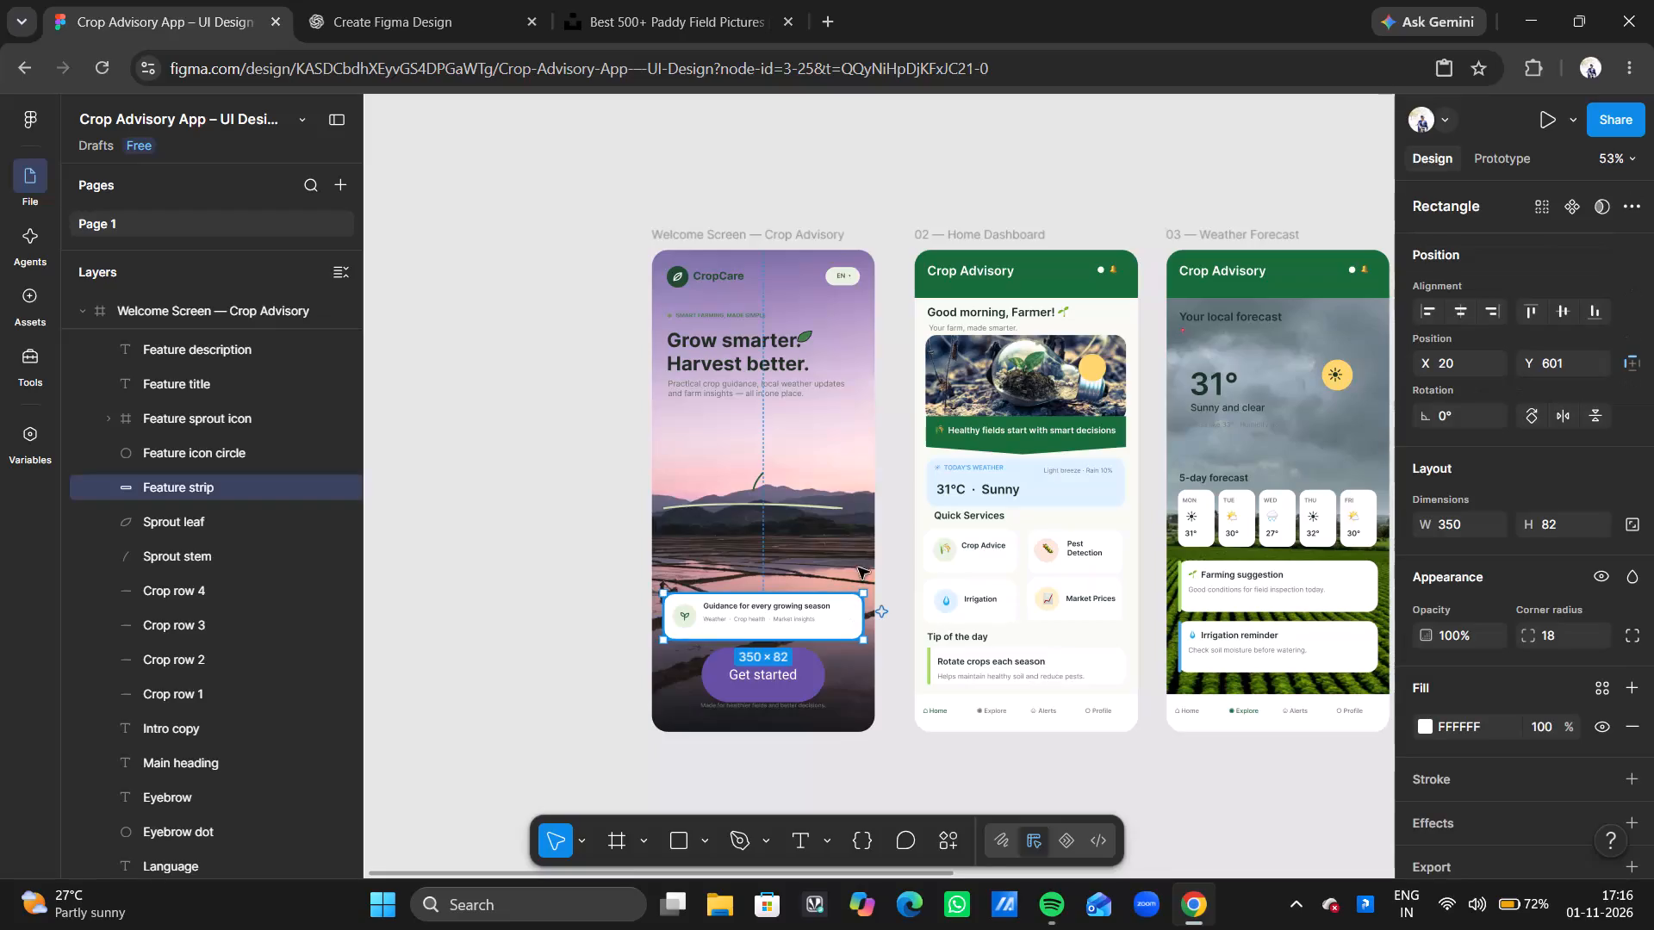
Set the font size of the Welcome Screen's Intro copy text to 15.
left_click(770, 390)
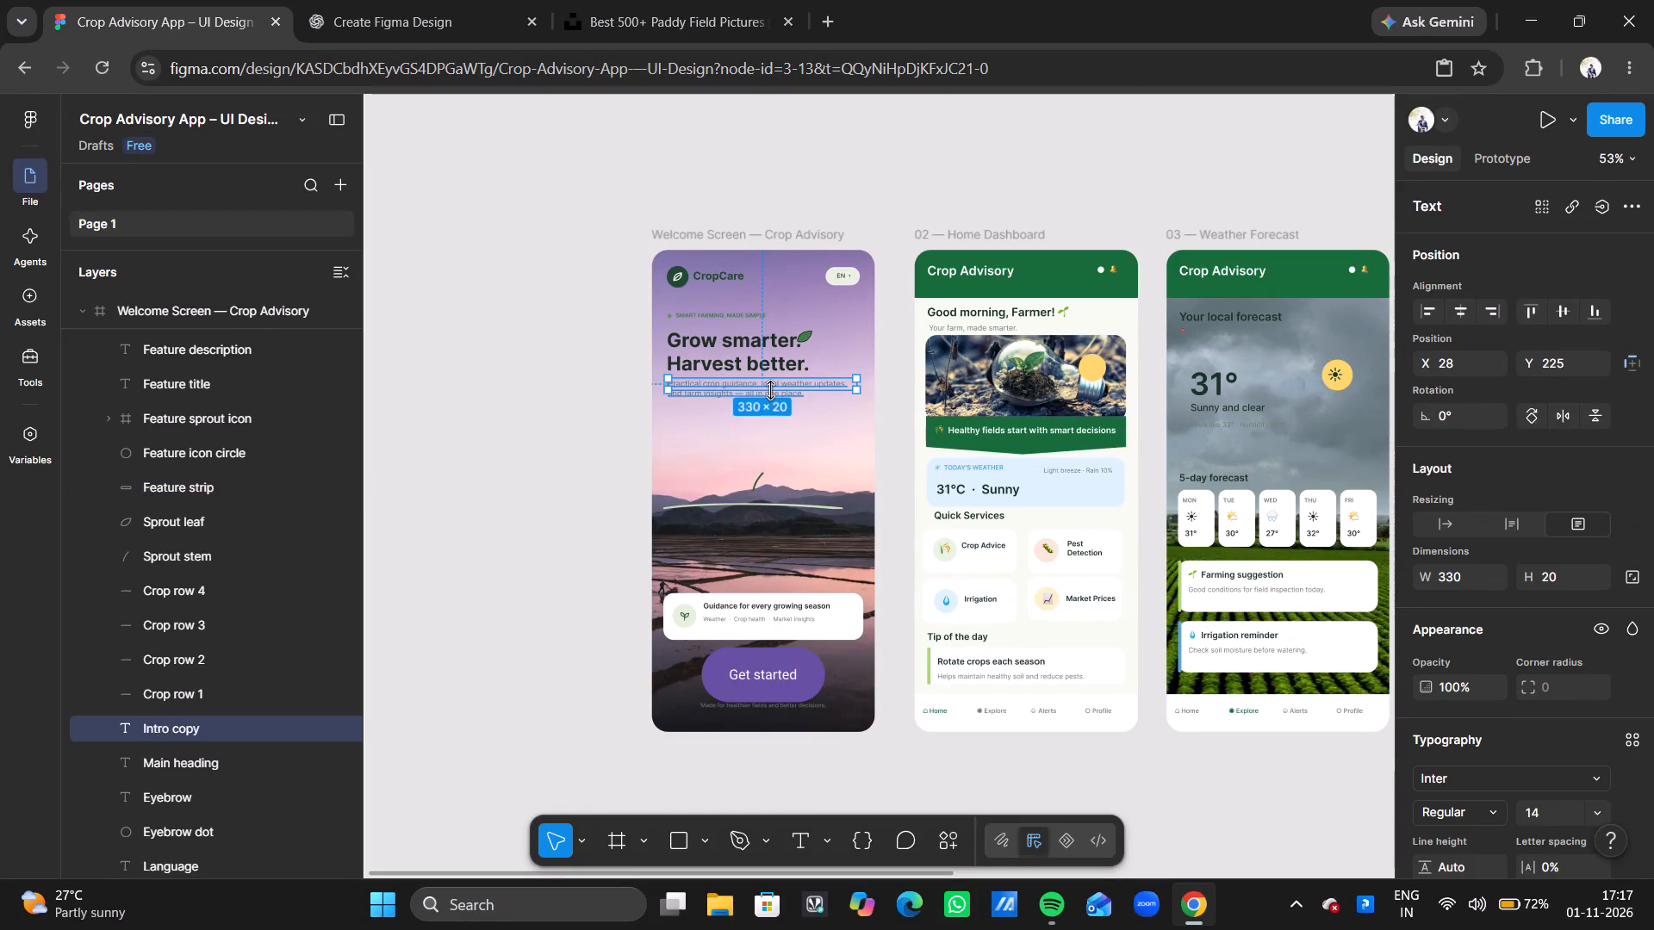
left_click(672, 382)
left_click_drag(672, 382, 704, 393)
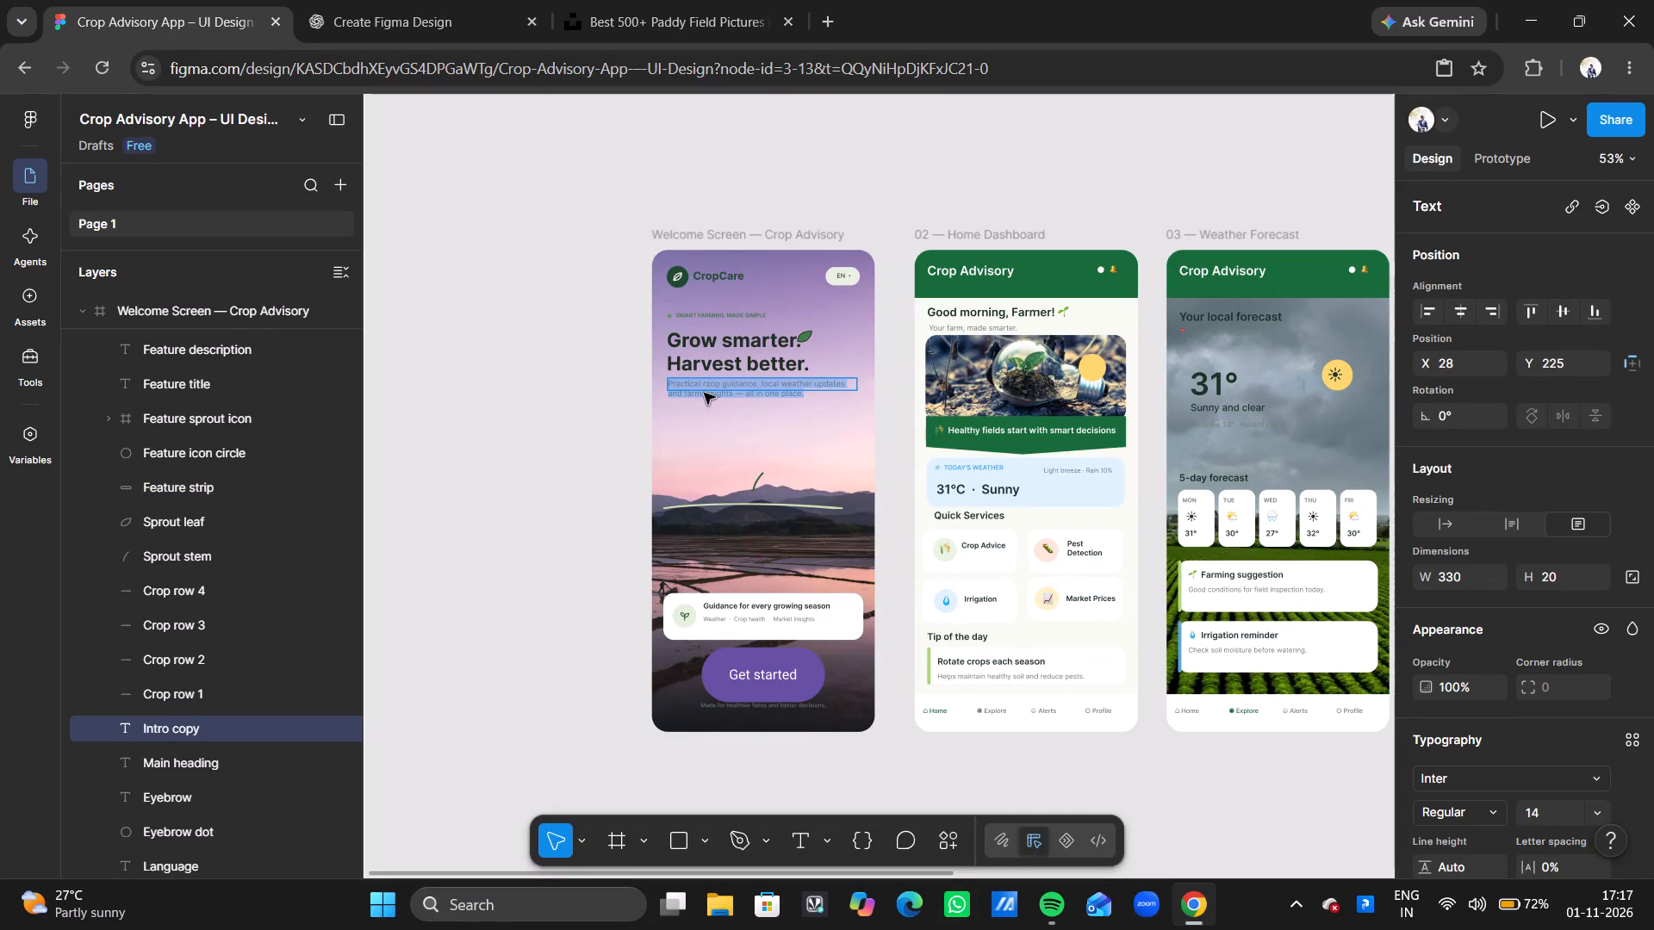
left_click_drag(704, 393, 713, 394)
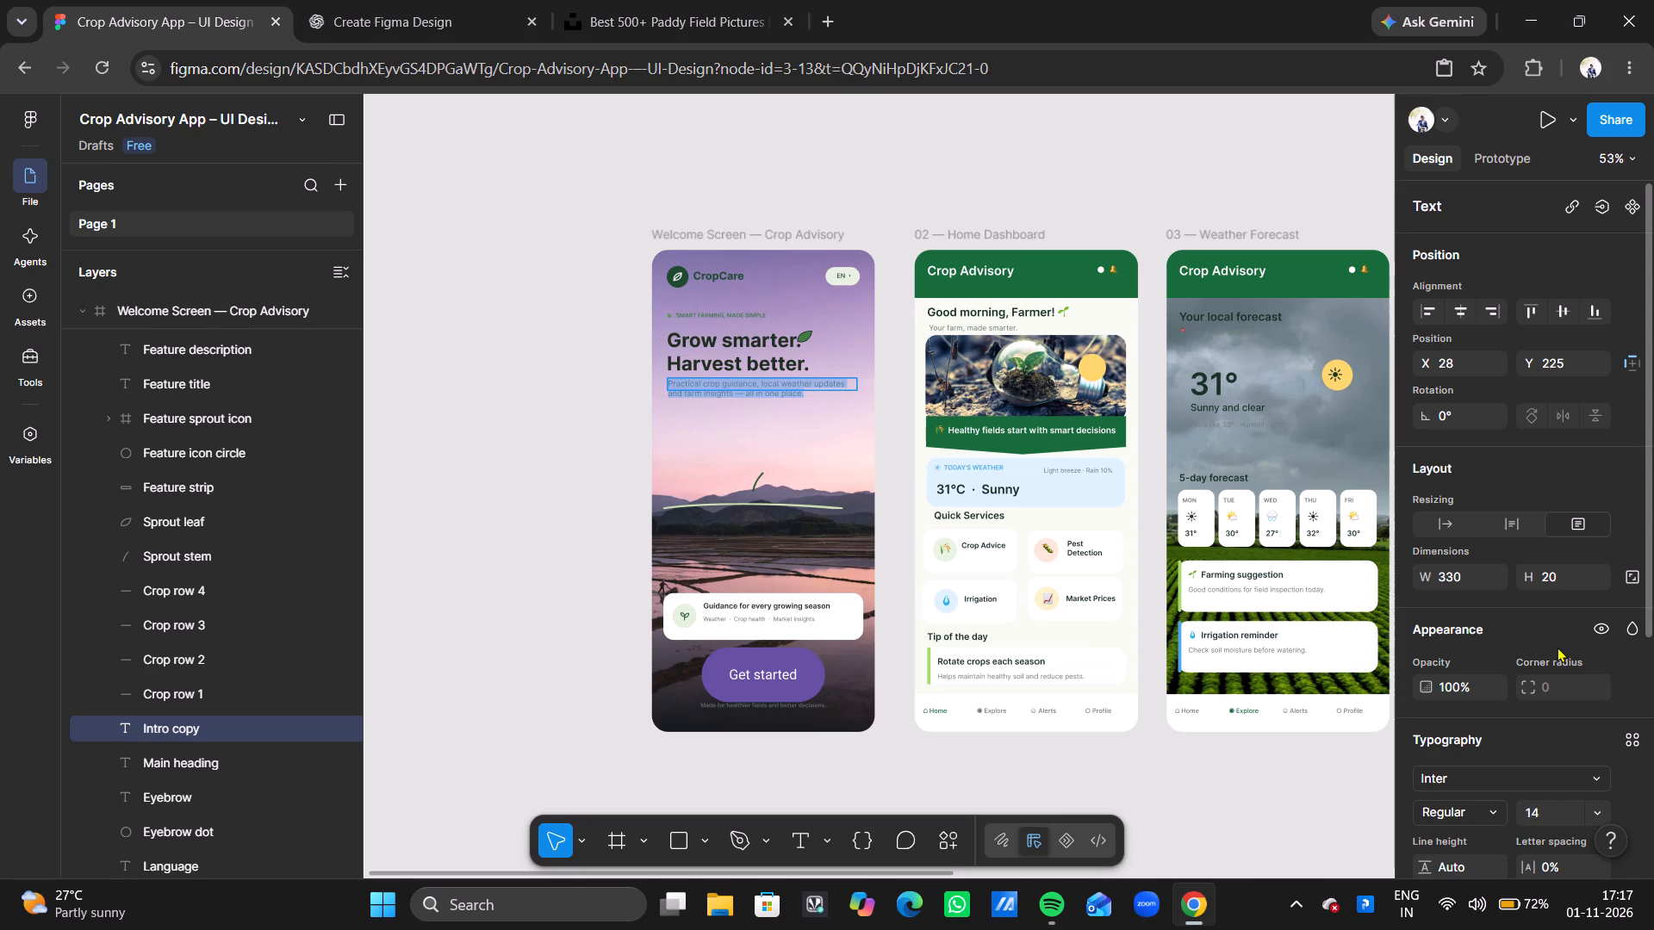
left_click(1575, 805)
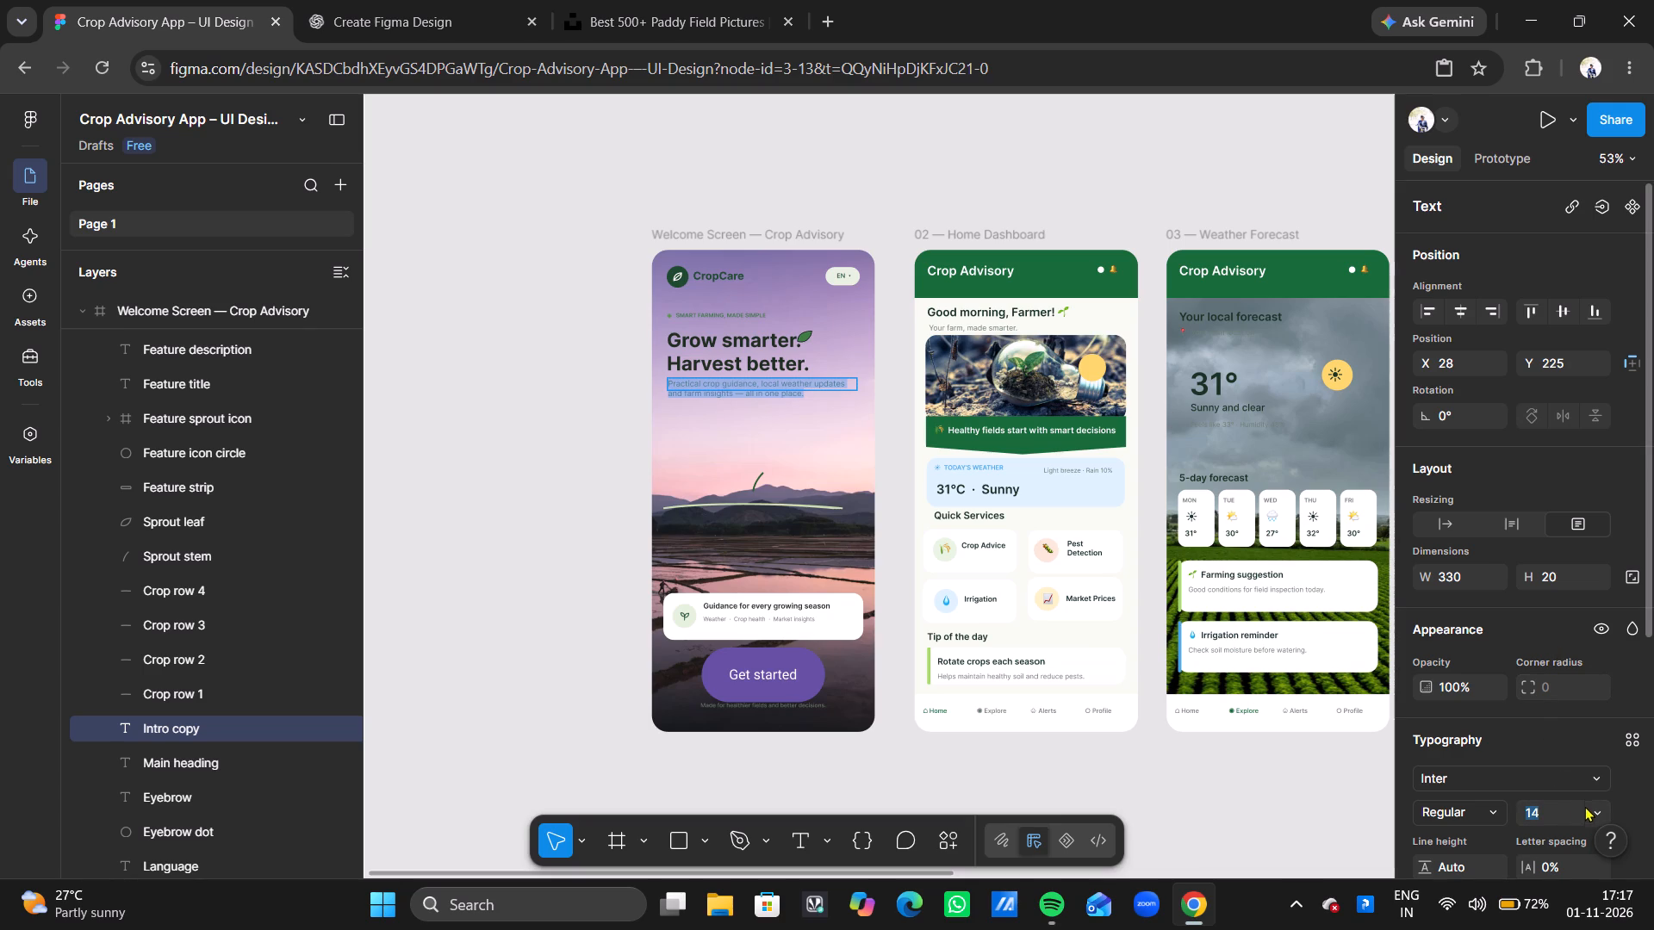
left_click(1596, 811)
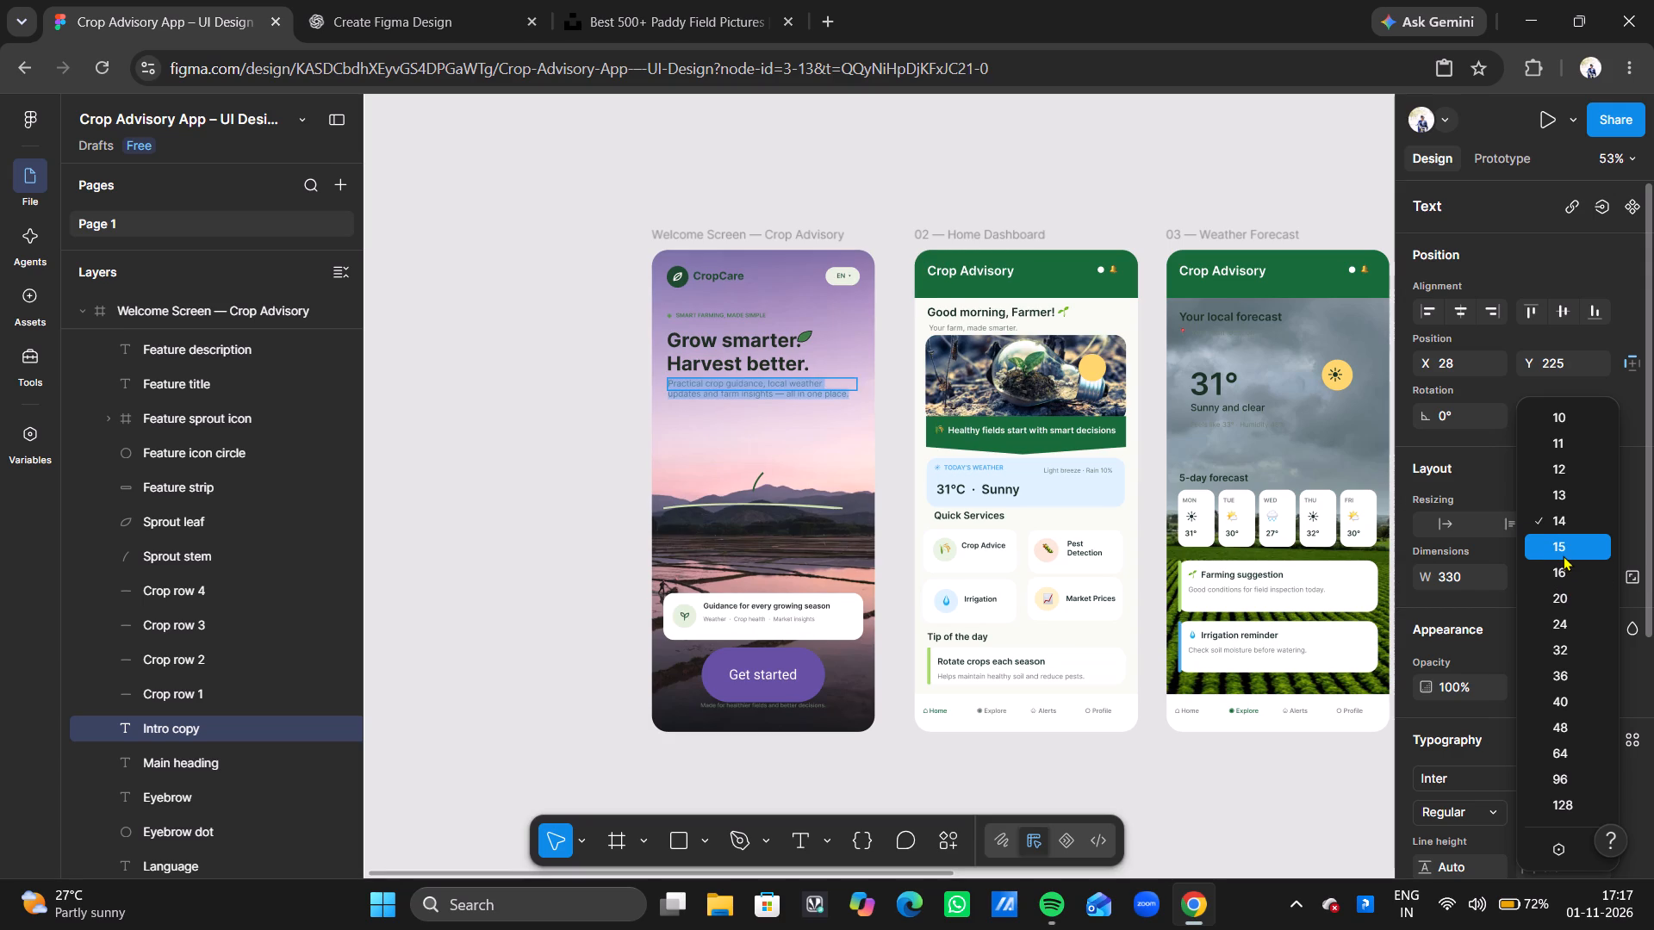
left_click(1563, 555)
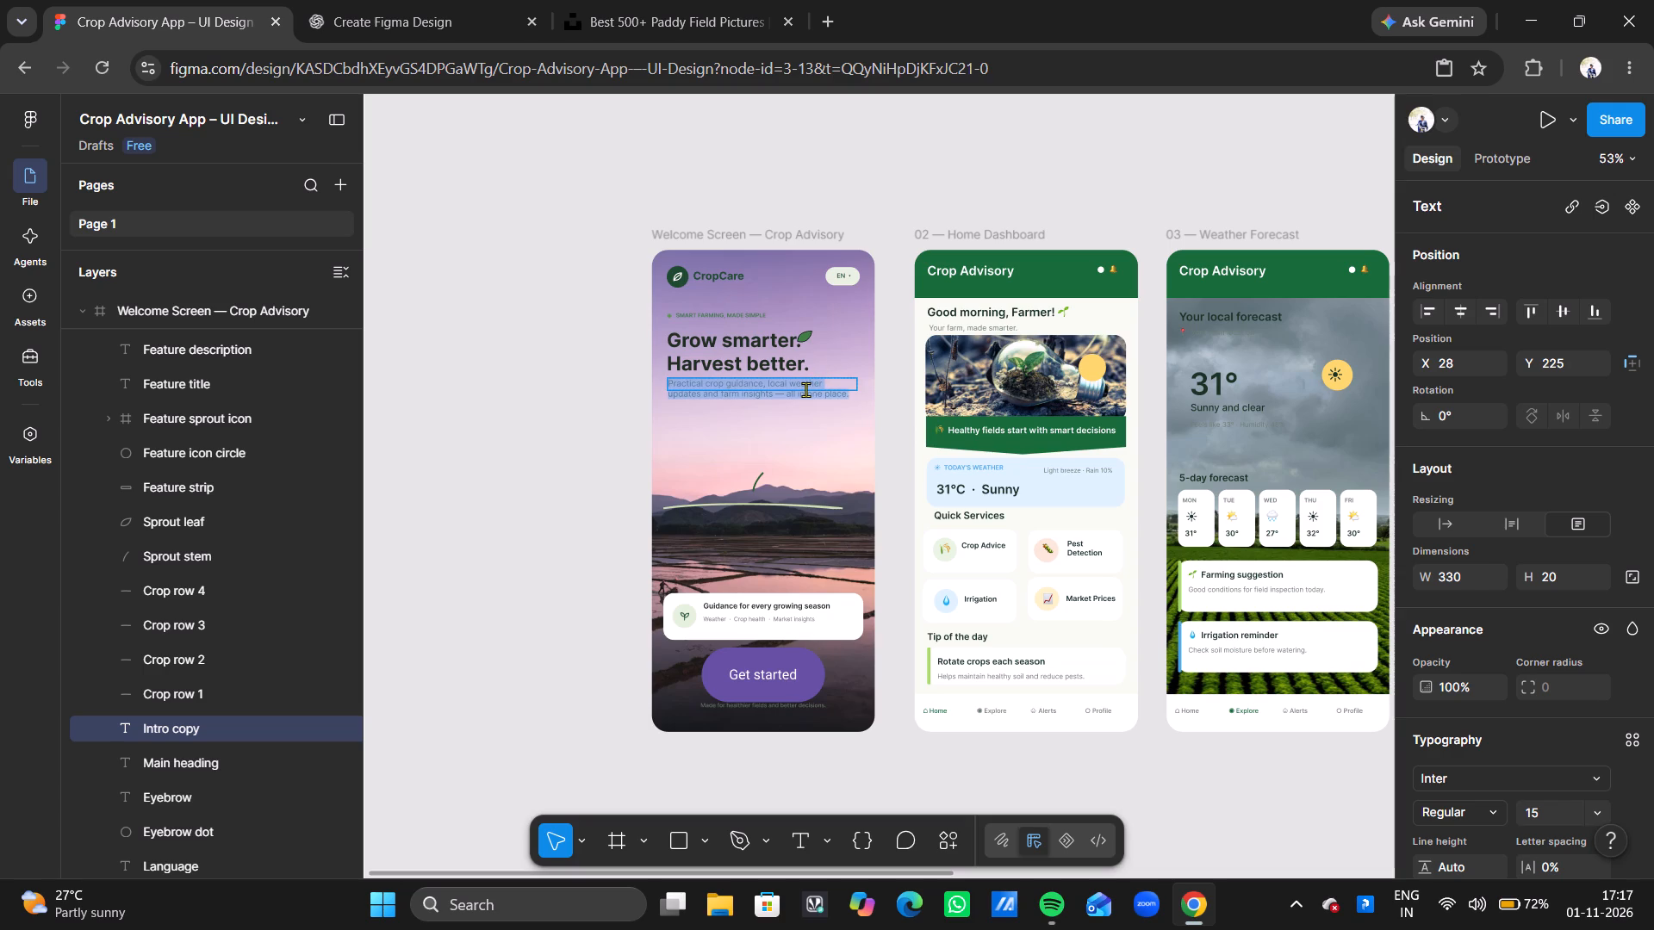
left_click_drag(805, 389, 810, 404)
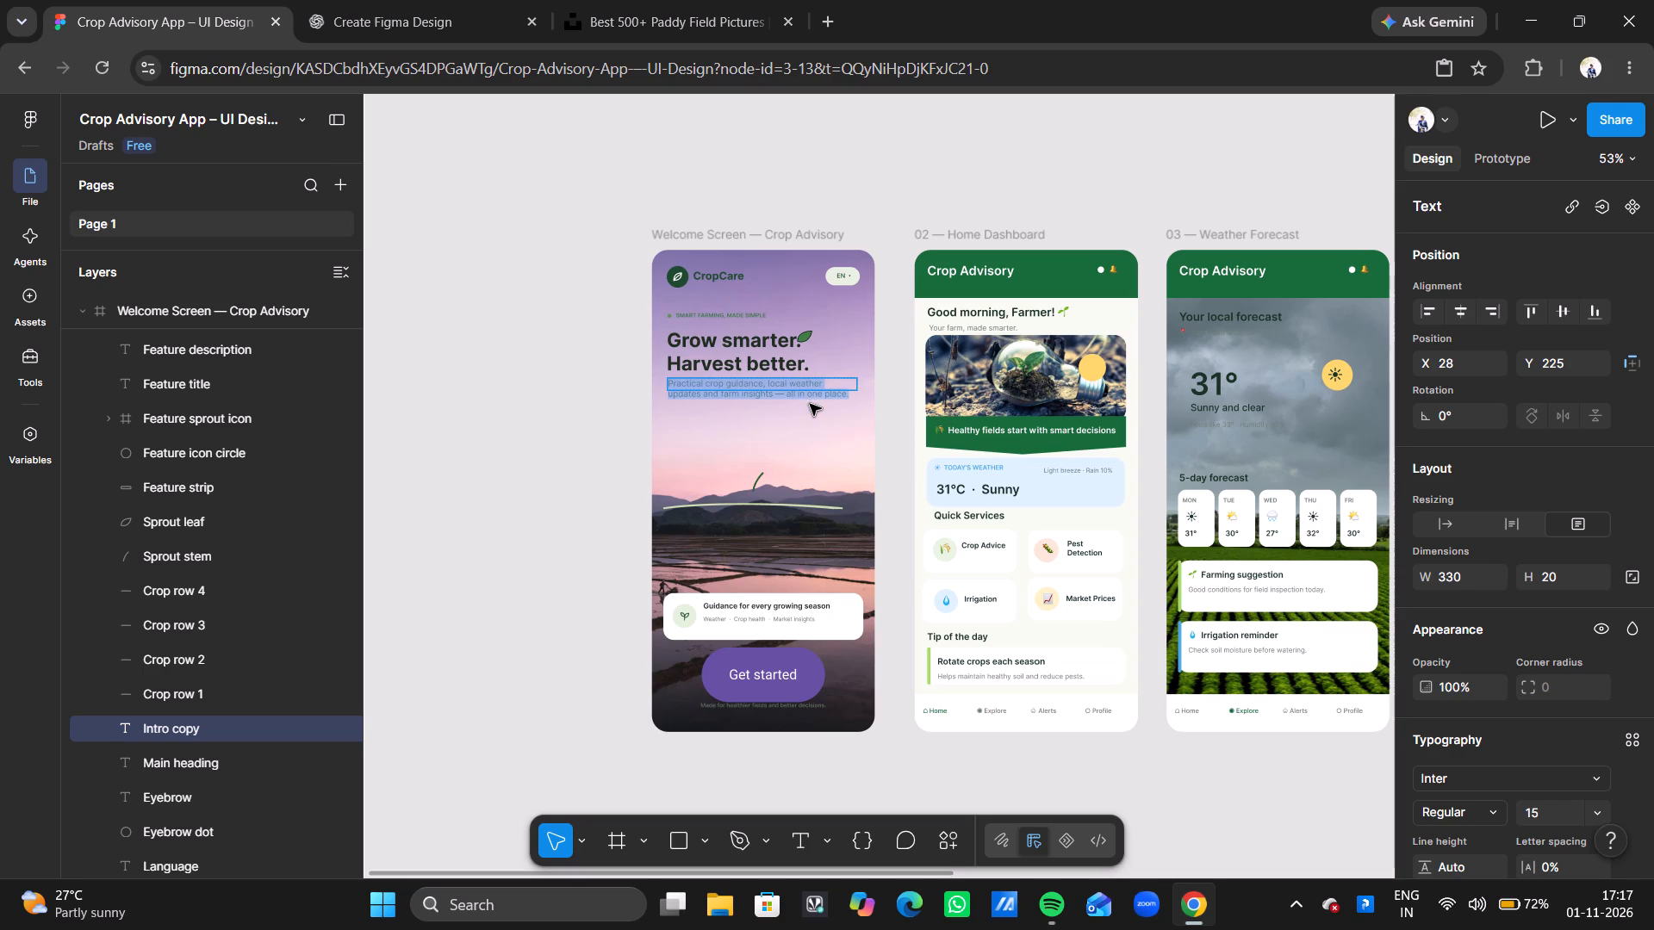
left_click_drag(810, 404, 805, 417)
left_click(805, 417)
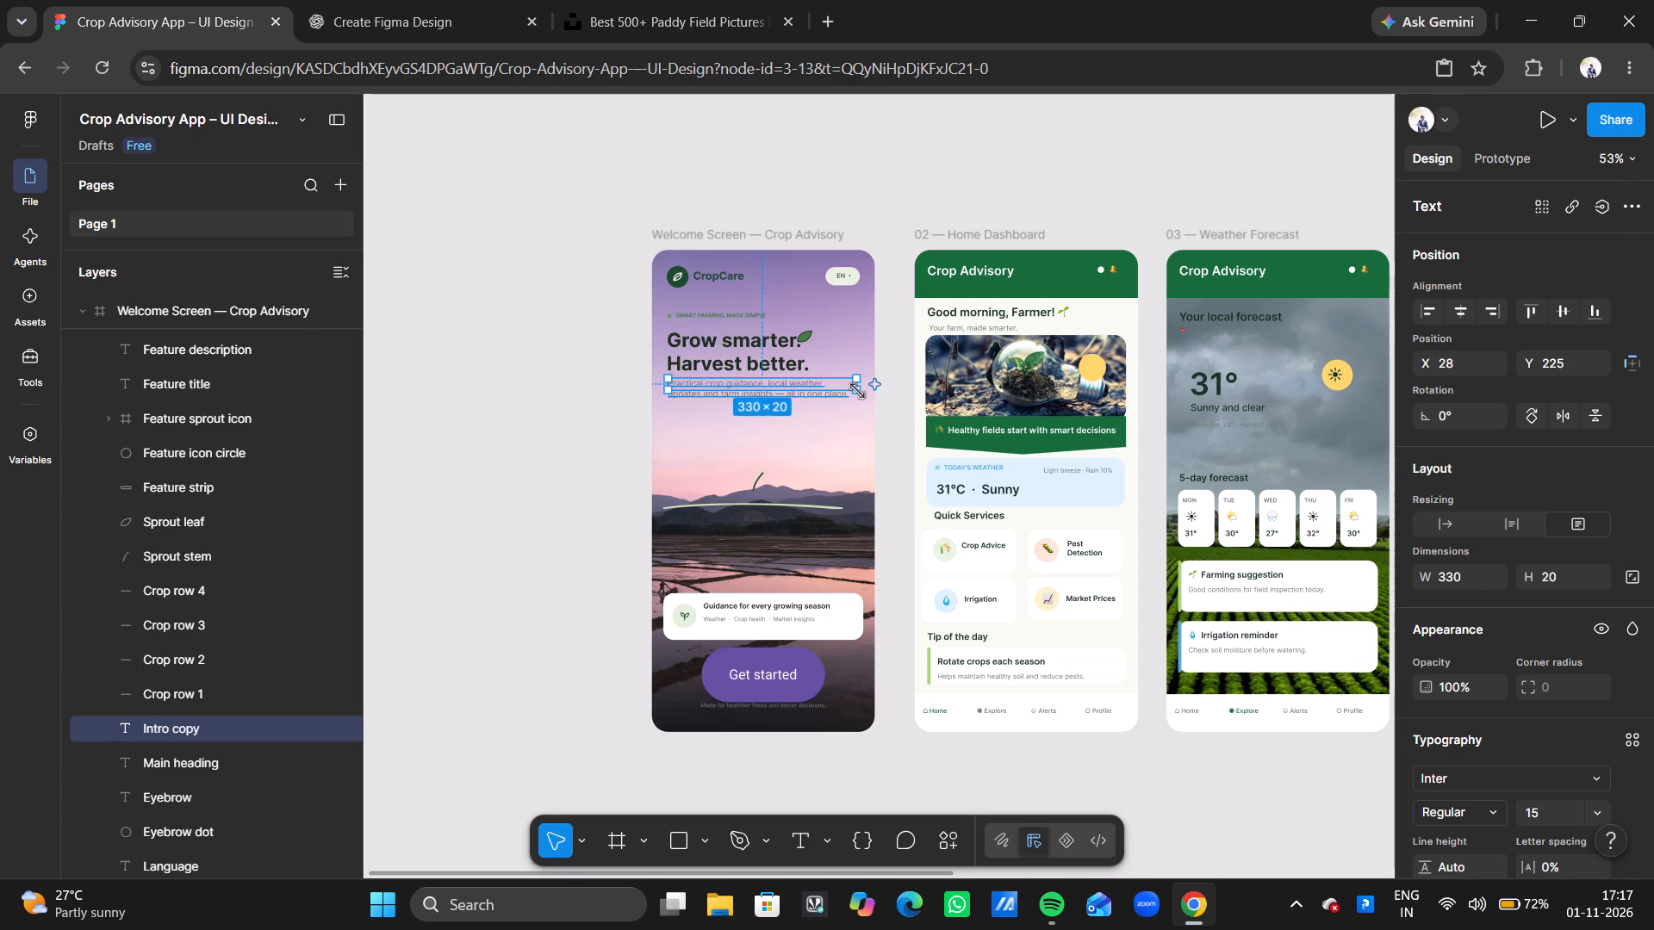
Enlarge the Intro copy text box on the Welcome Screen to about 334 × 88.
left_click_drag(857, 391, 861, 408)
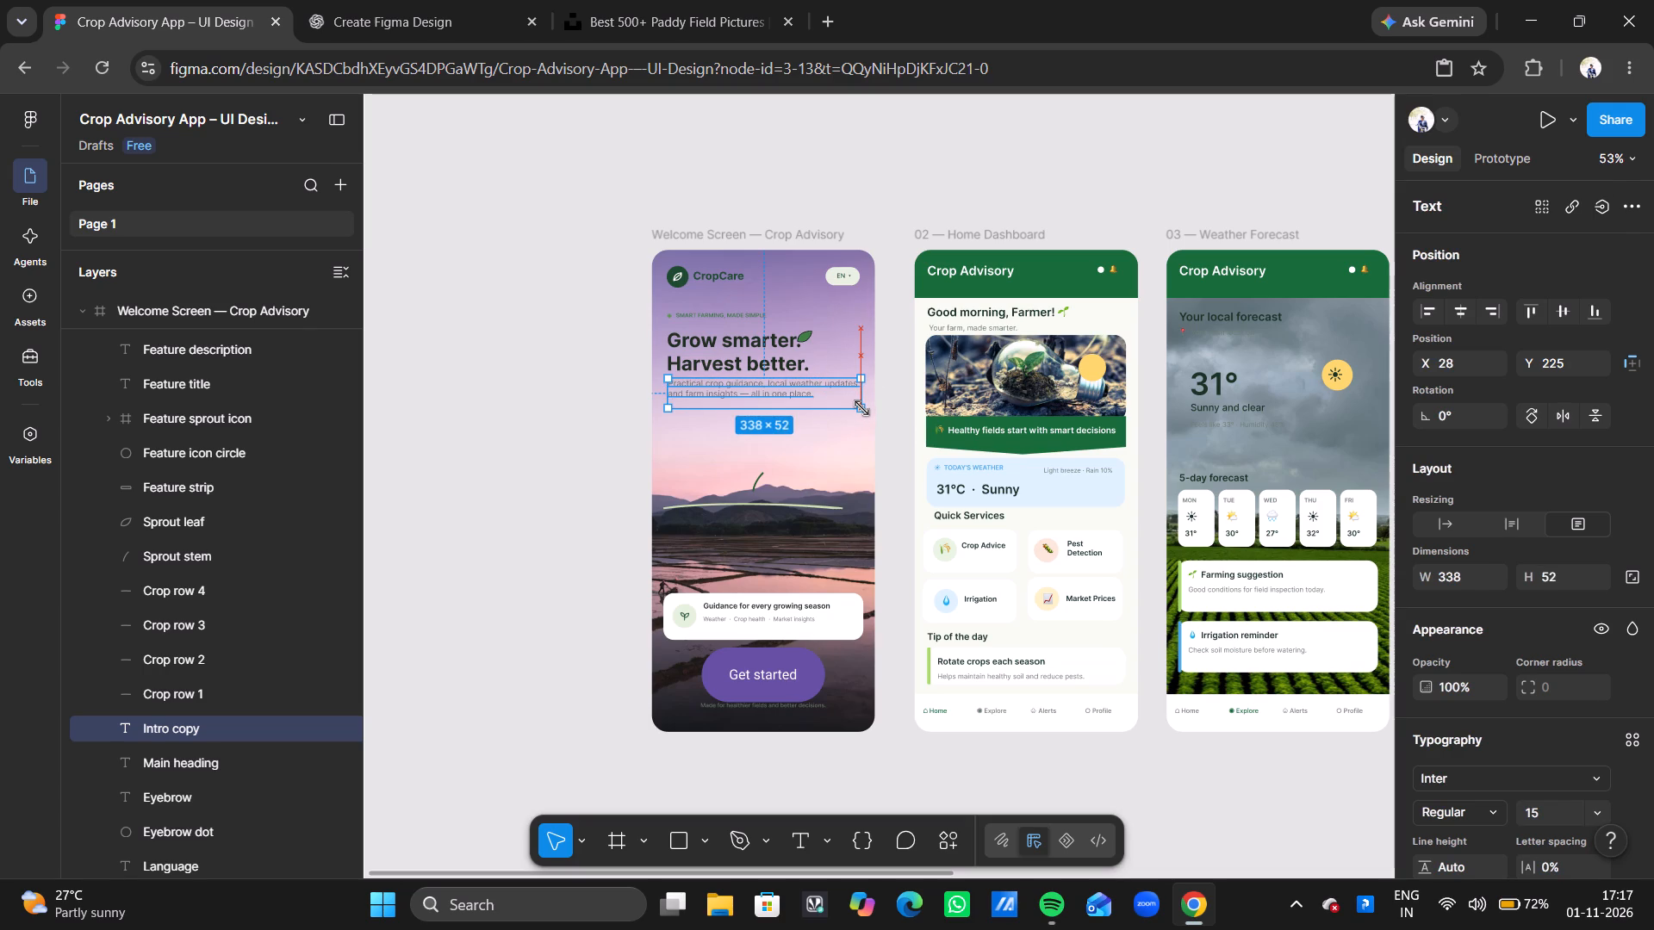
left_click_drag(861, 408, 858, 428)
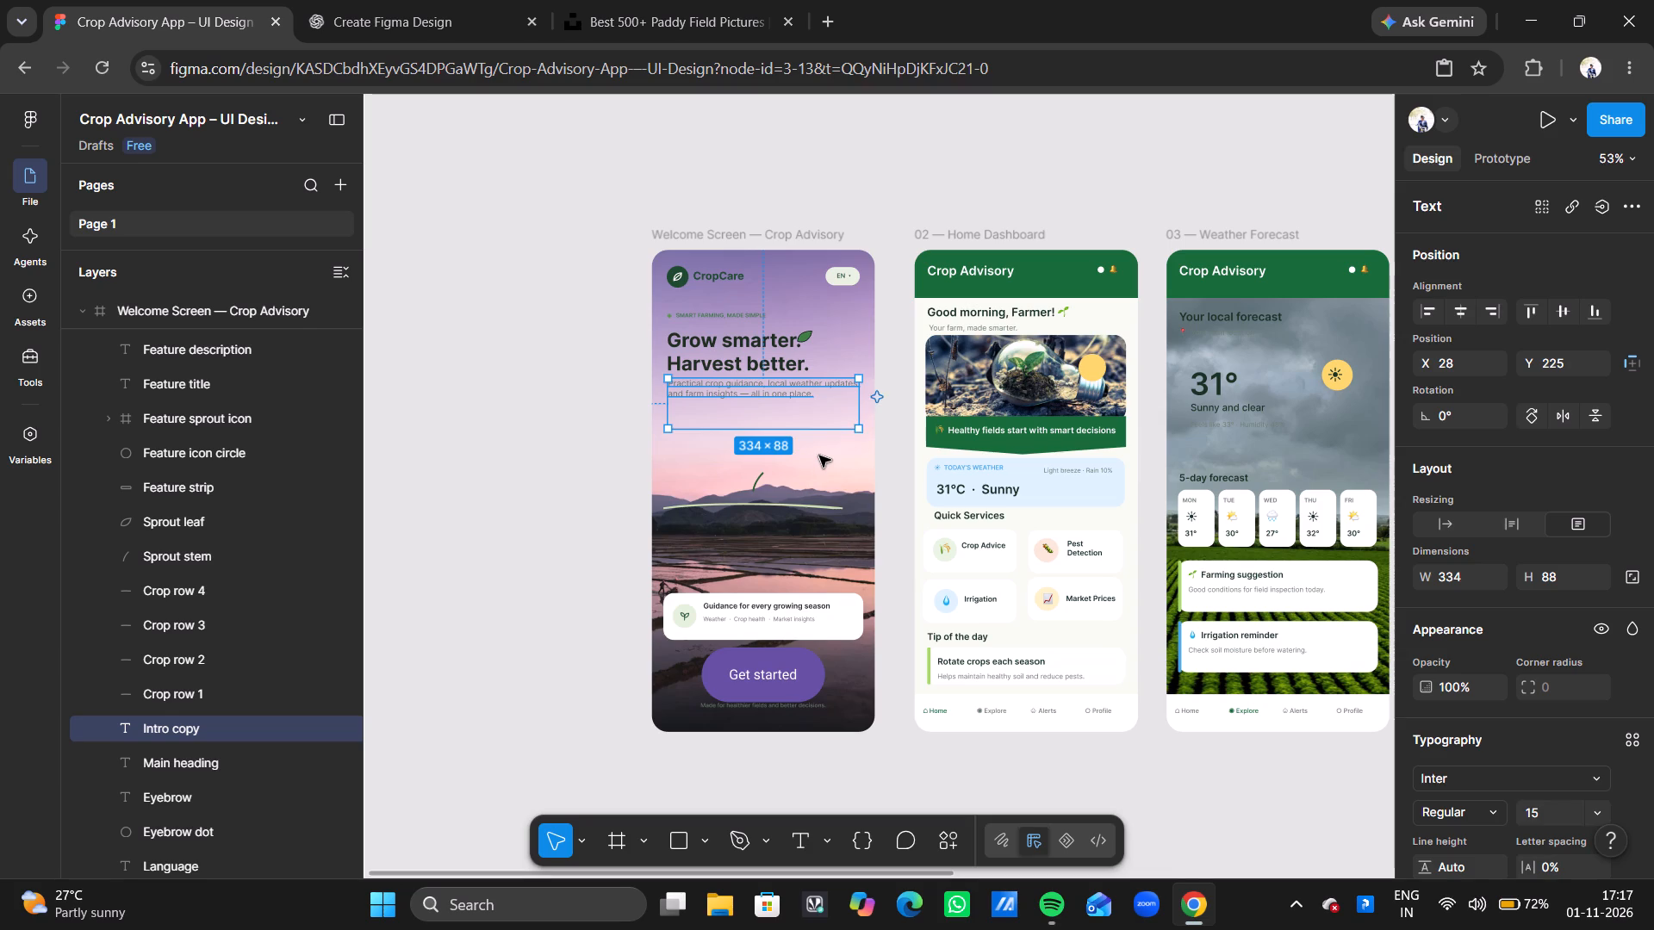
left_click(818, 457)
Move the Intro copy text down below the main heading to about X 28, Y 287.
left_click_drag(774, 385, 778, 393)
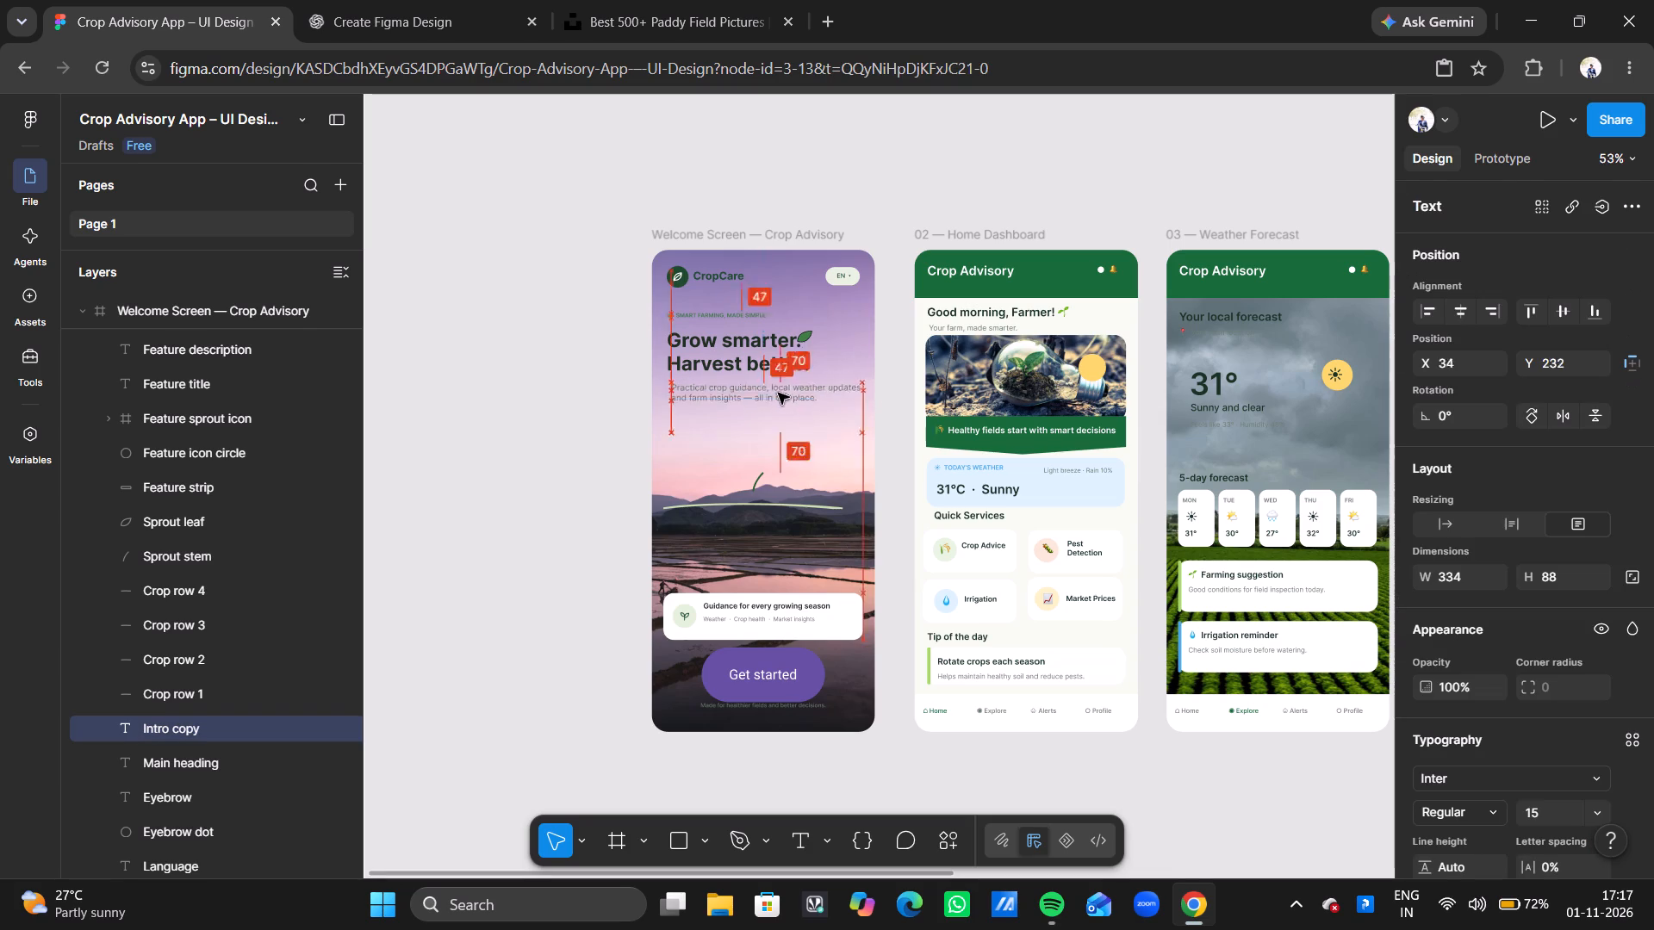
left_click_drag(778, 393, 774, 412)
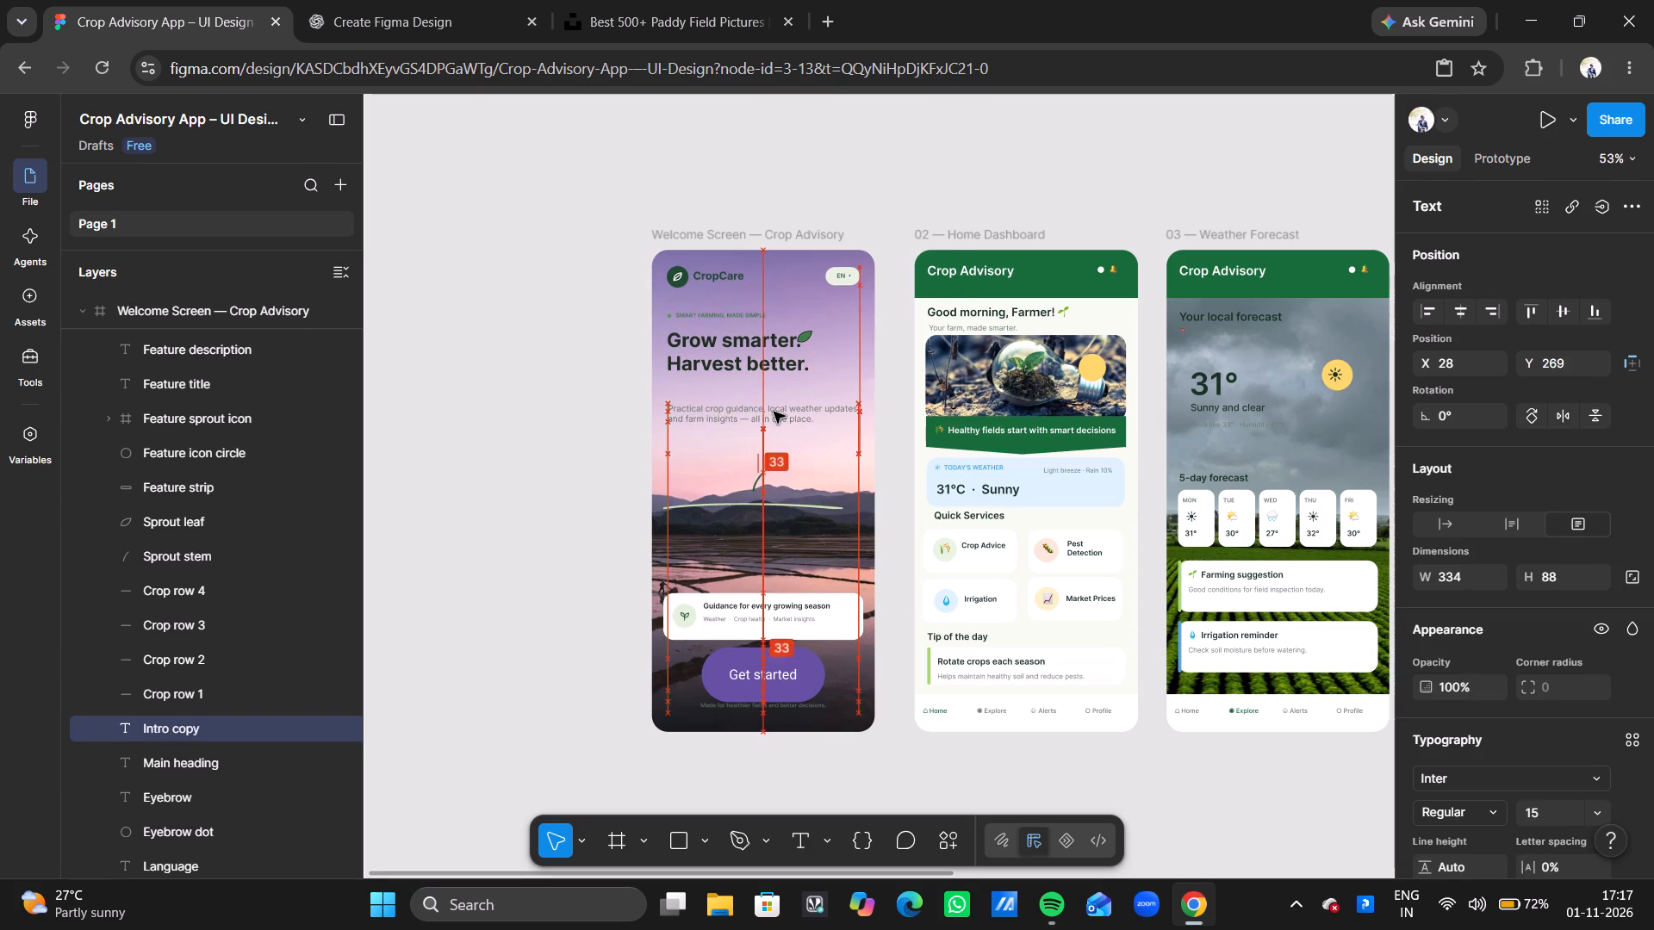
left_click_drag(774, 412, 774, 421)
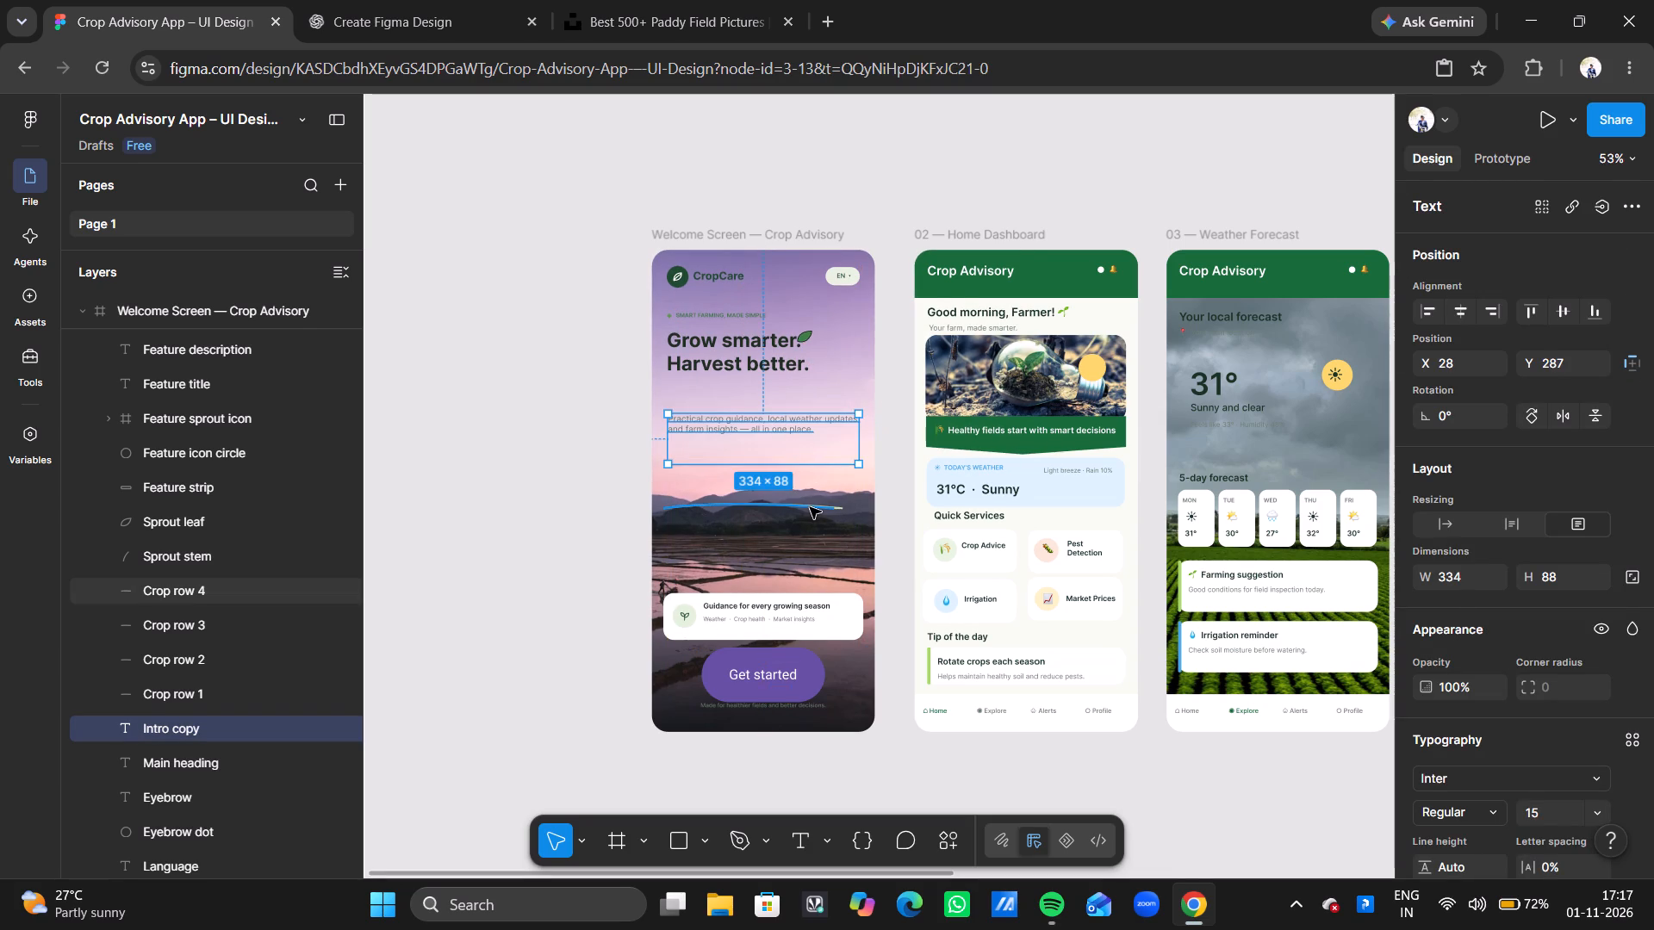
left_click(810, 507)
left_click(854, 459)
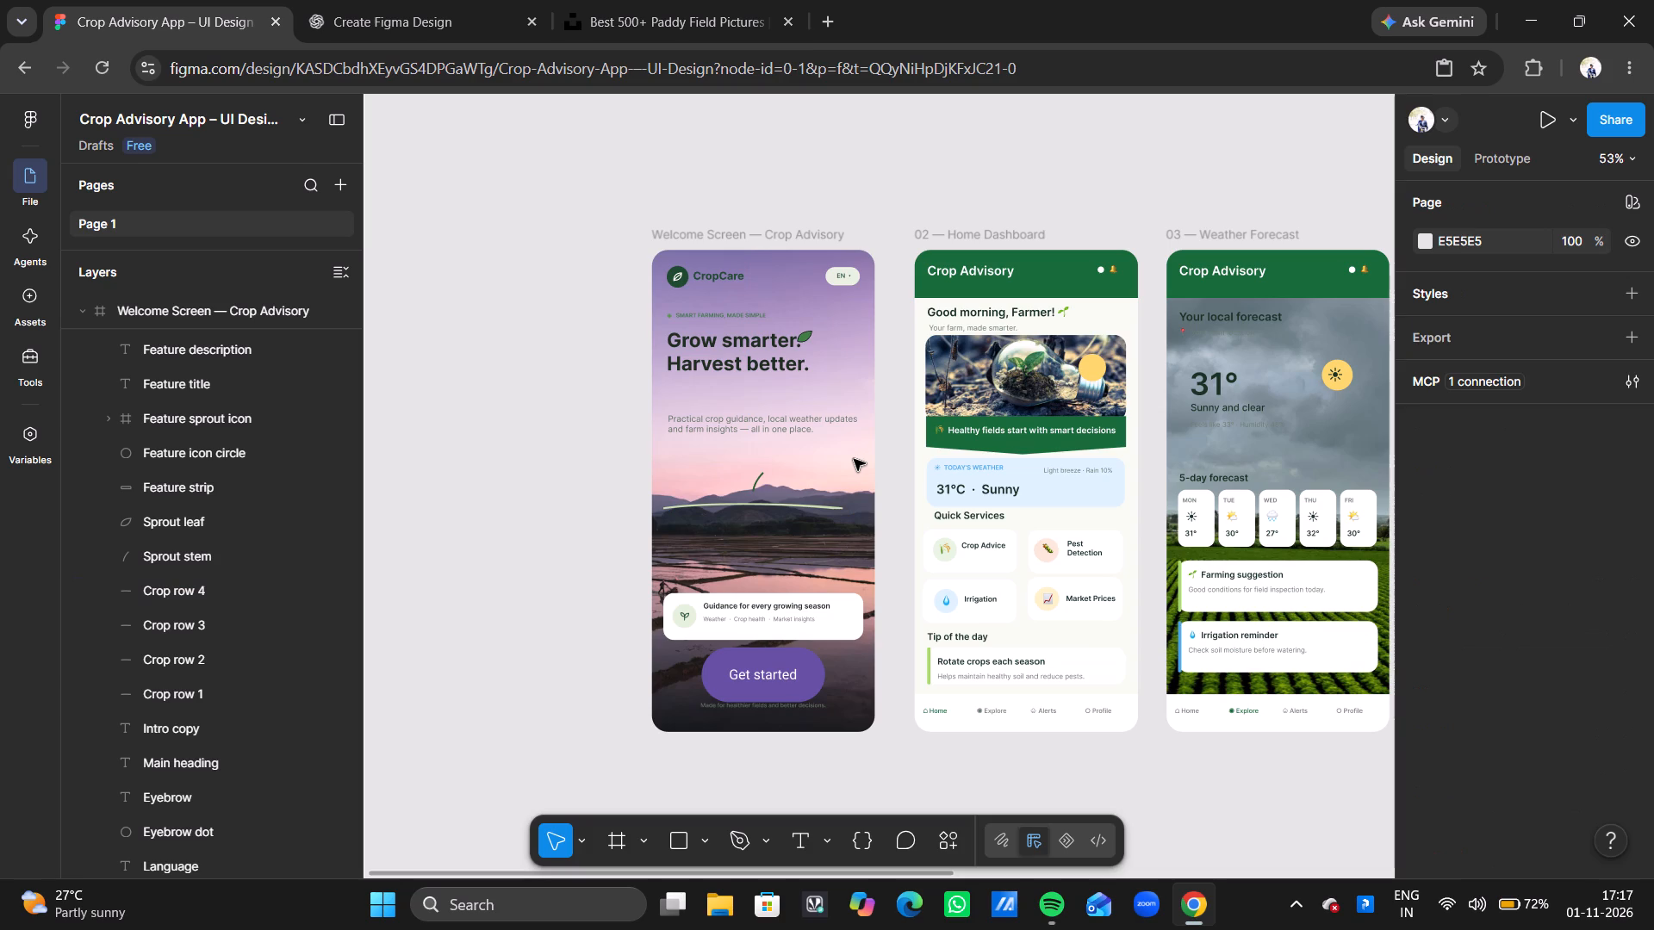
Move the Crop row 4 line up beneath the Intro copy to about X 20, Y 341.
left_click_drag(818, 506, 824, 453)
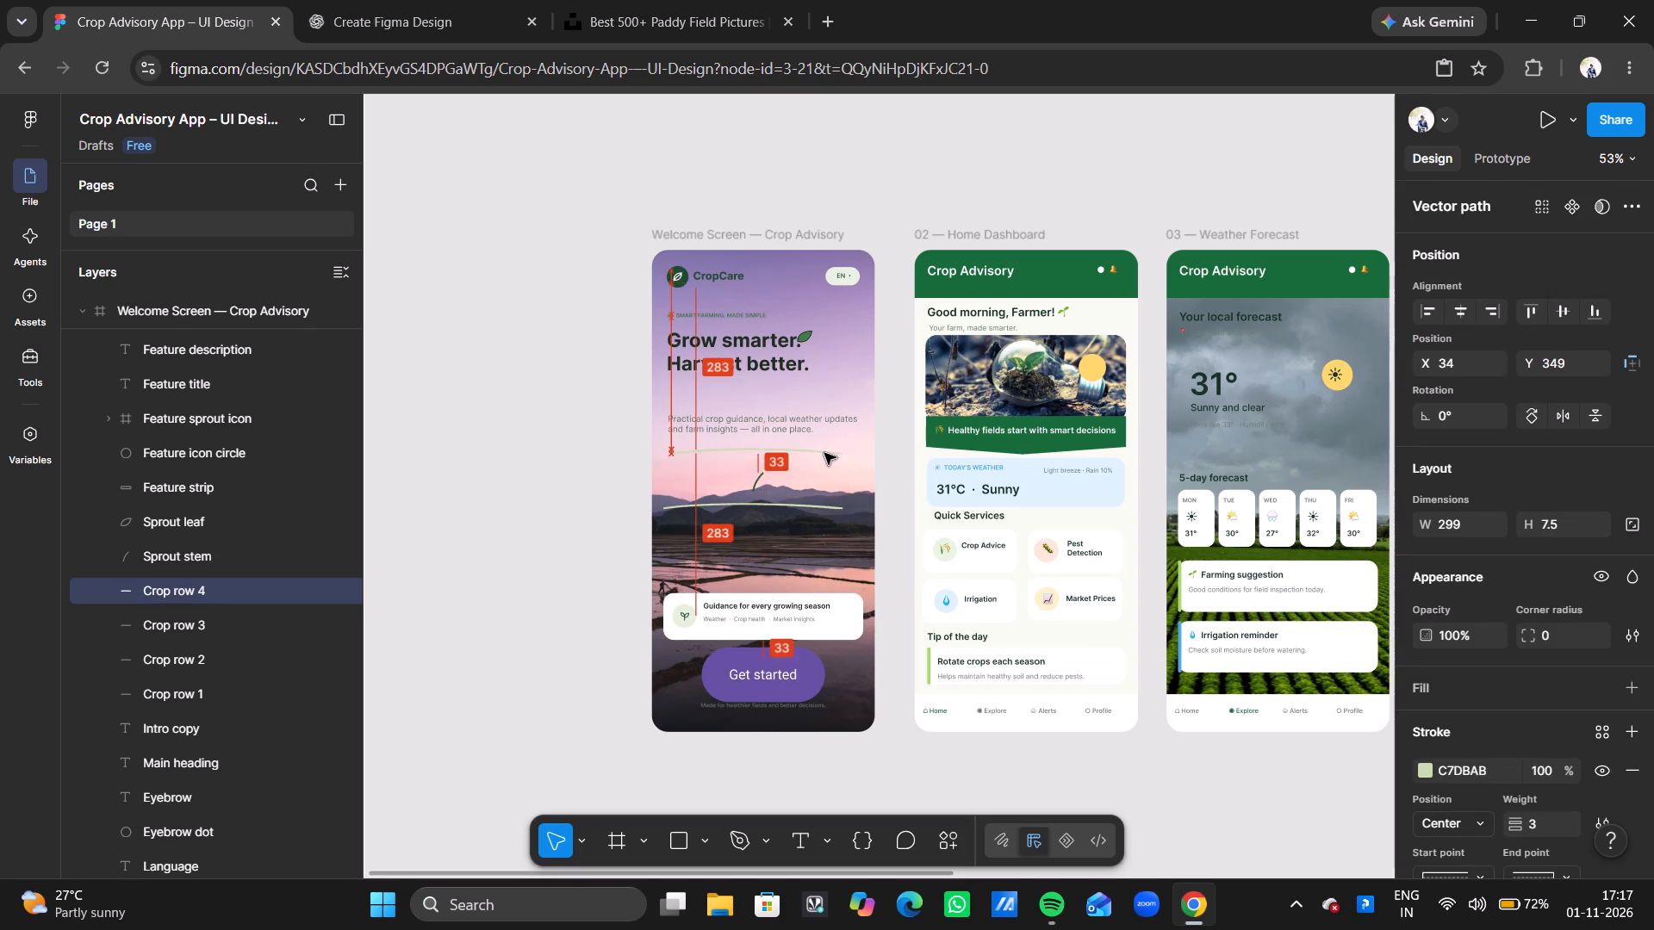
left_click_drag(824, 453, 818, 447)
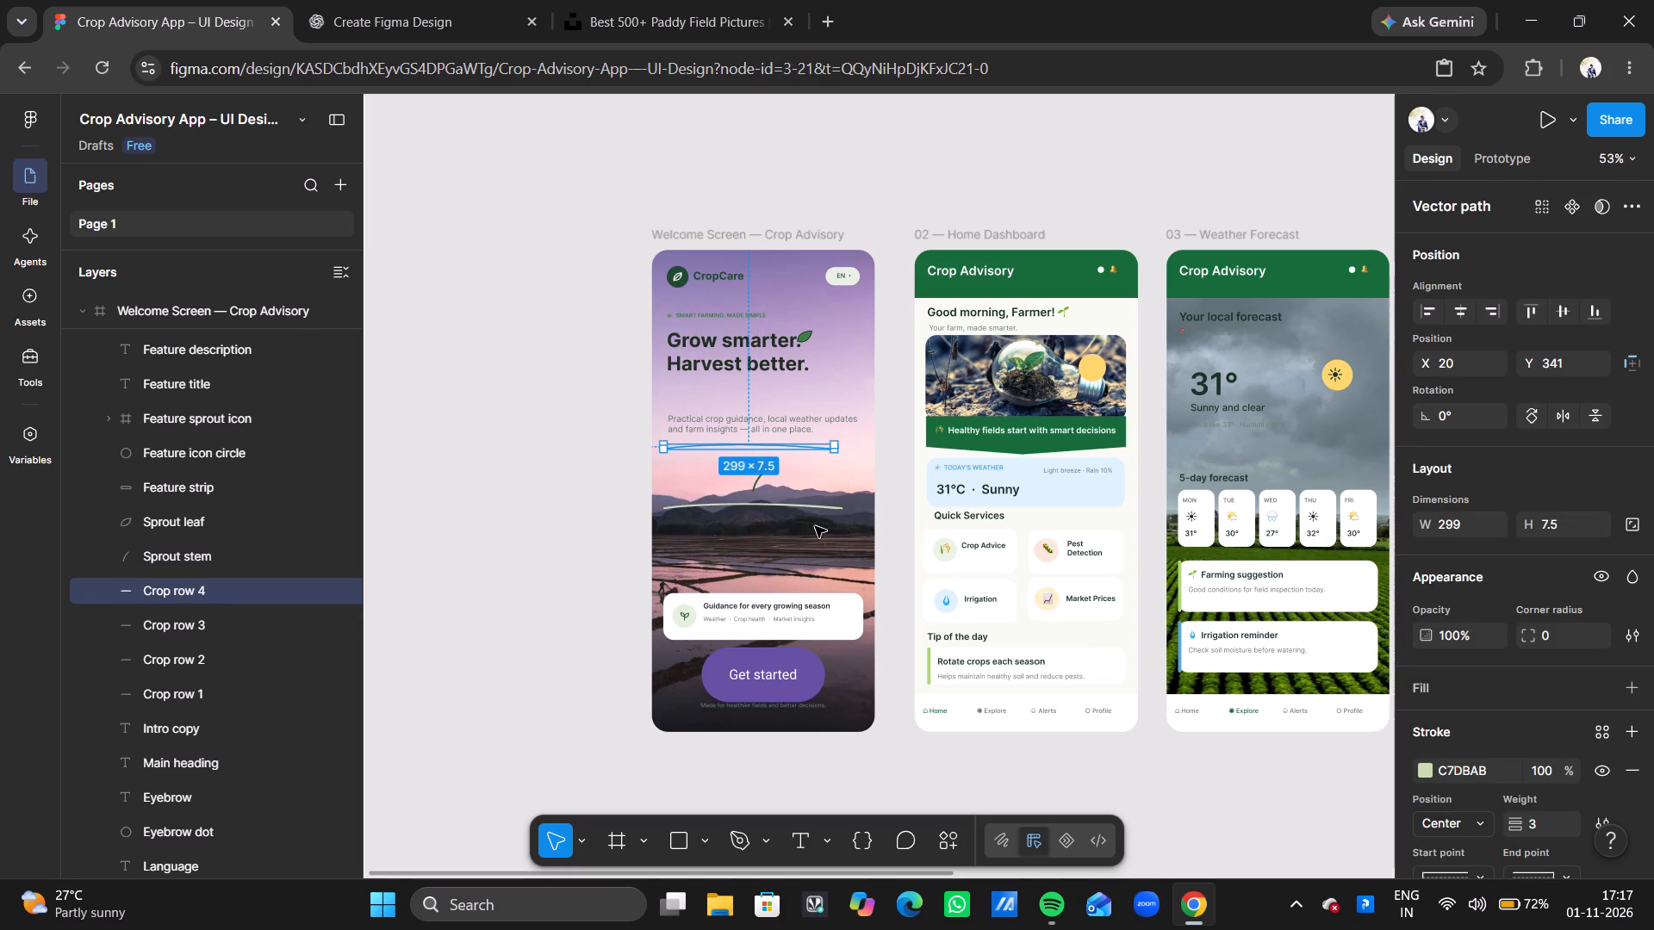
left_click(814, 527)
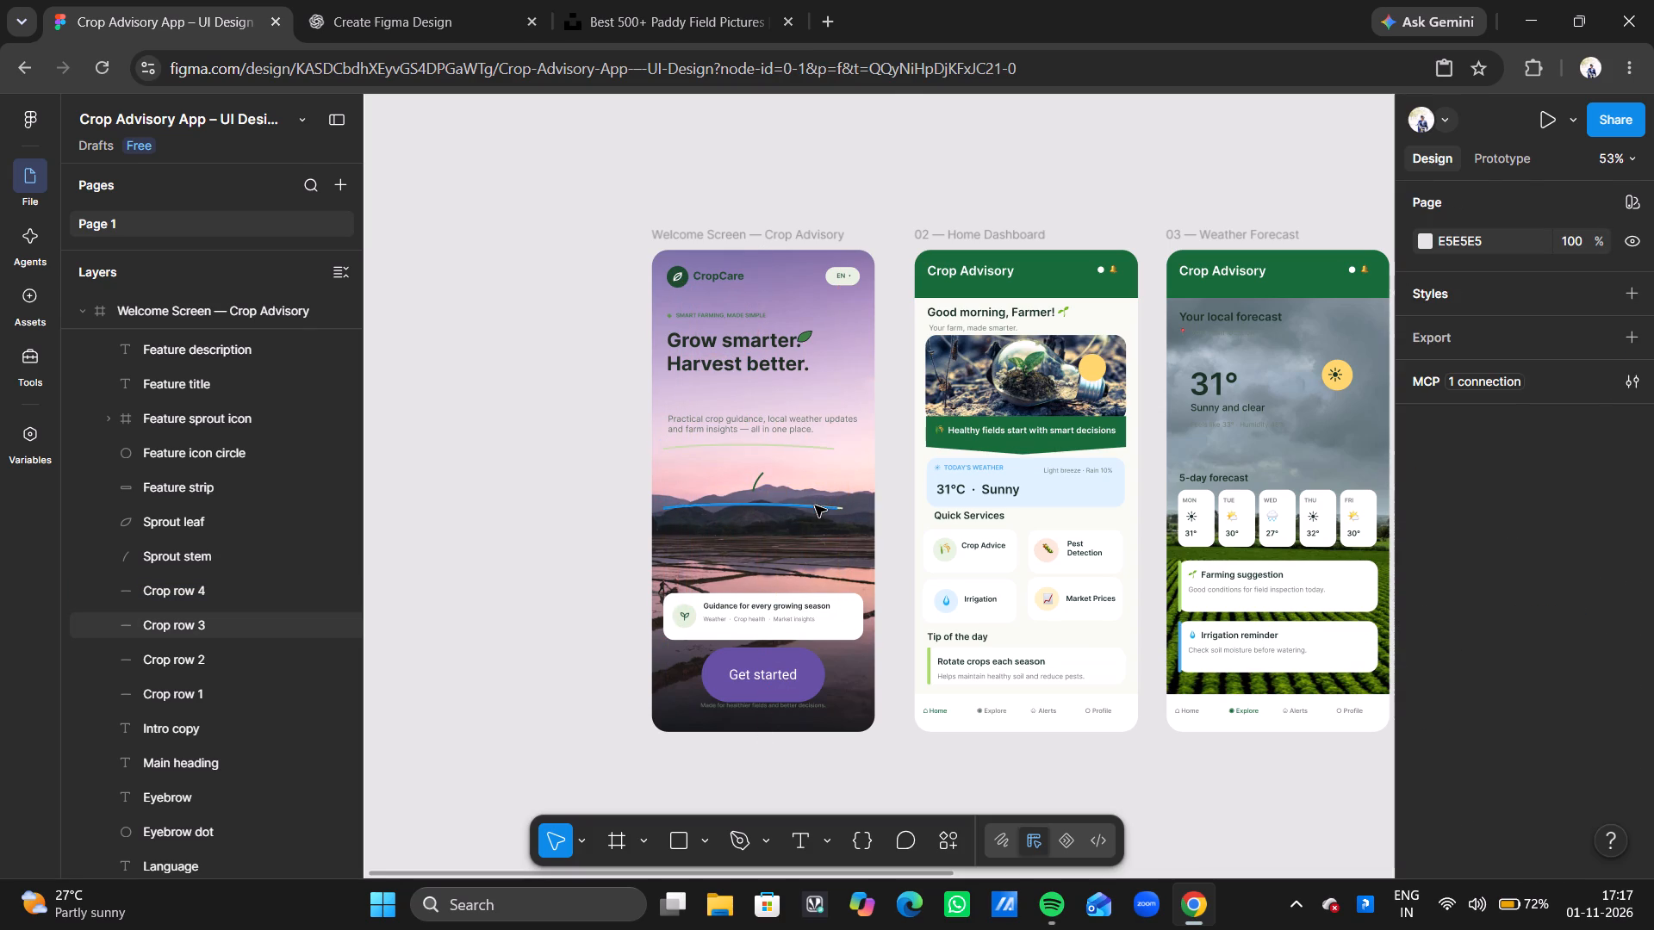
Delete the Crop row 3, Crop row 2 and Crop row 1 lines from the Welcome Screen.
left_click_drag(815, 505, 817, 449)
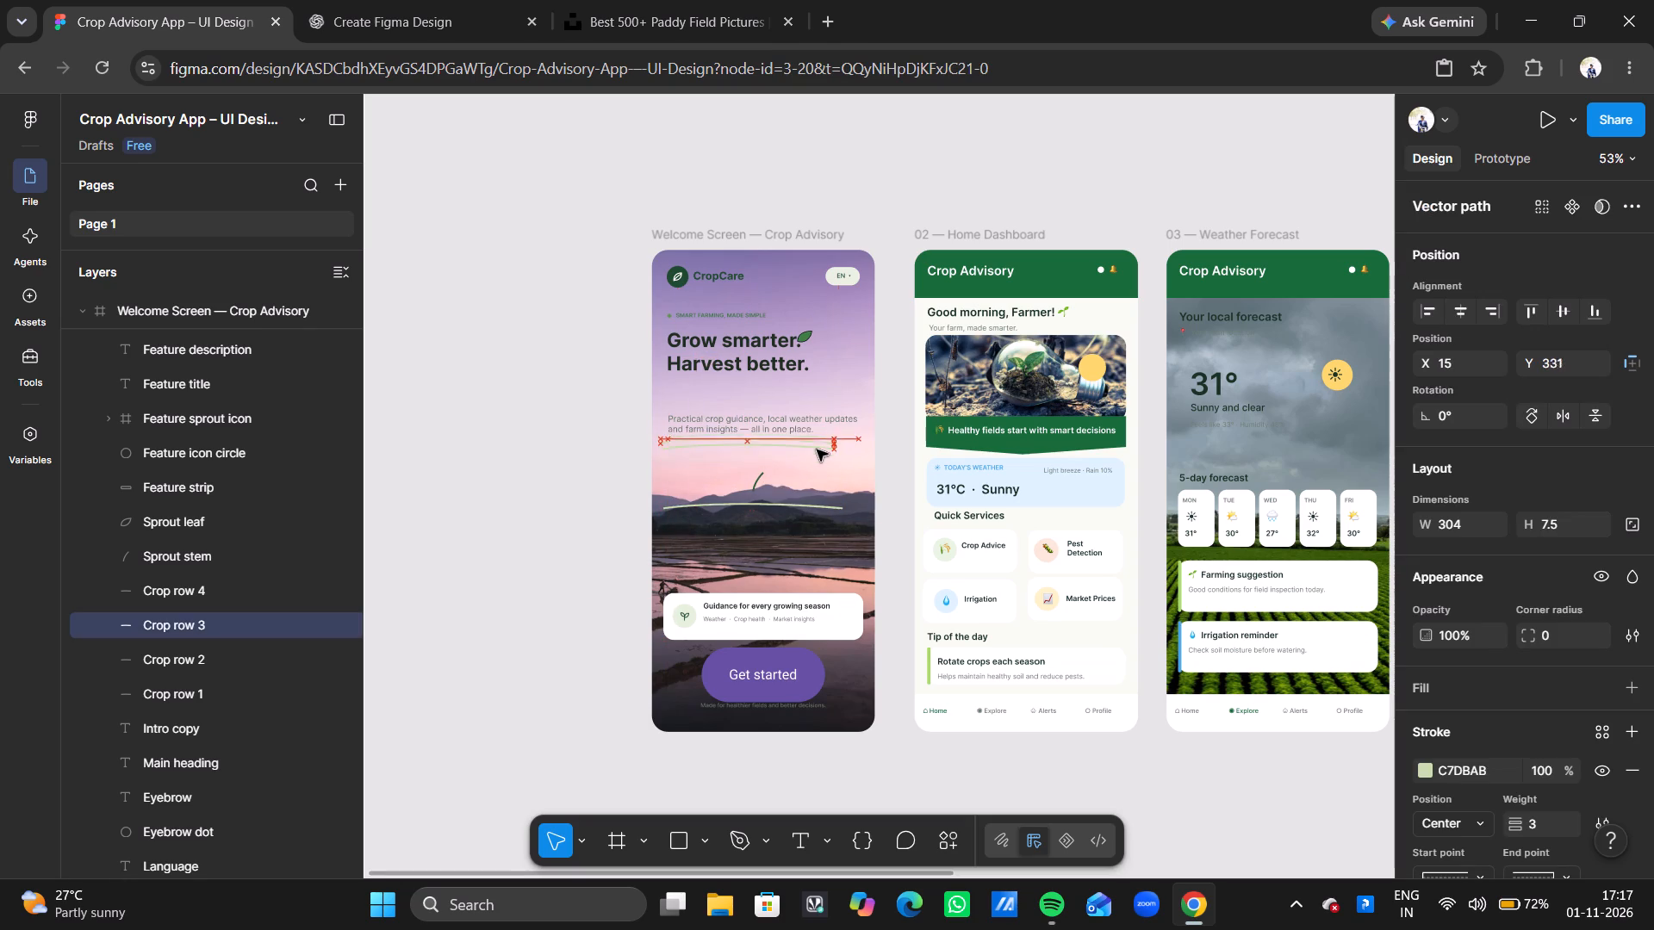
left_click_drag(817, 449, 823, 484)
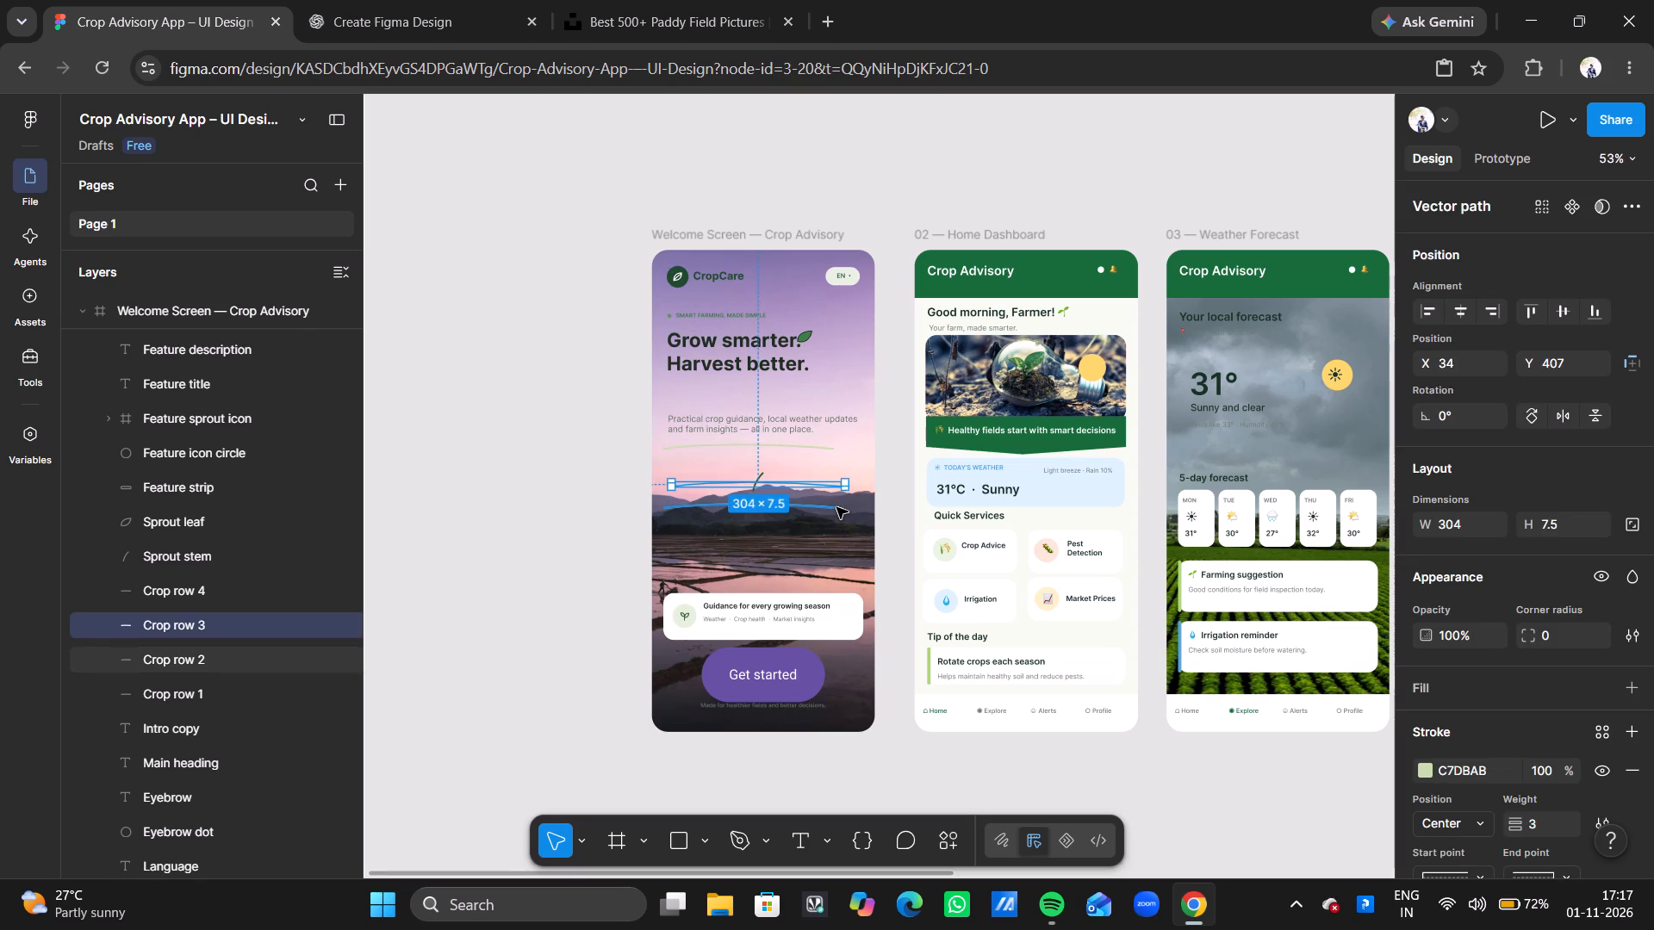
key("Delete")
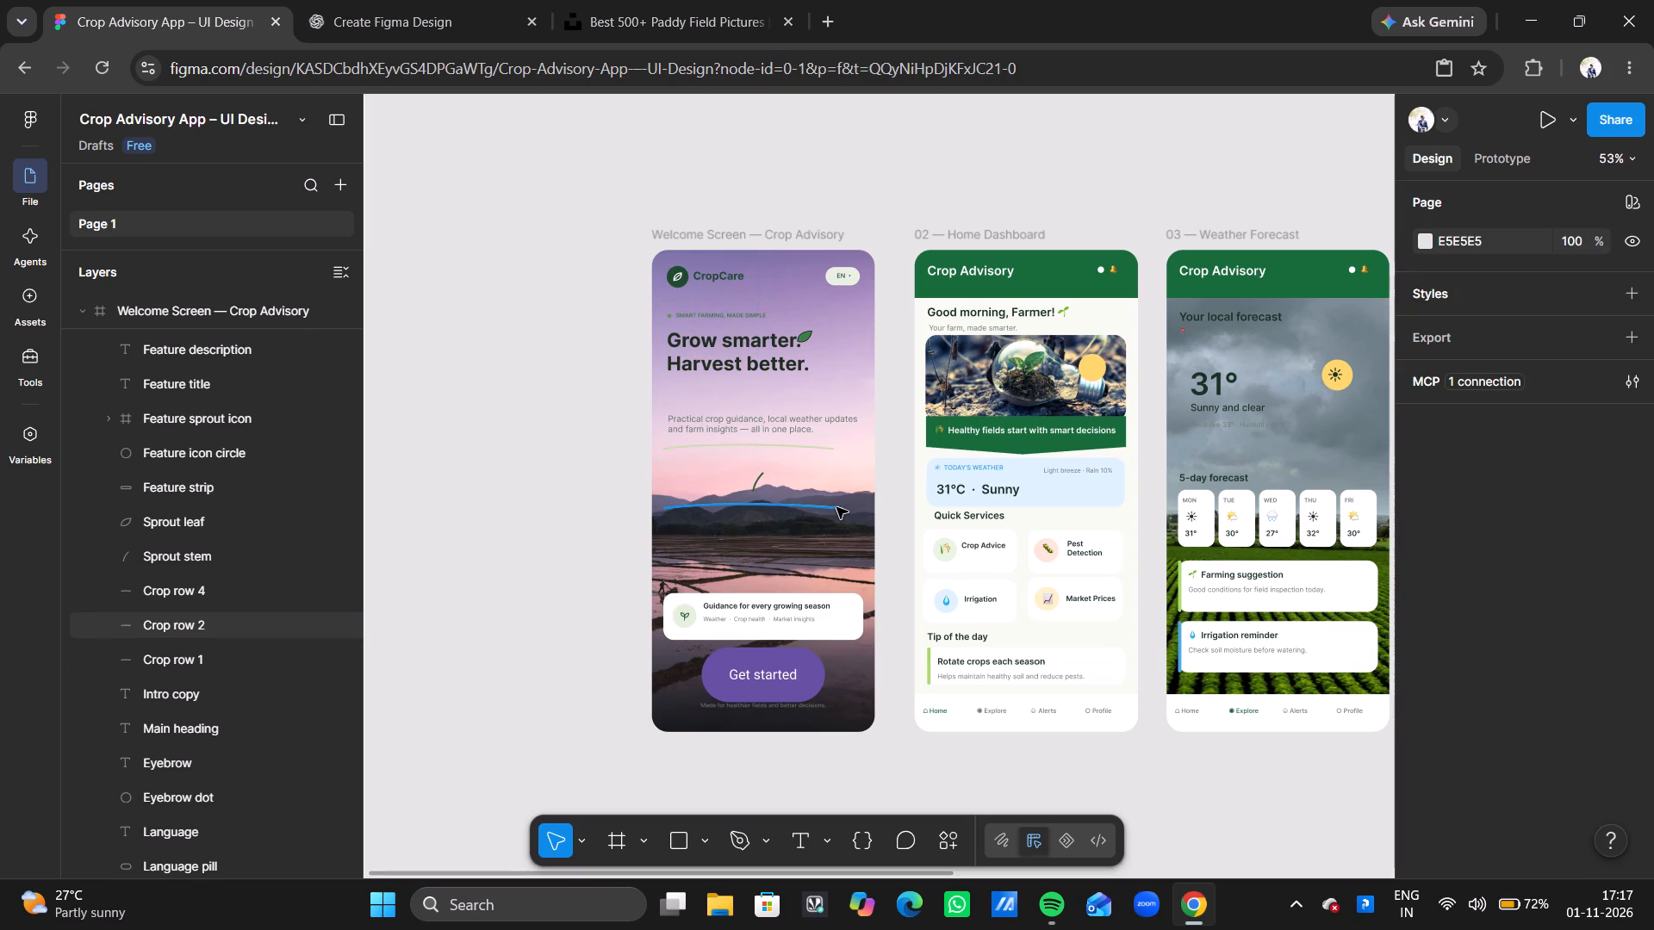
left_click(822, 506)
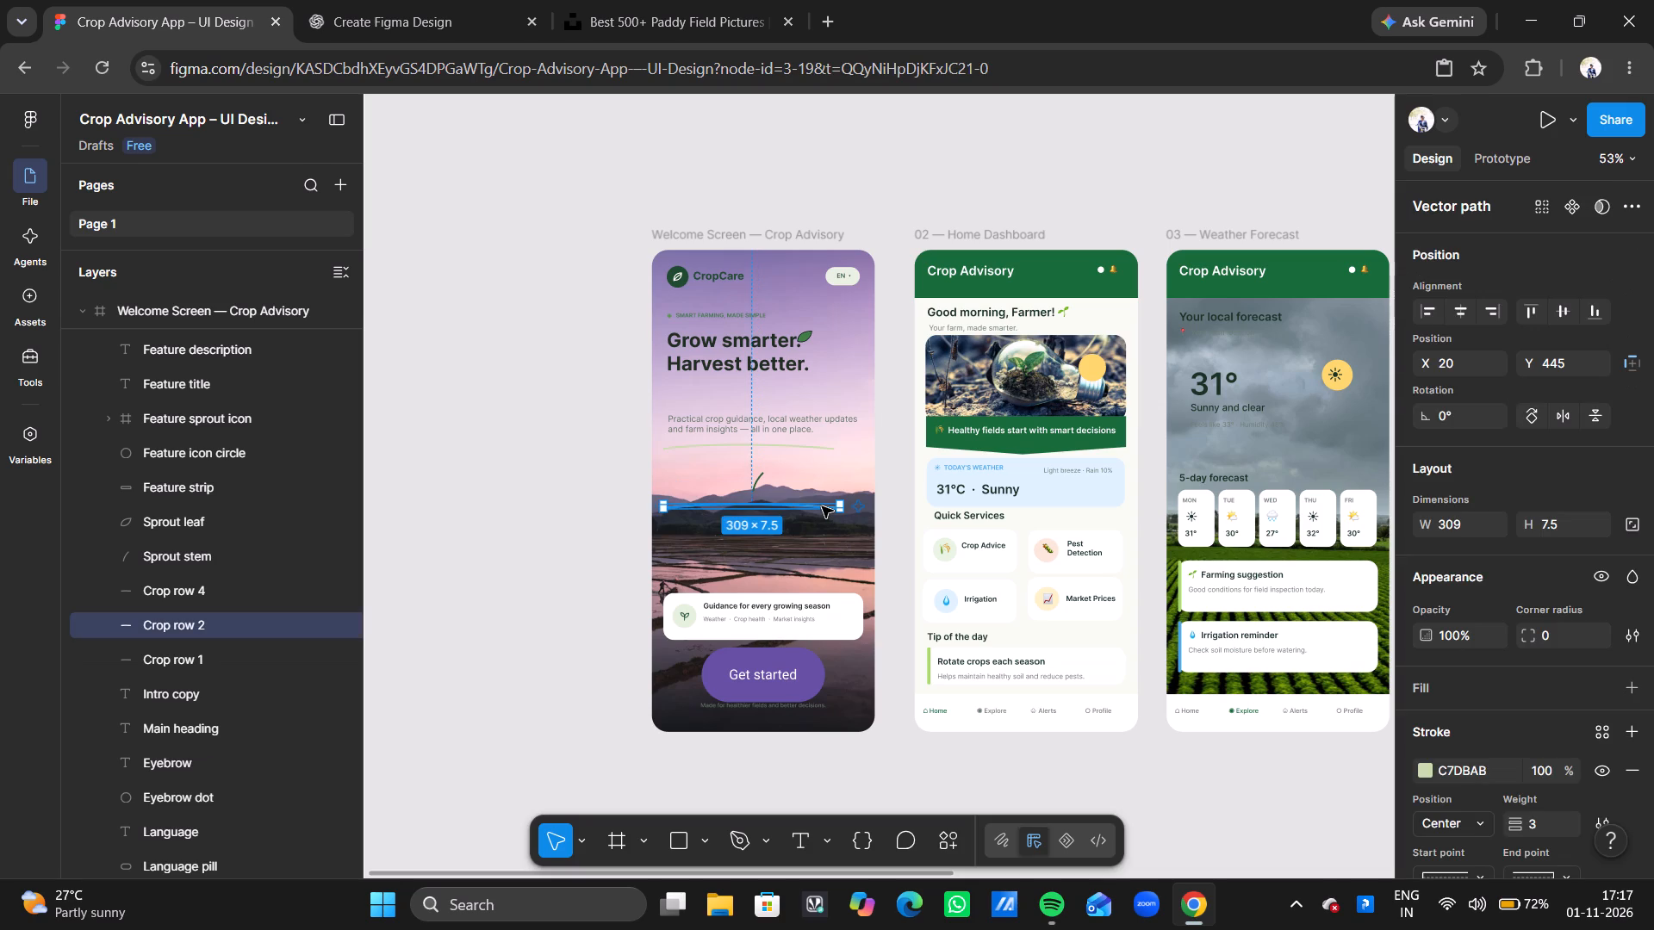
key("Delete")
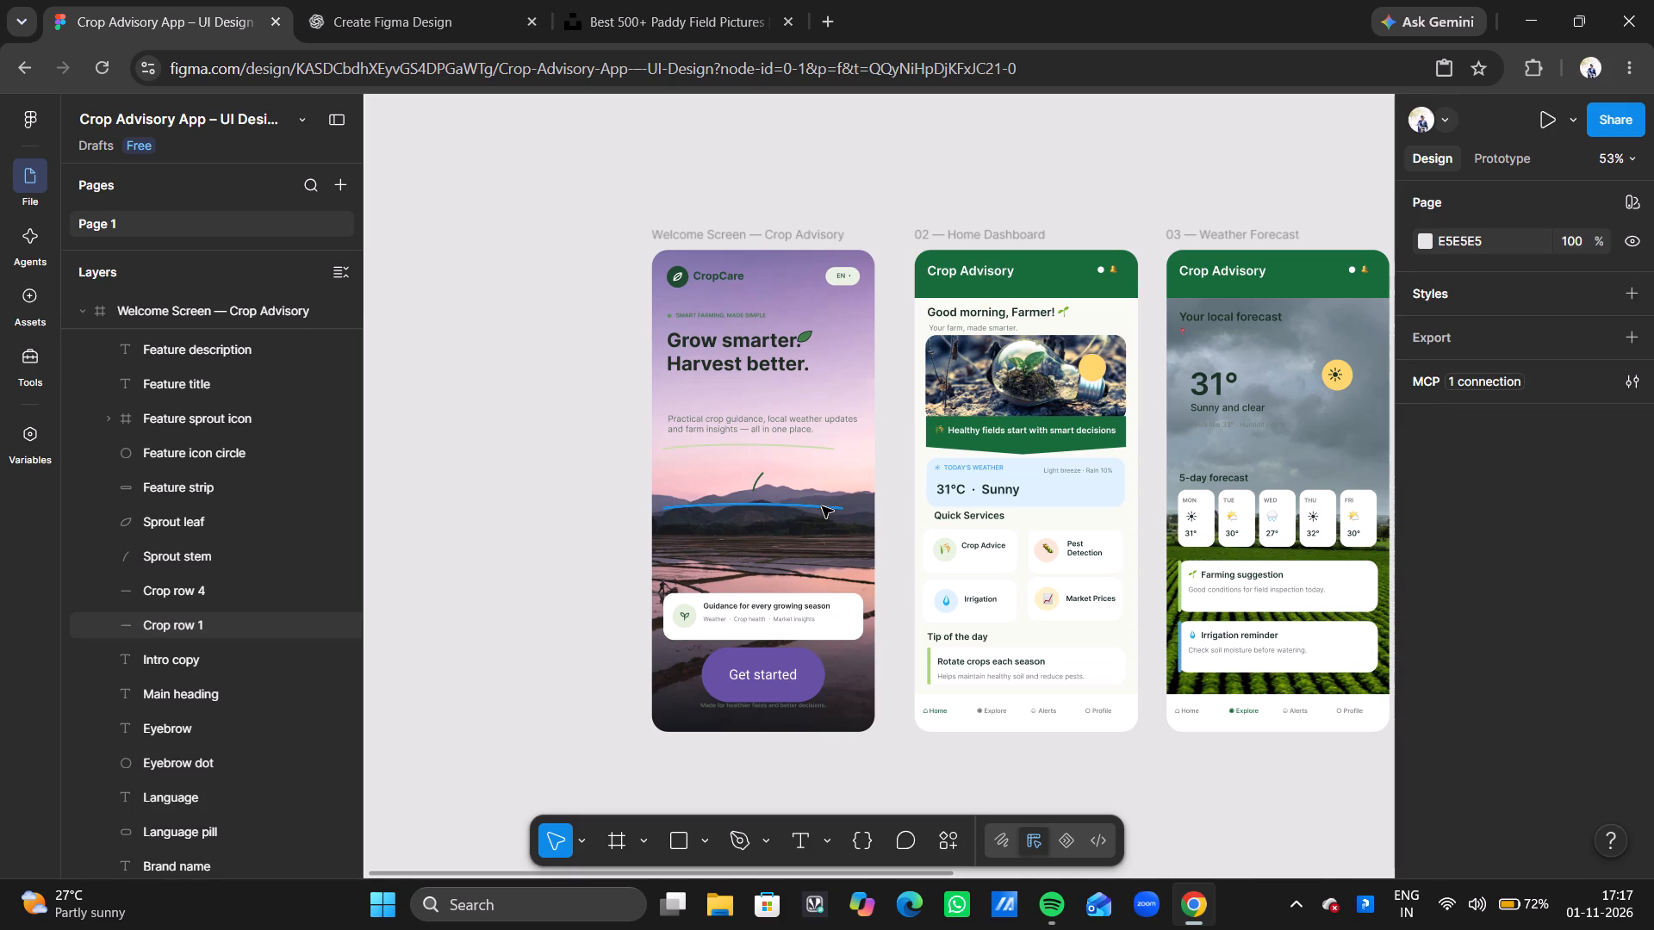
left_click(810, 507)
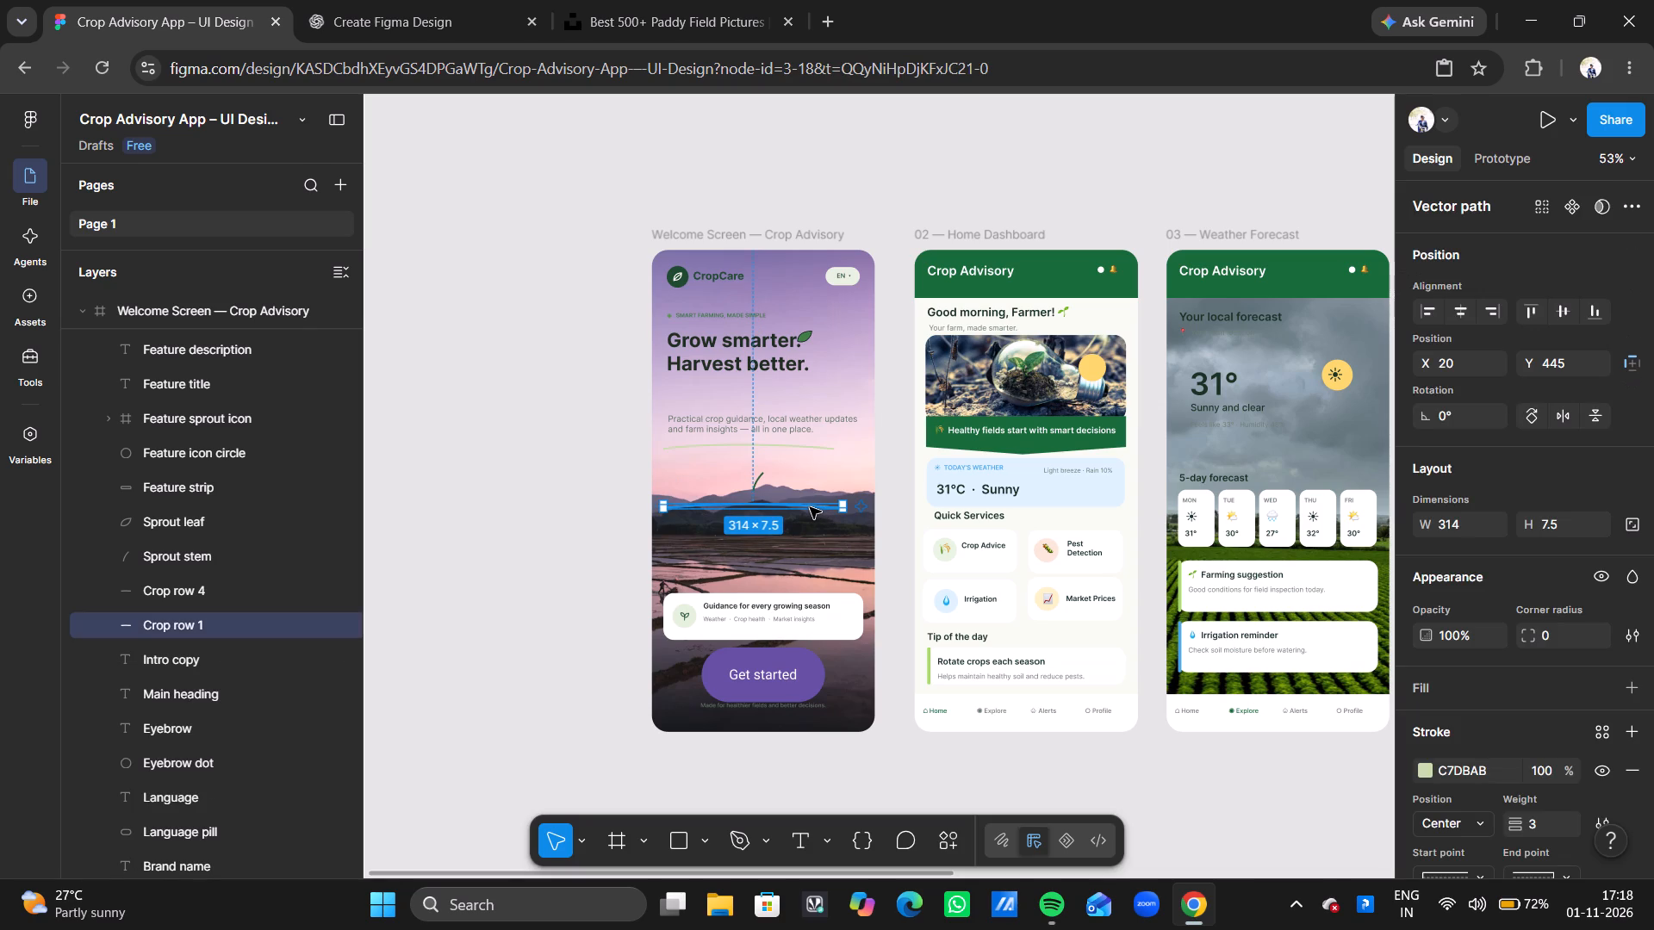
key("Delete")
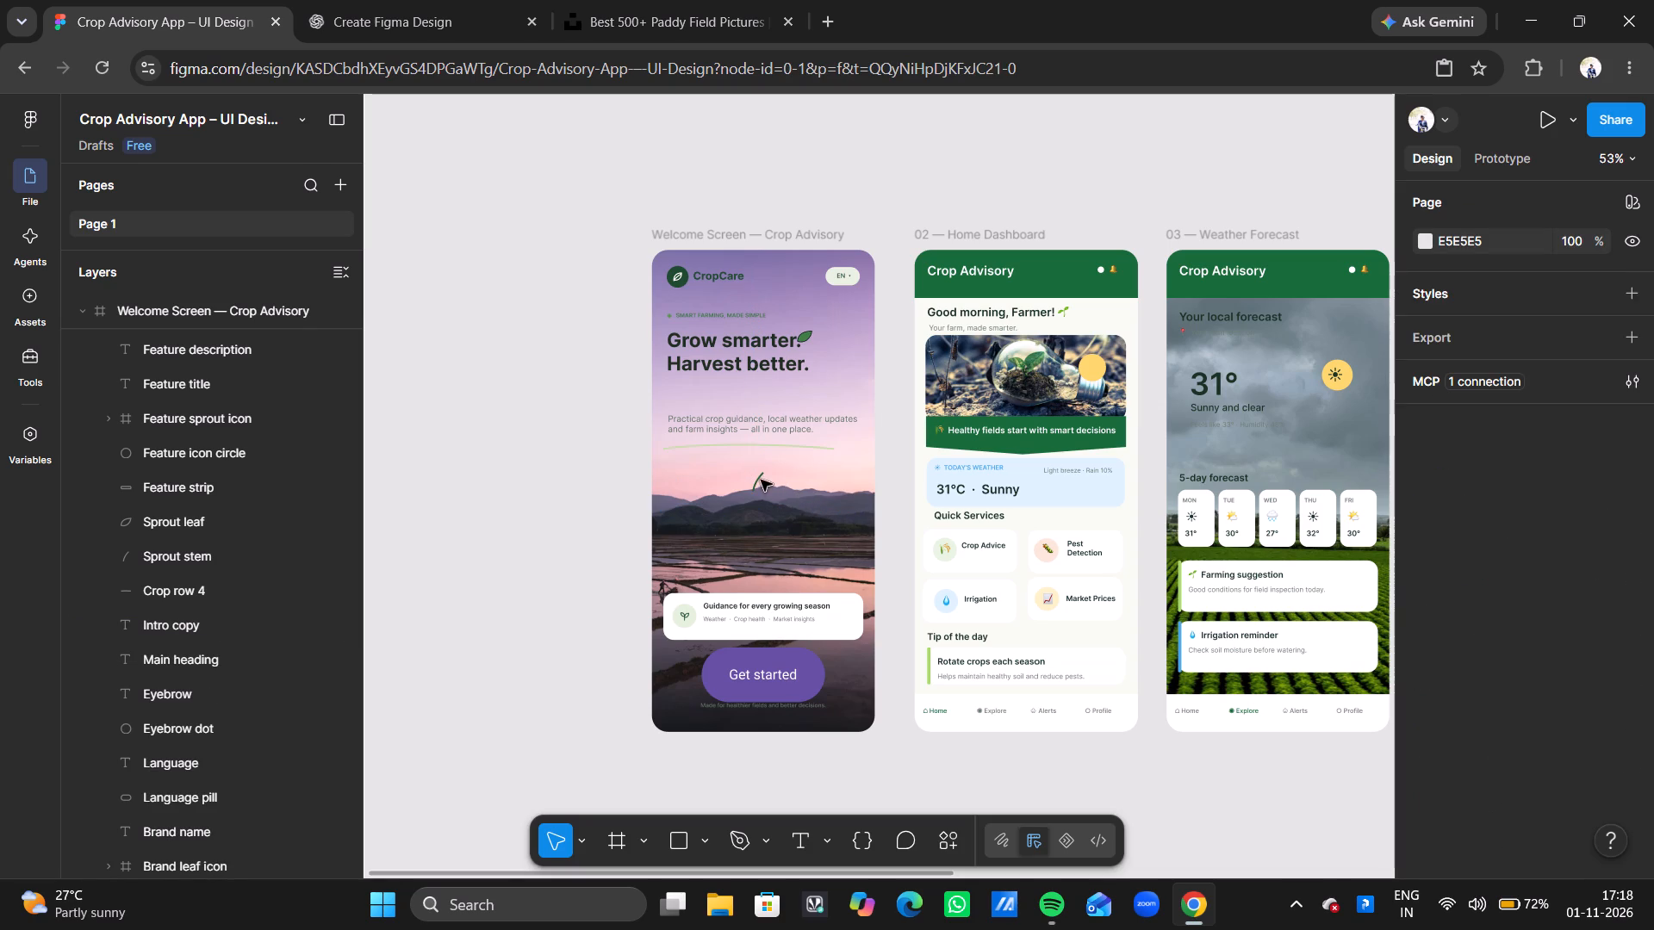
Delete the Sprout stem vector above the hills on the Welcome Screen.
left_click(756, 479)
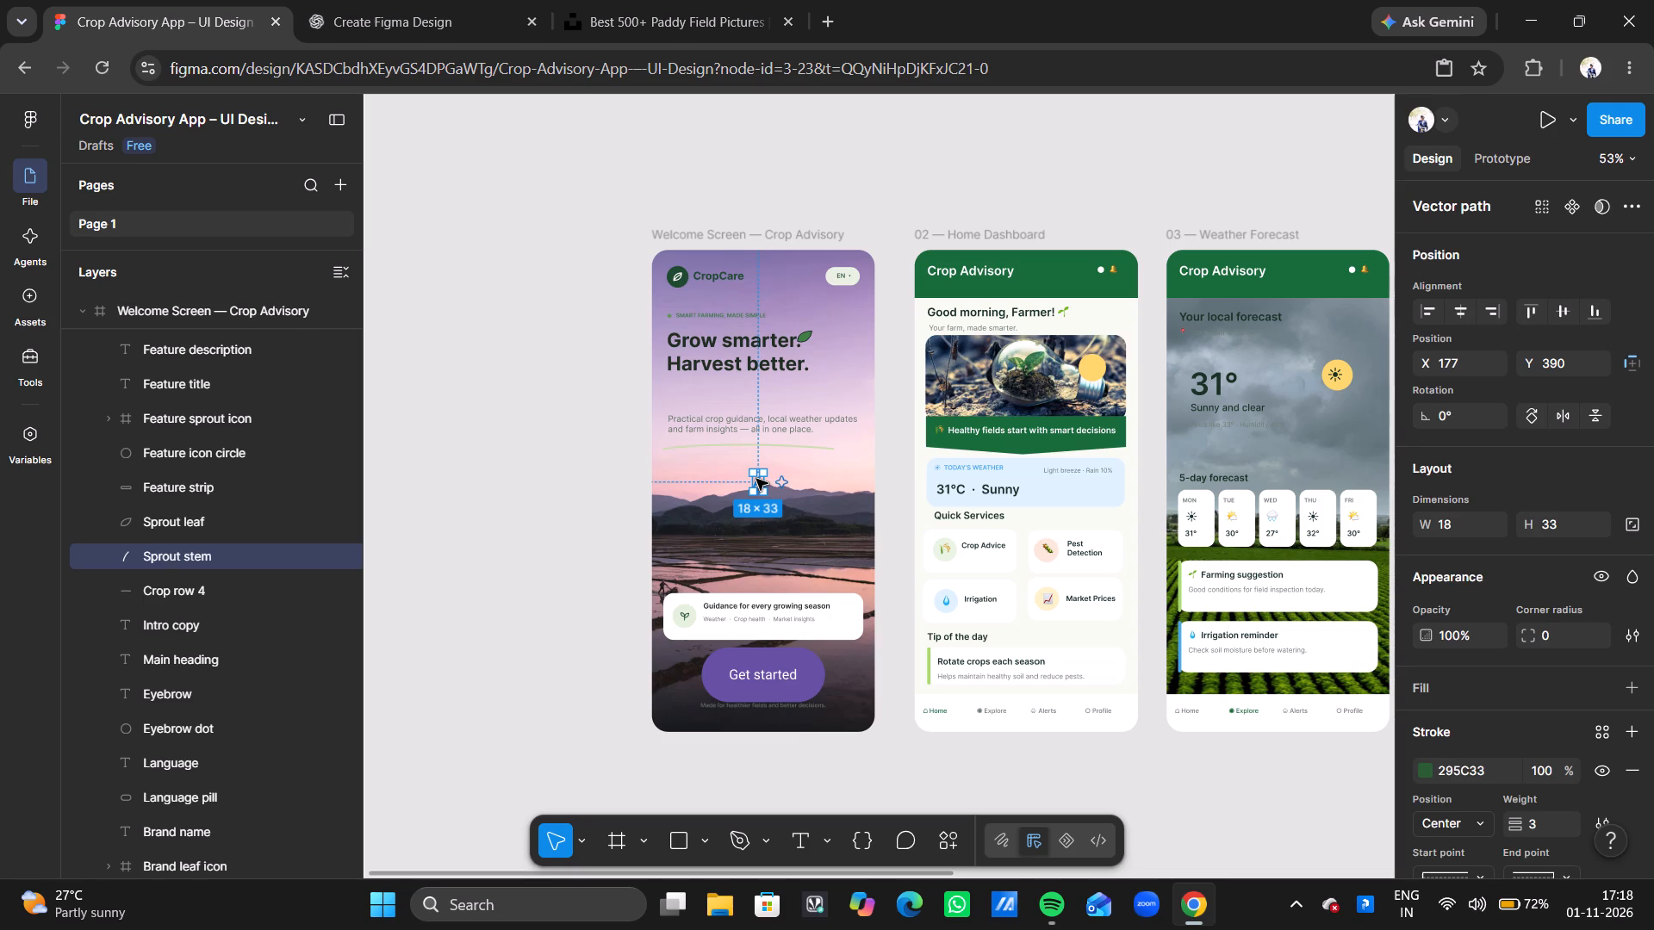
key("Delete")
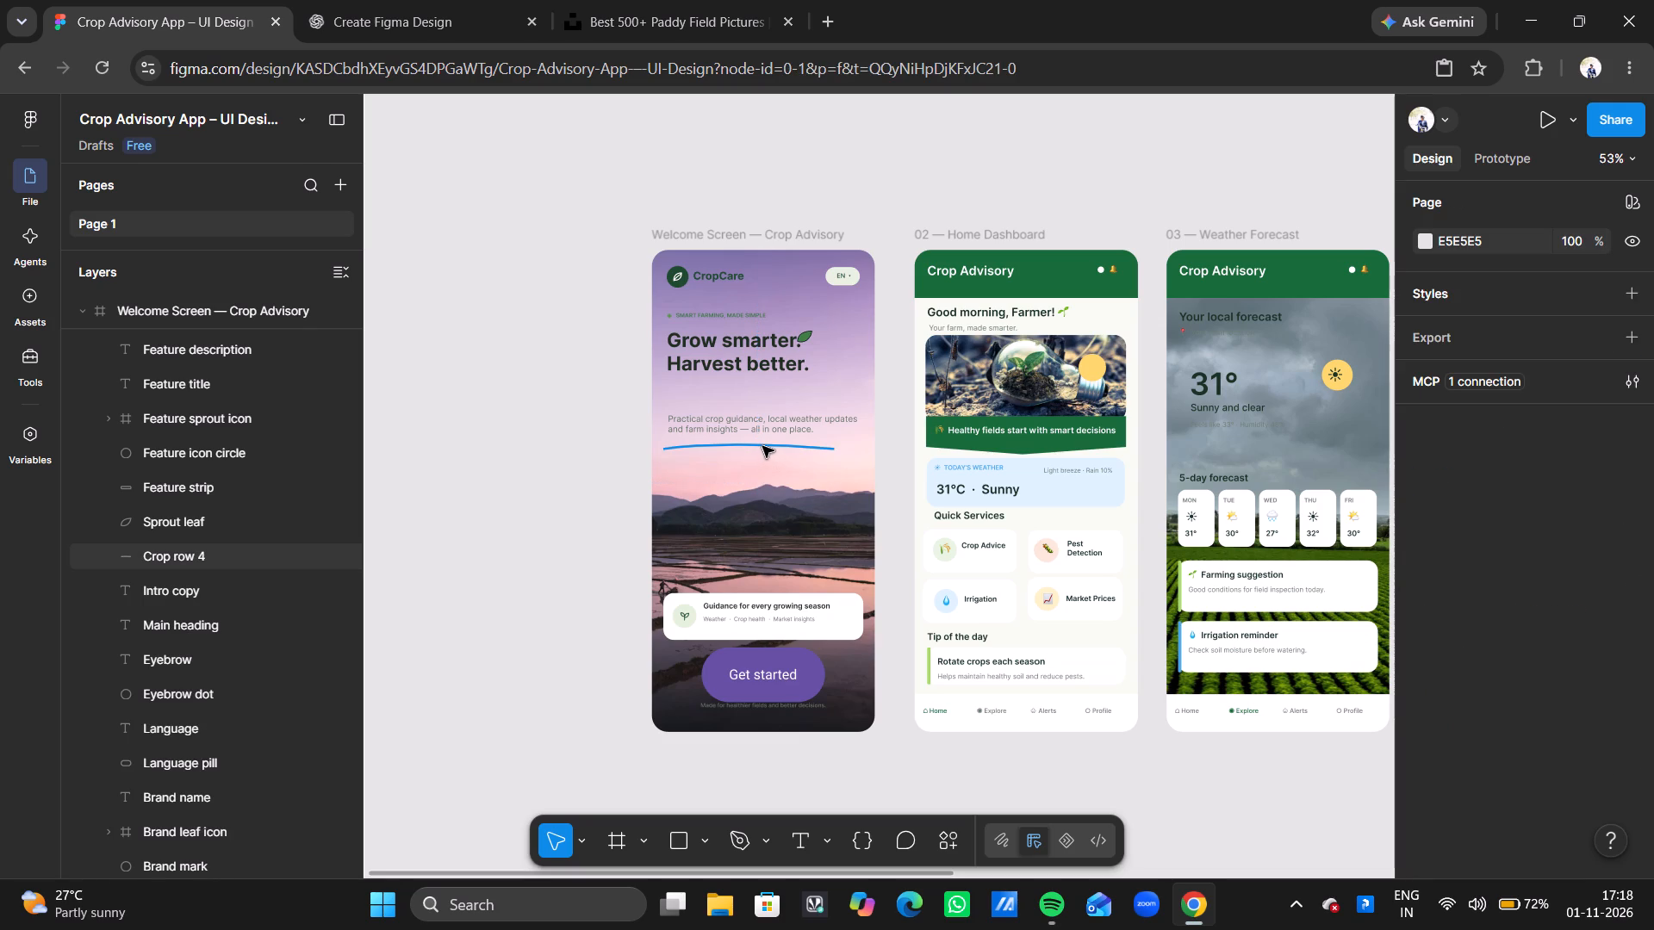
Delete the Crop row 4 line beneath the Intro copy on the Welcome Screen.
left_click(768, 445)
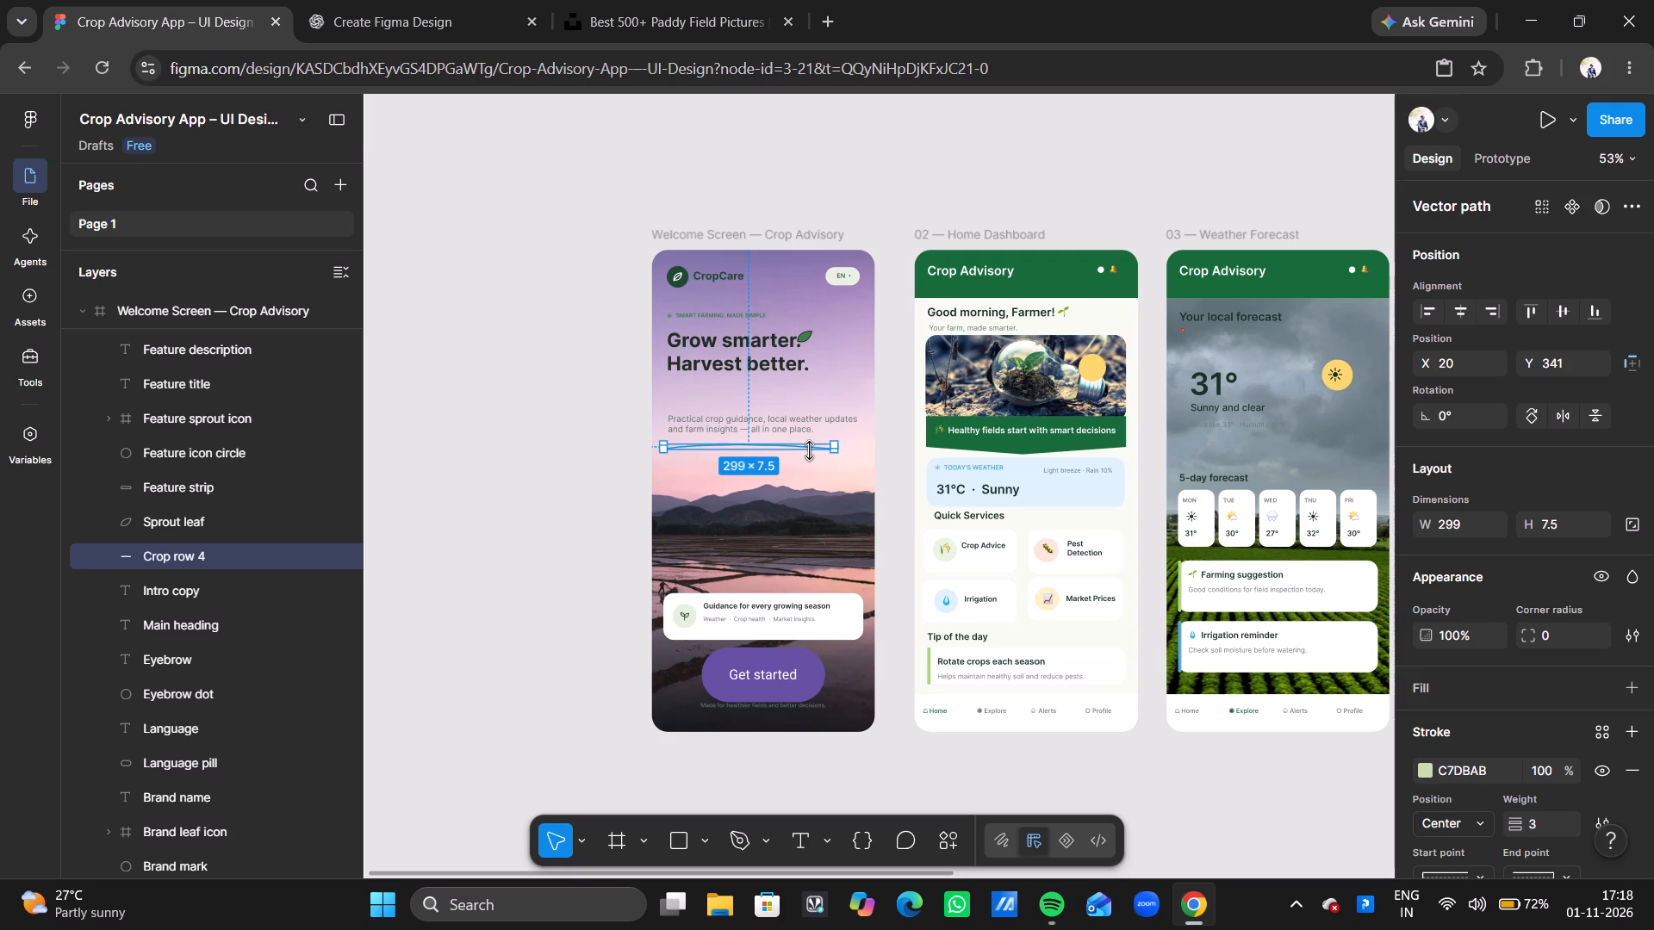
left_click(834, 507)
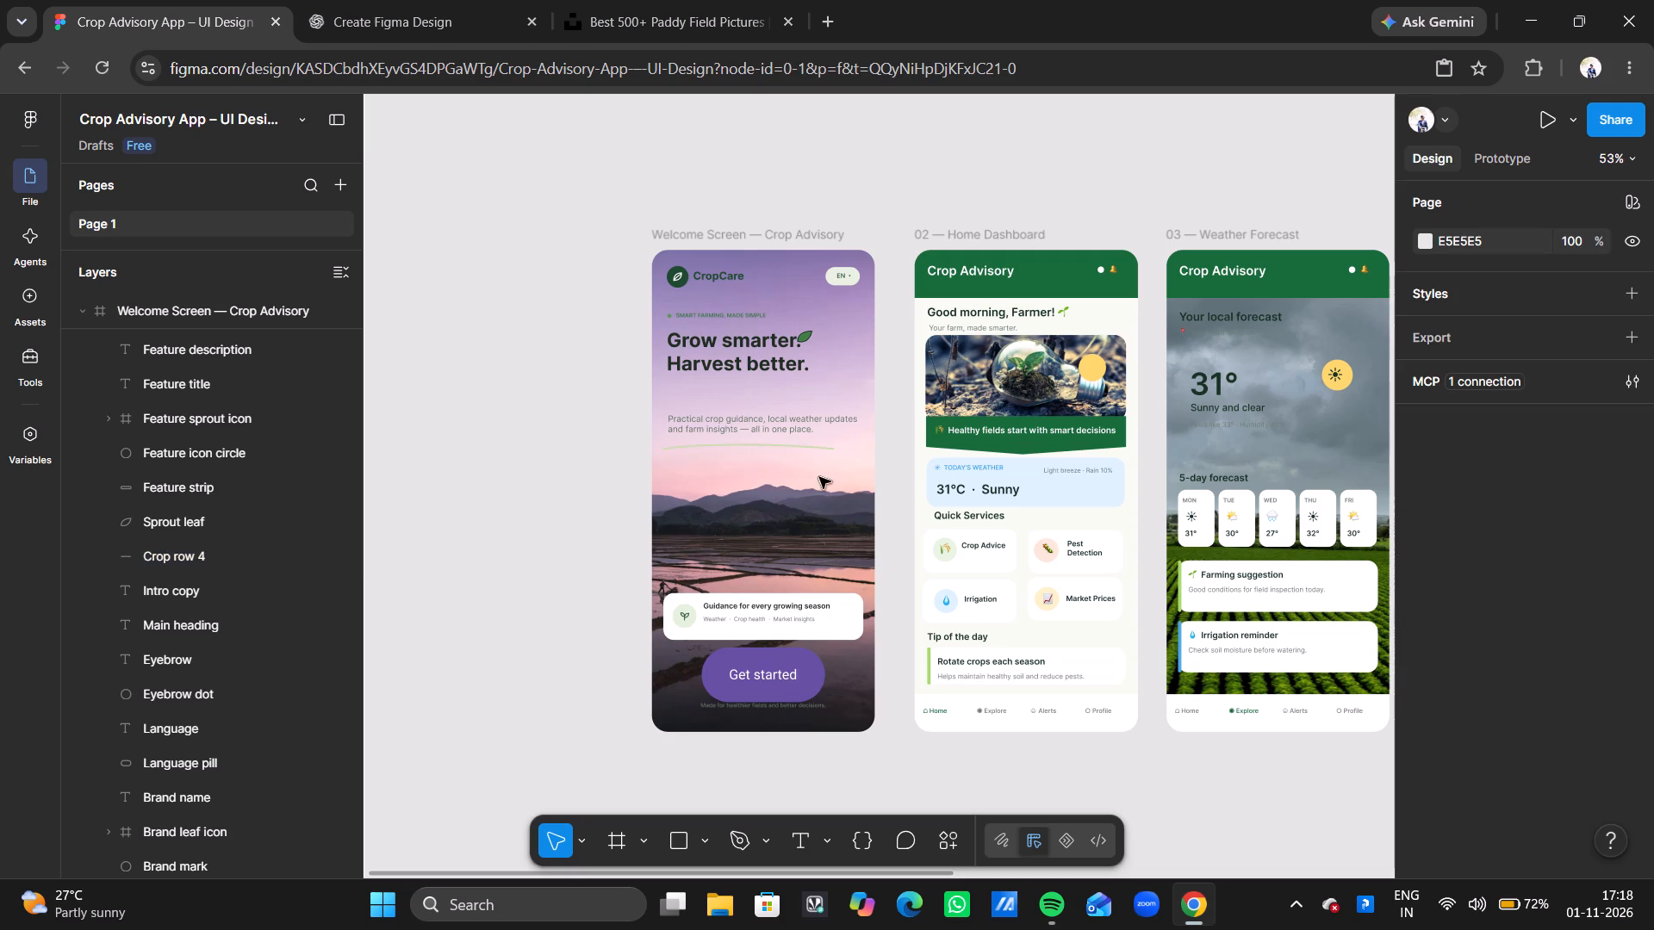
left_click(781, 443)
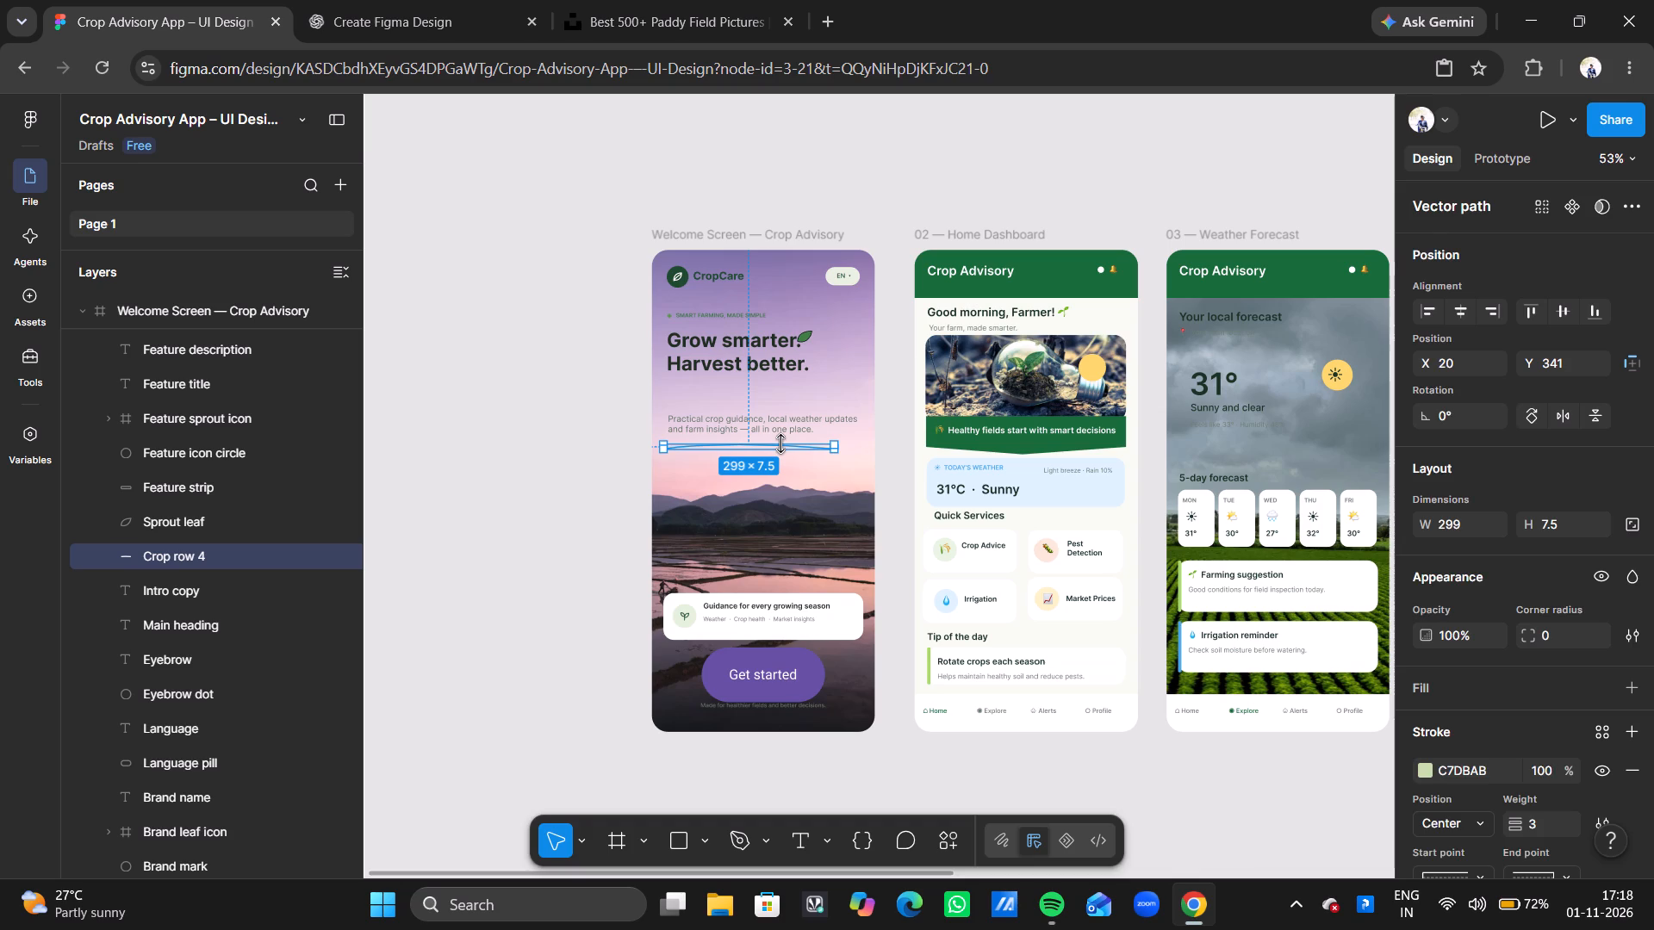
key("Delete")
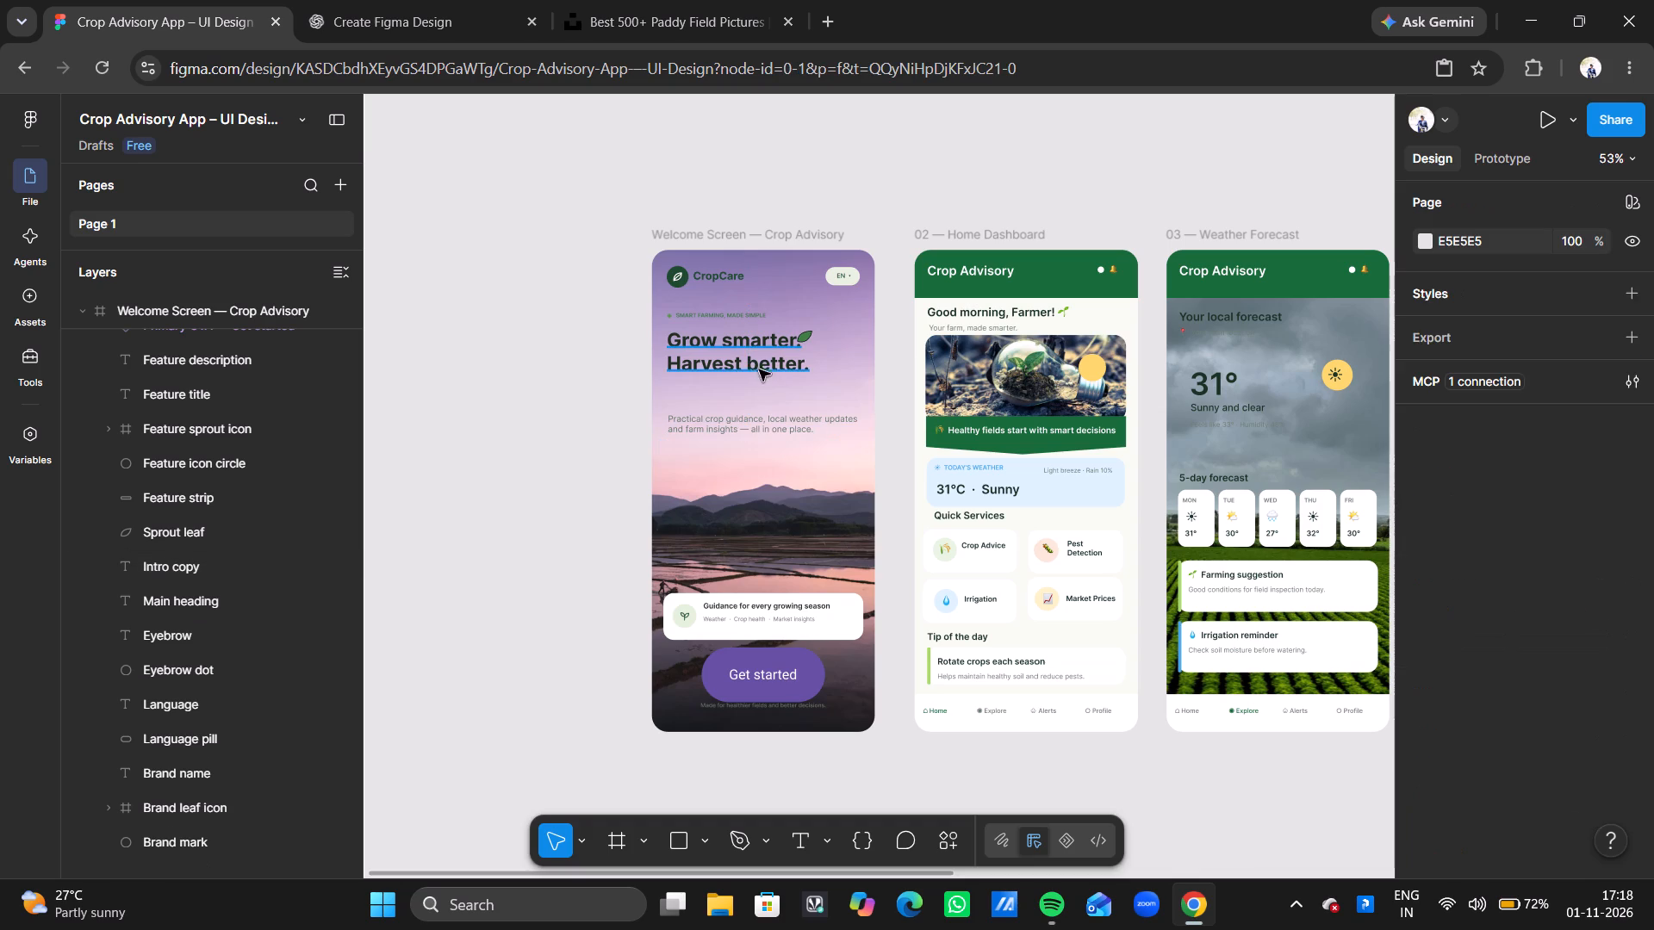
Move the "Grow smarter. Harvest better." main heading down to about X 34, Y 175, clear of the sprout leaf.
left_click_drag(740, 341, 758, 341)
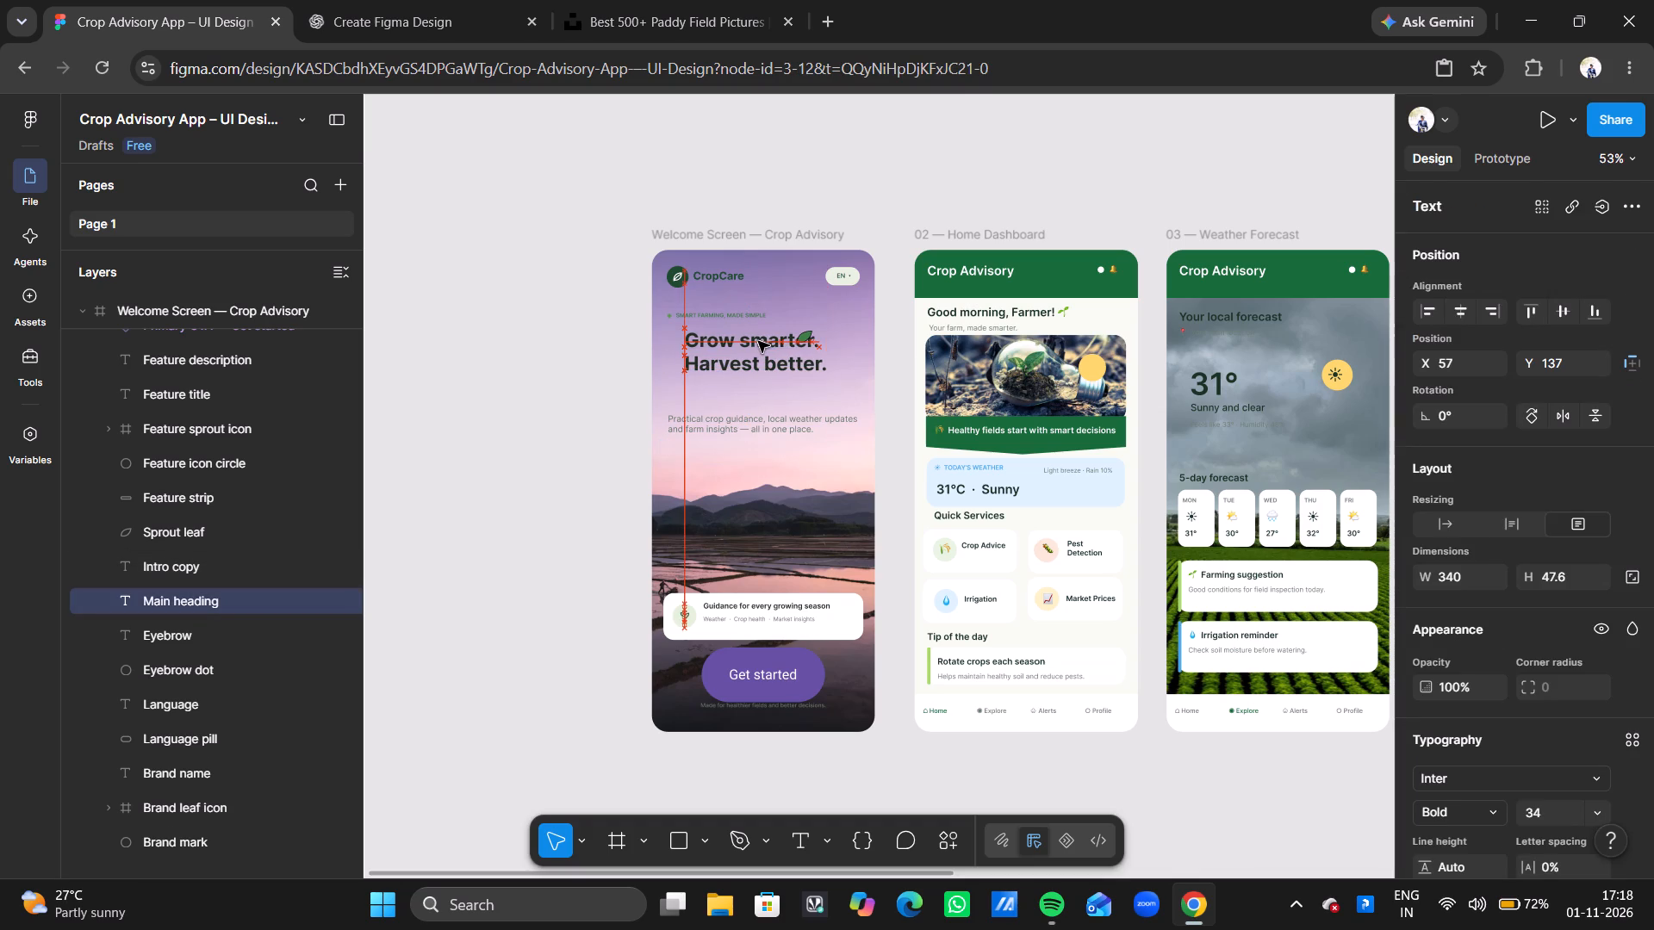
left_click_drag(758, 341, 761, 344)
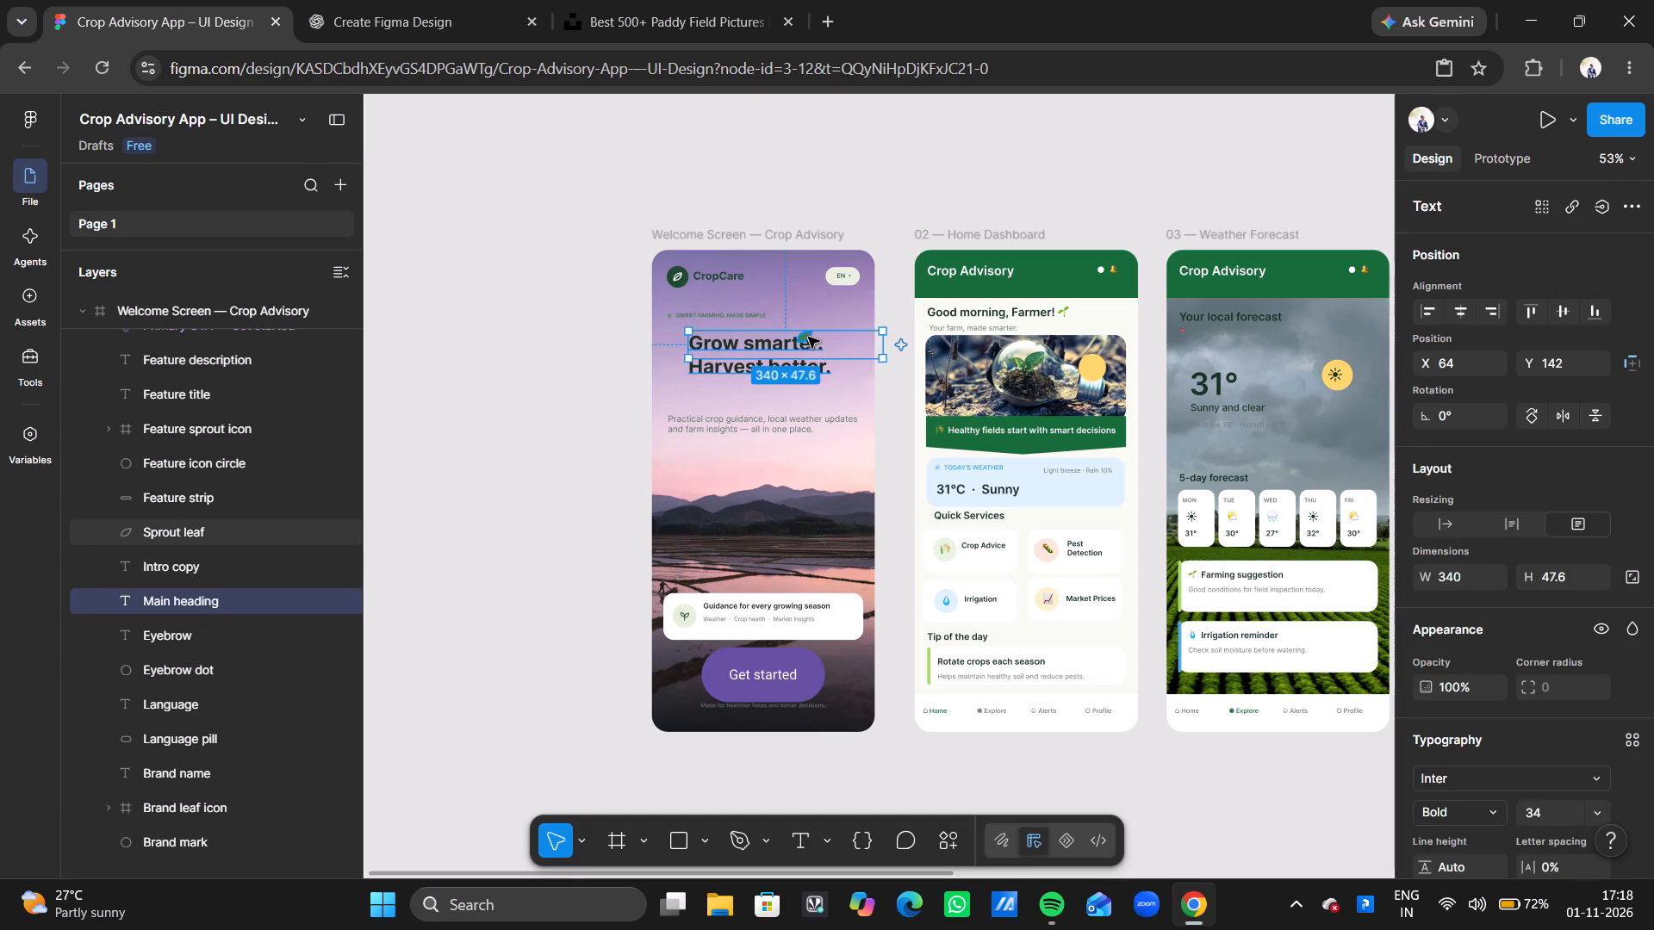
left_click_drag(808, 337, 802, 344)
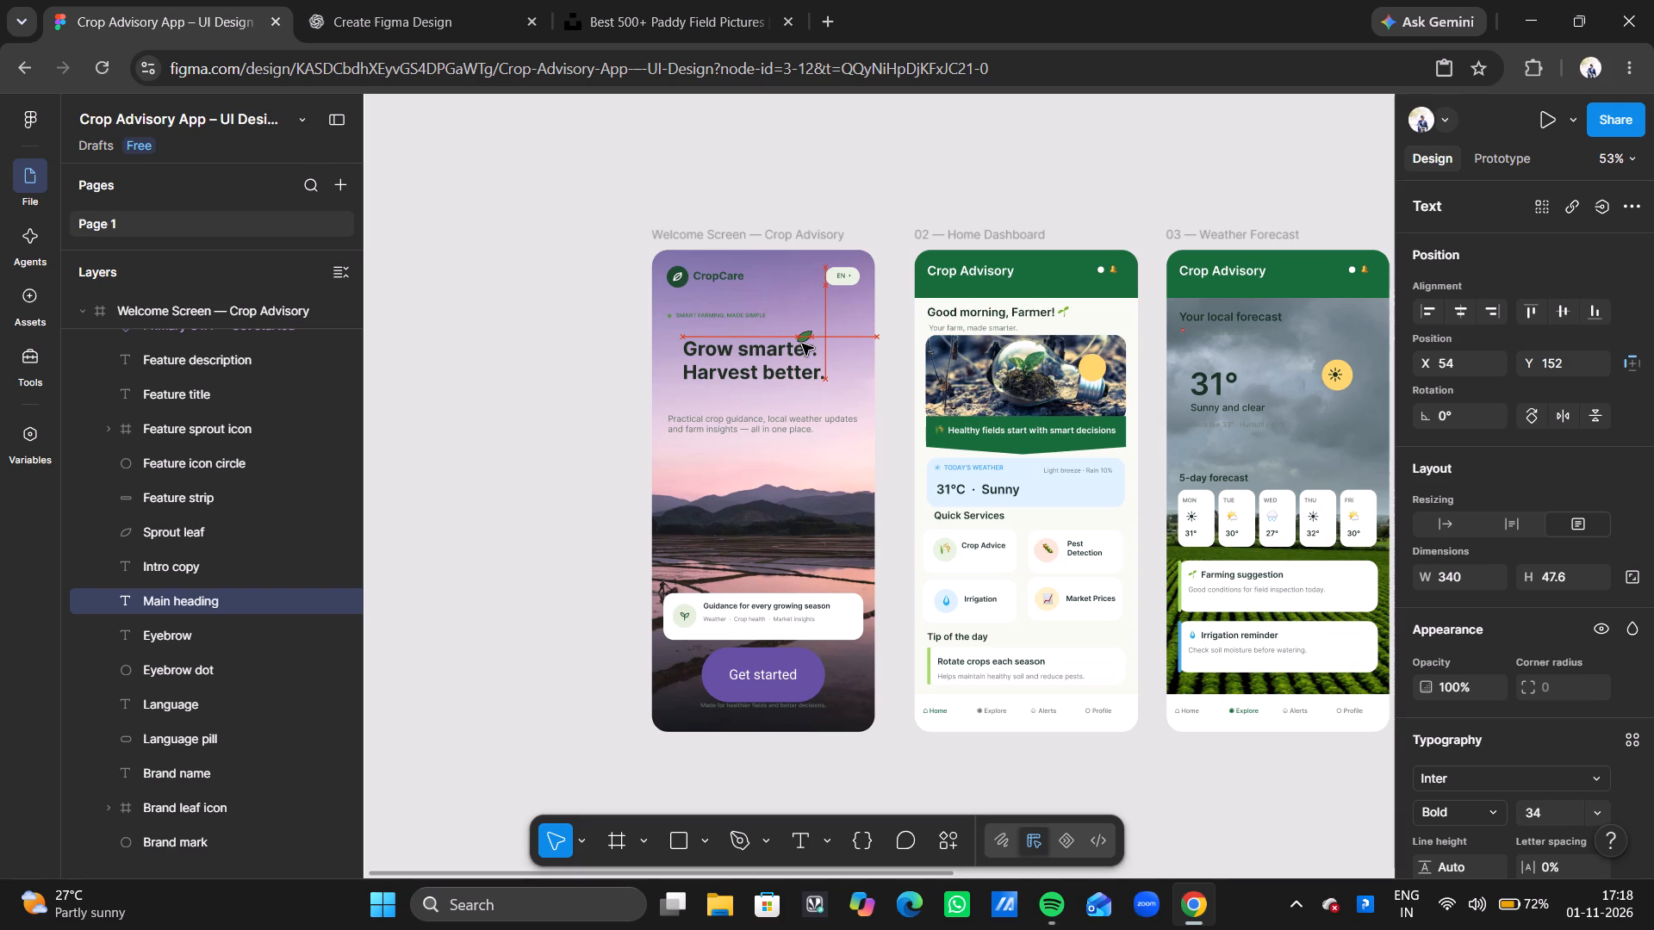
left_click_drag(802, 344, 793, 359)
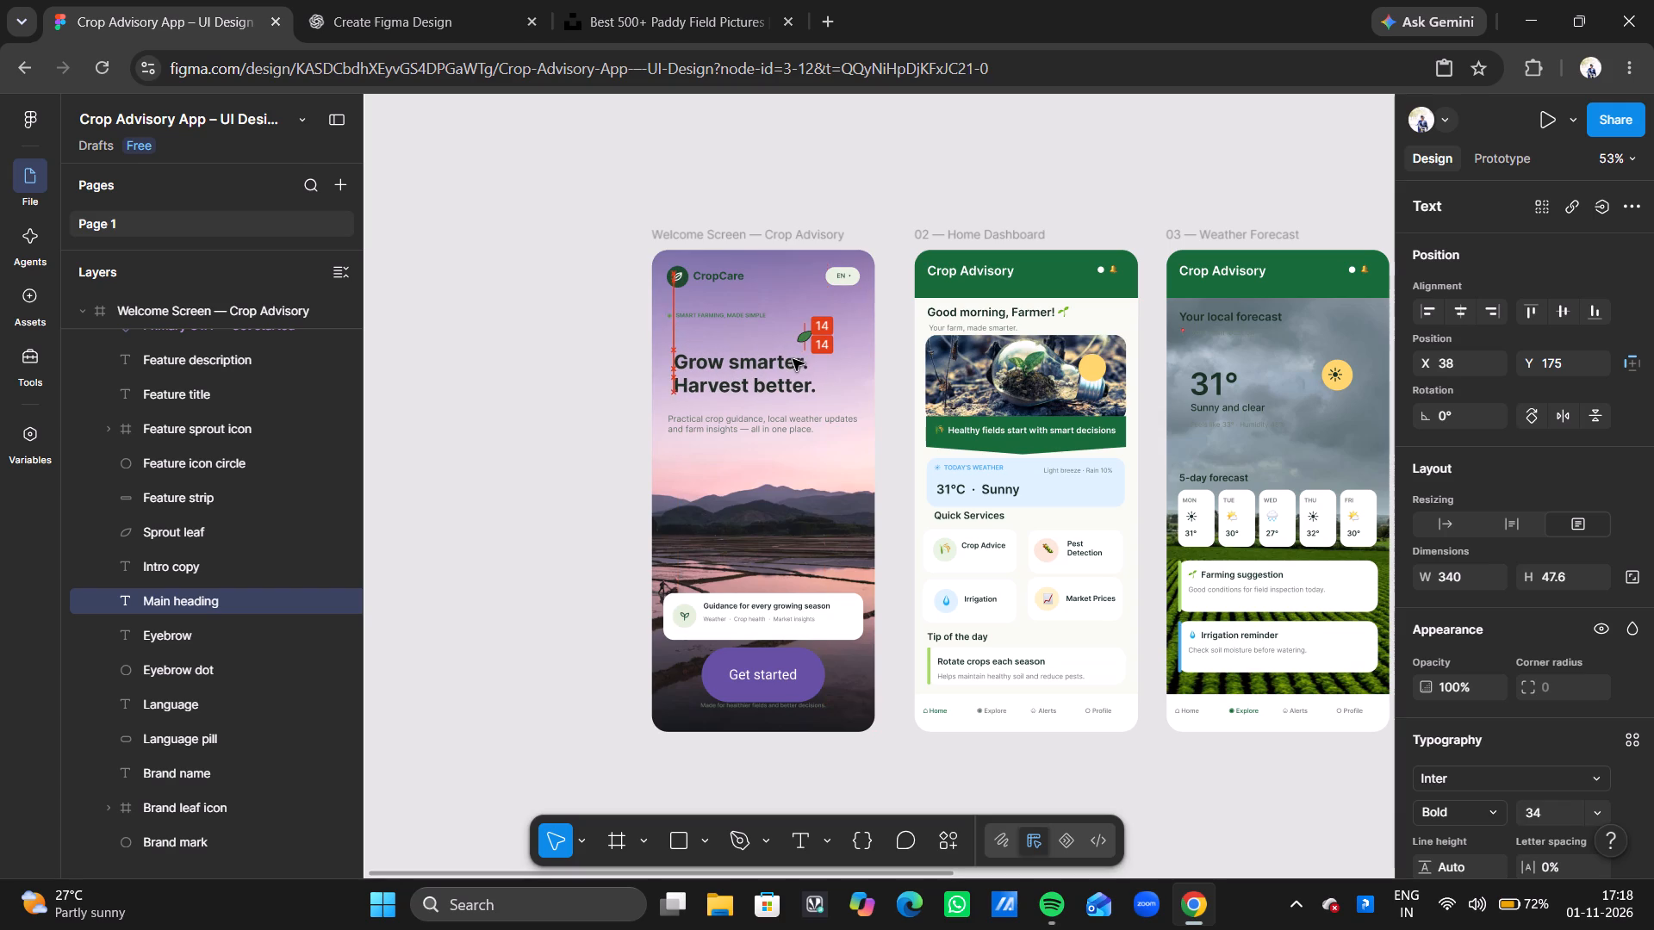
left_click_drag(793, 359, 791, 359)
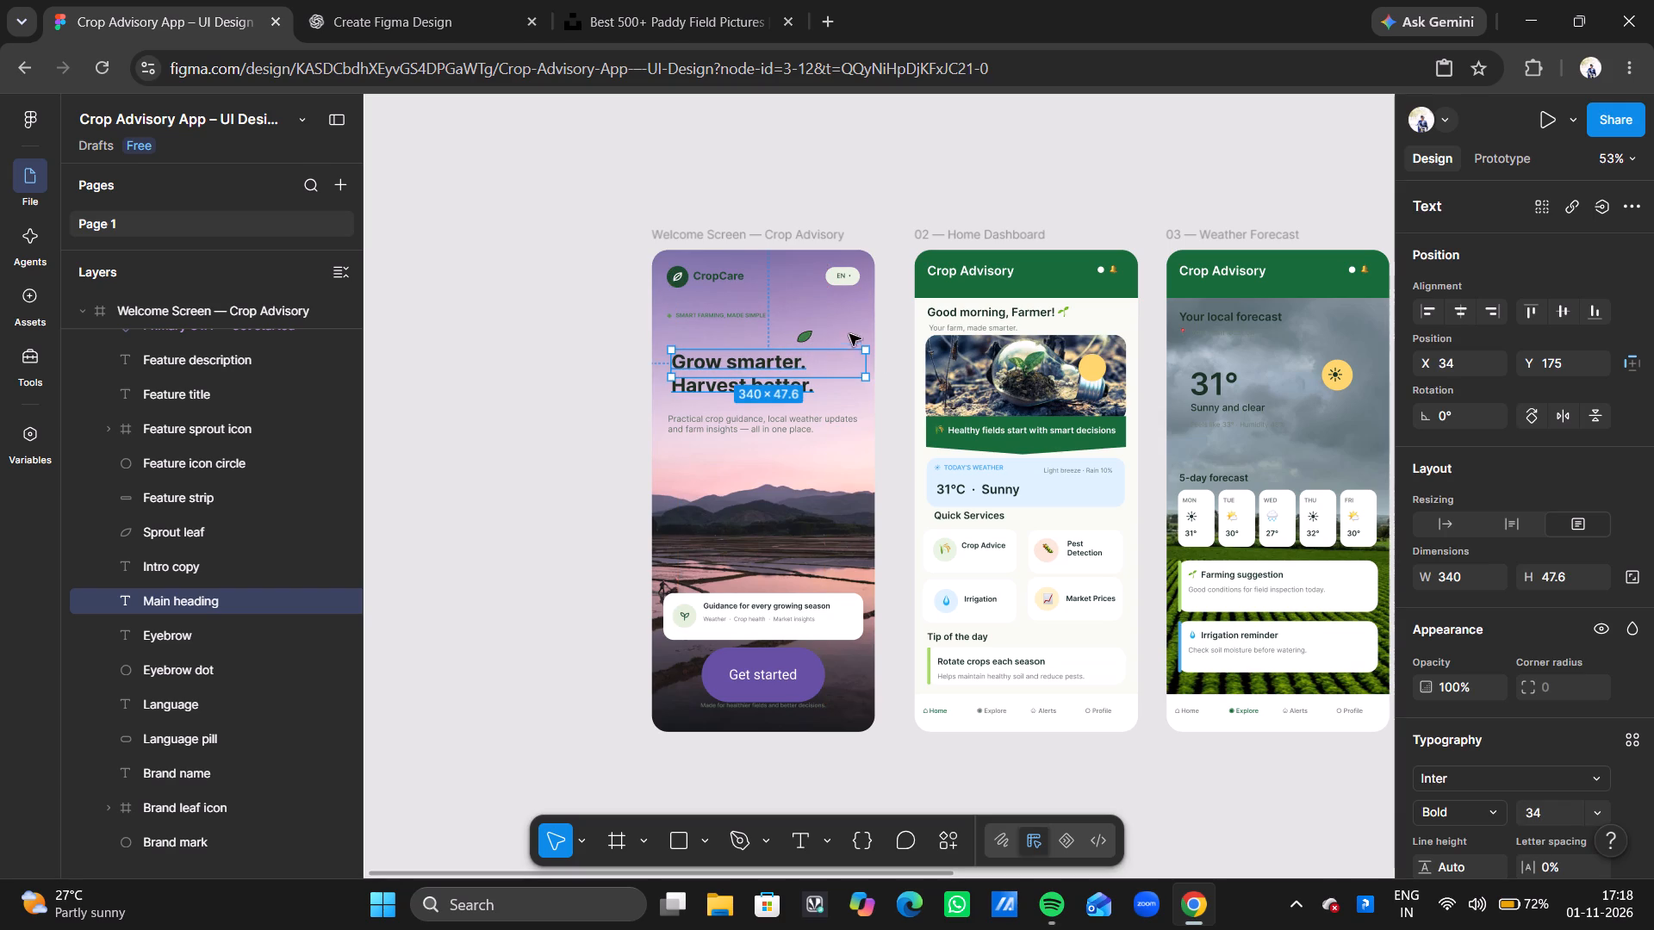
Move the Sprout leaf down beside the end of "Grow smarter." on the Welcome Screen, at about X 267, Y 180.
left_click_drag(806, 338, 824, 338)
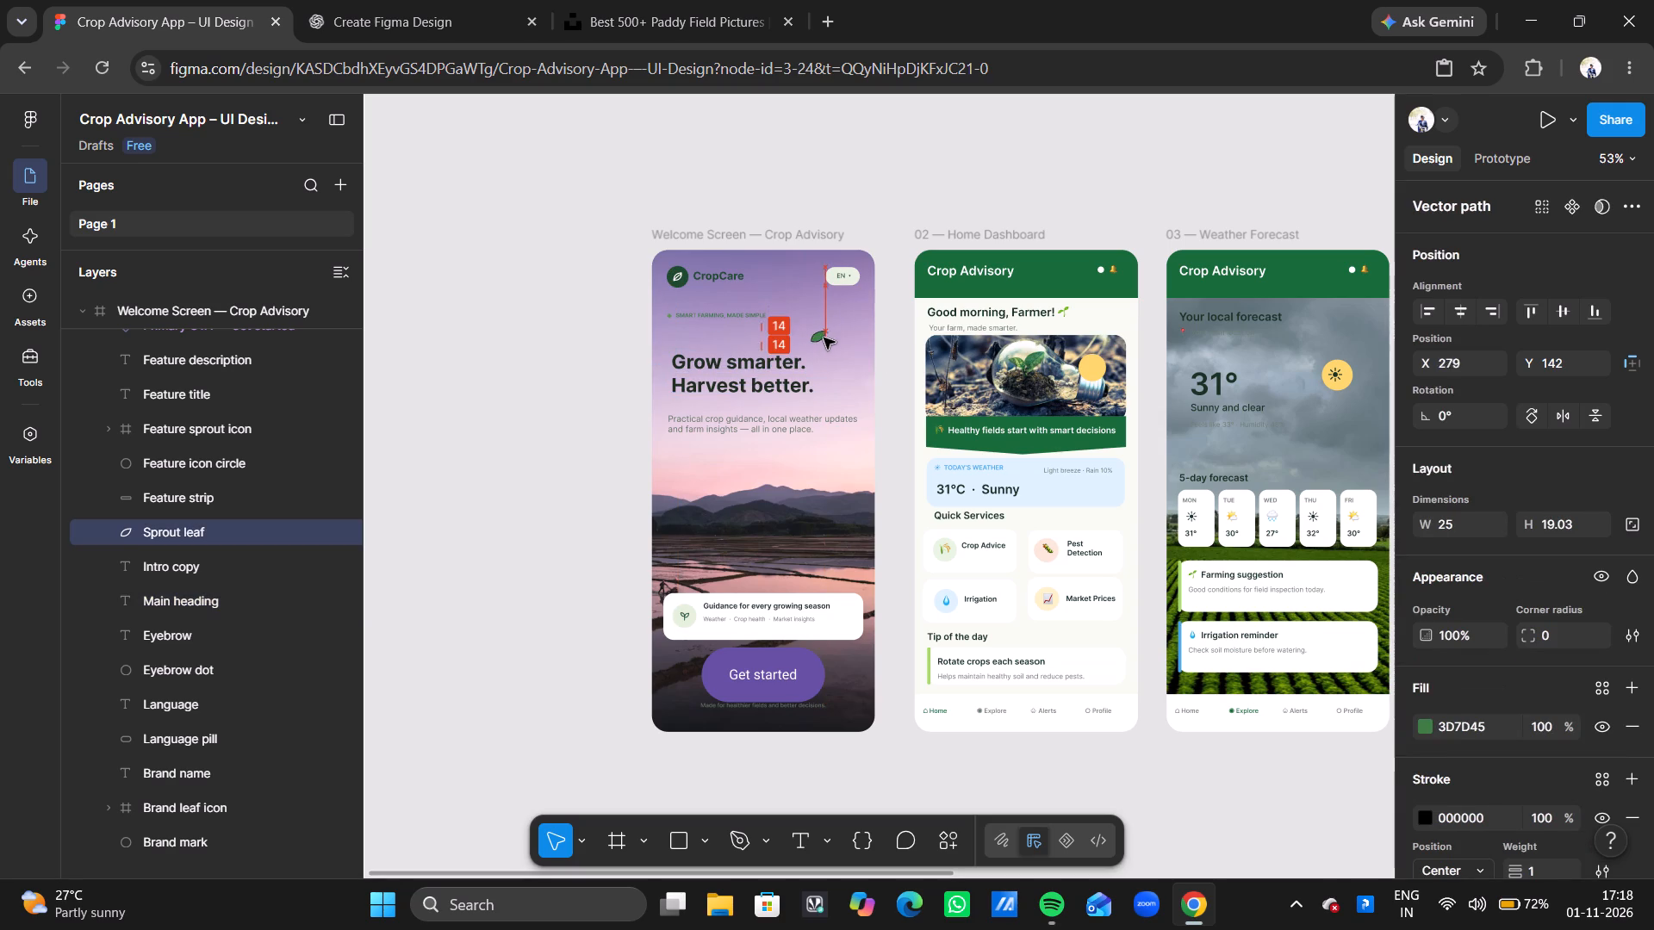
left_click_drag(824, 338, 819, 356)
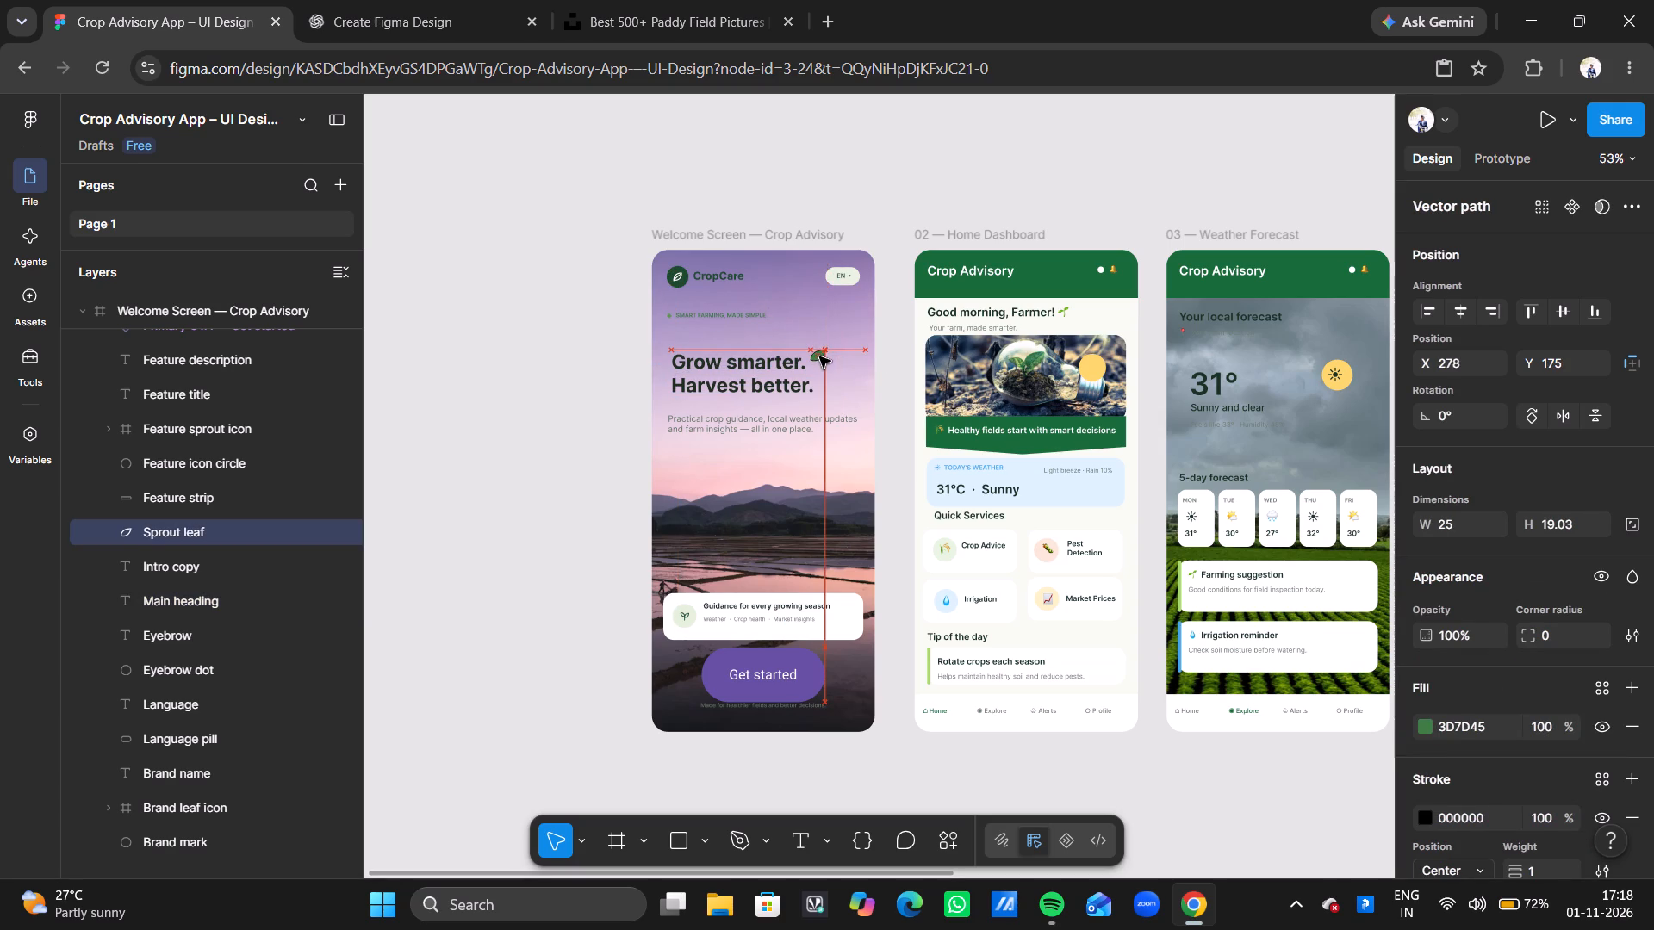
left_click_drag(819, 356, 815, 360)
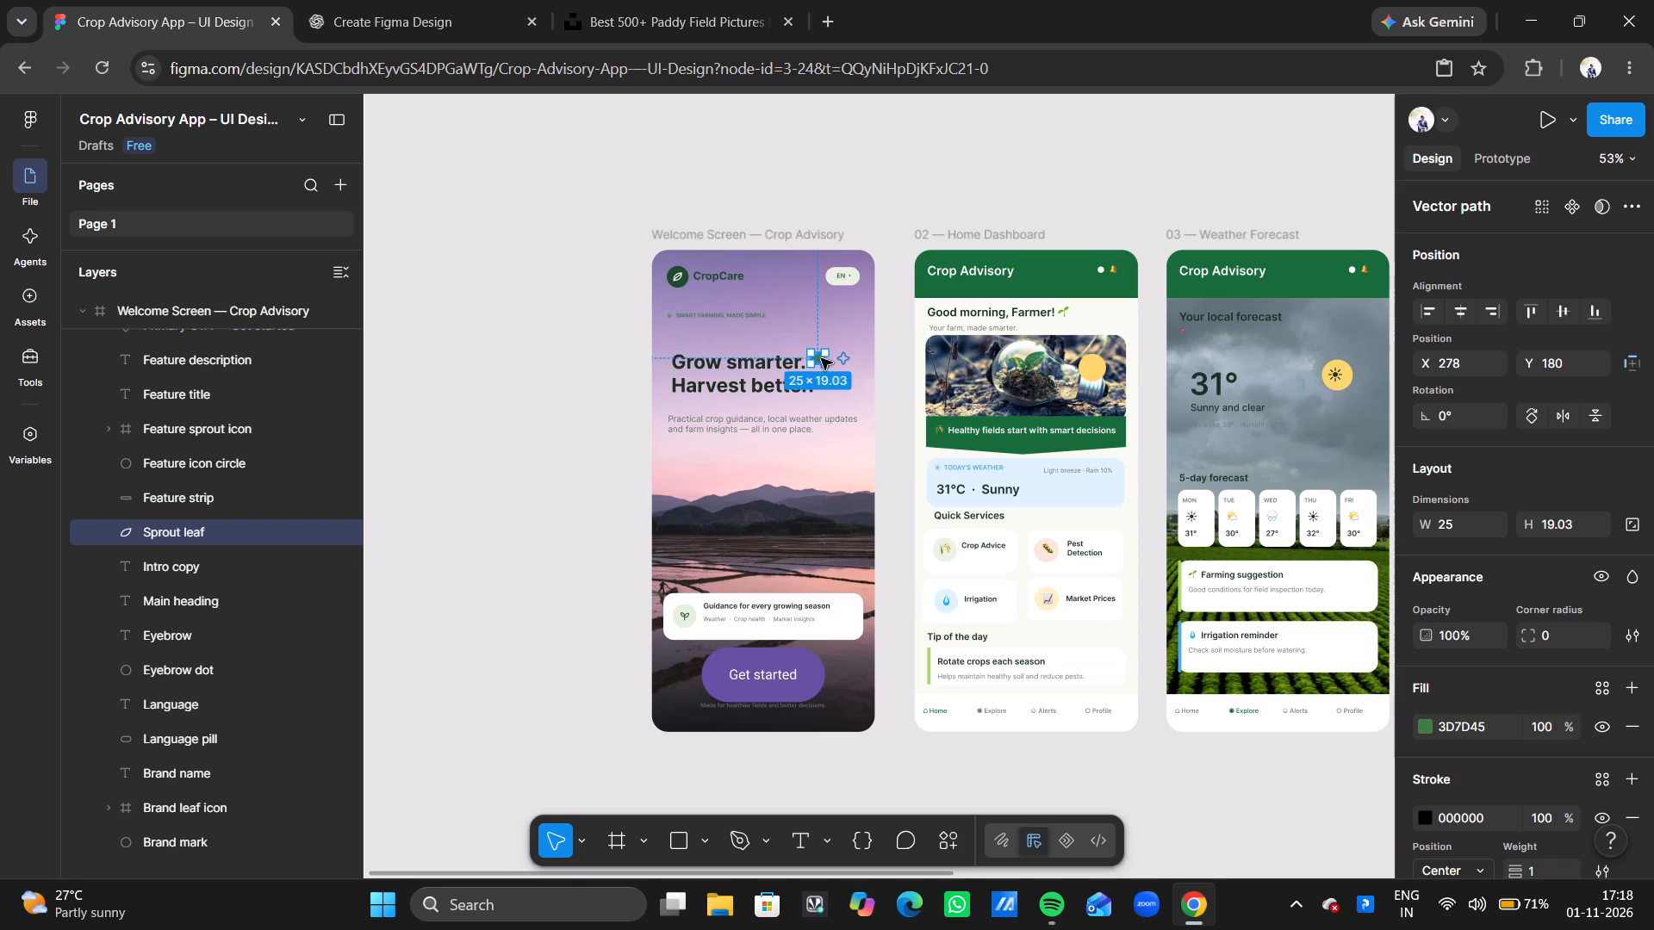
left_click(821, 358)
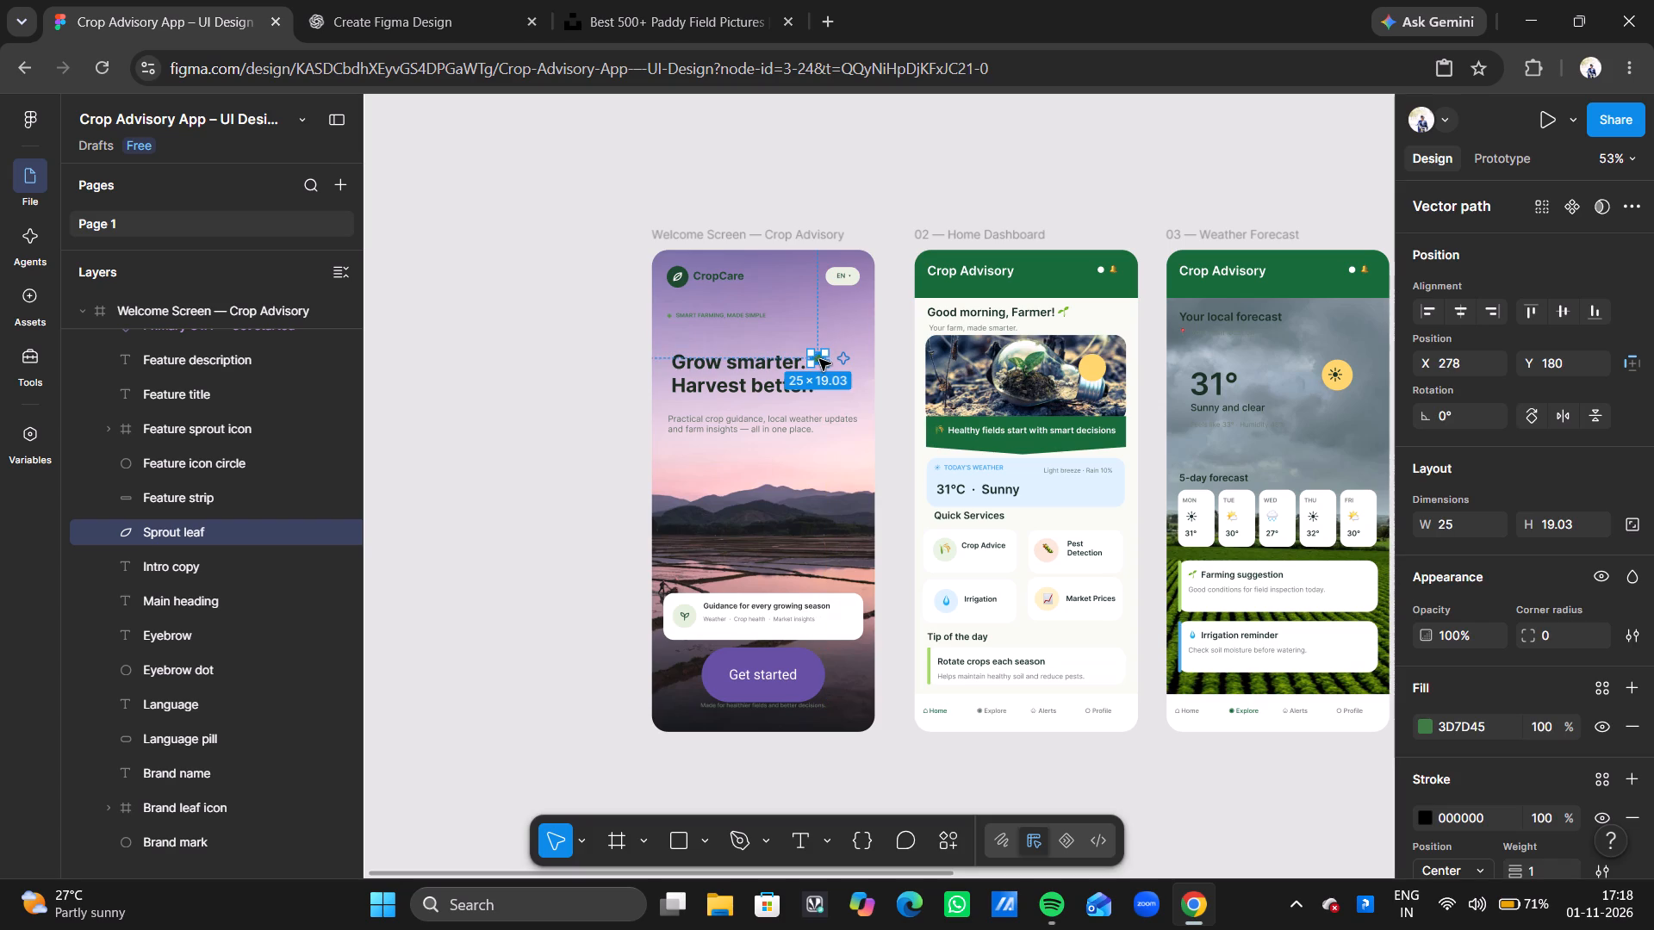
left_click(819, 359)
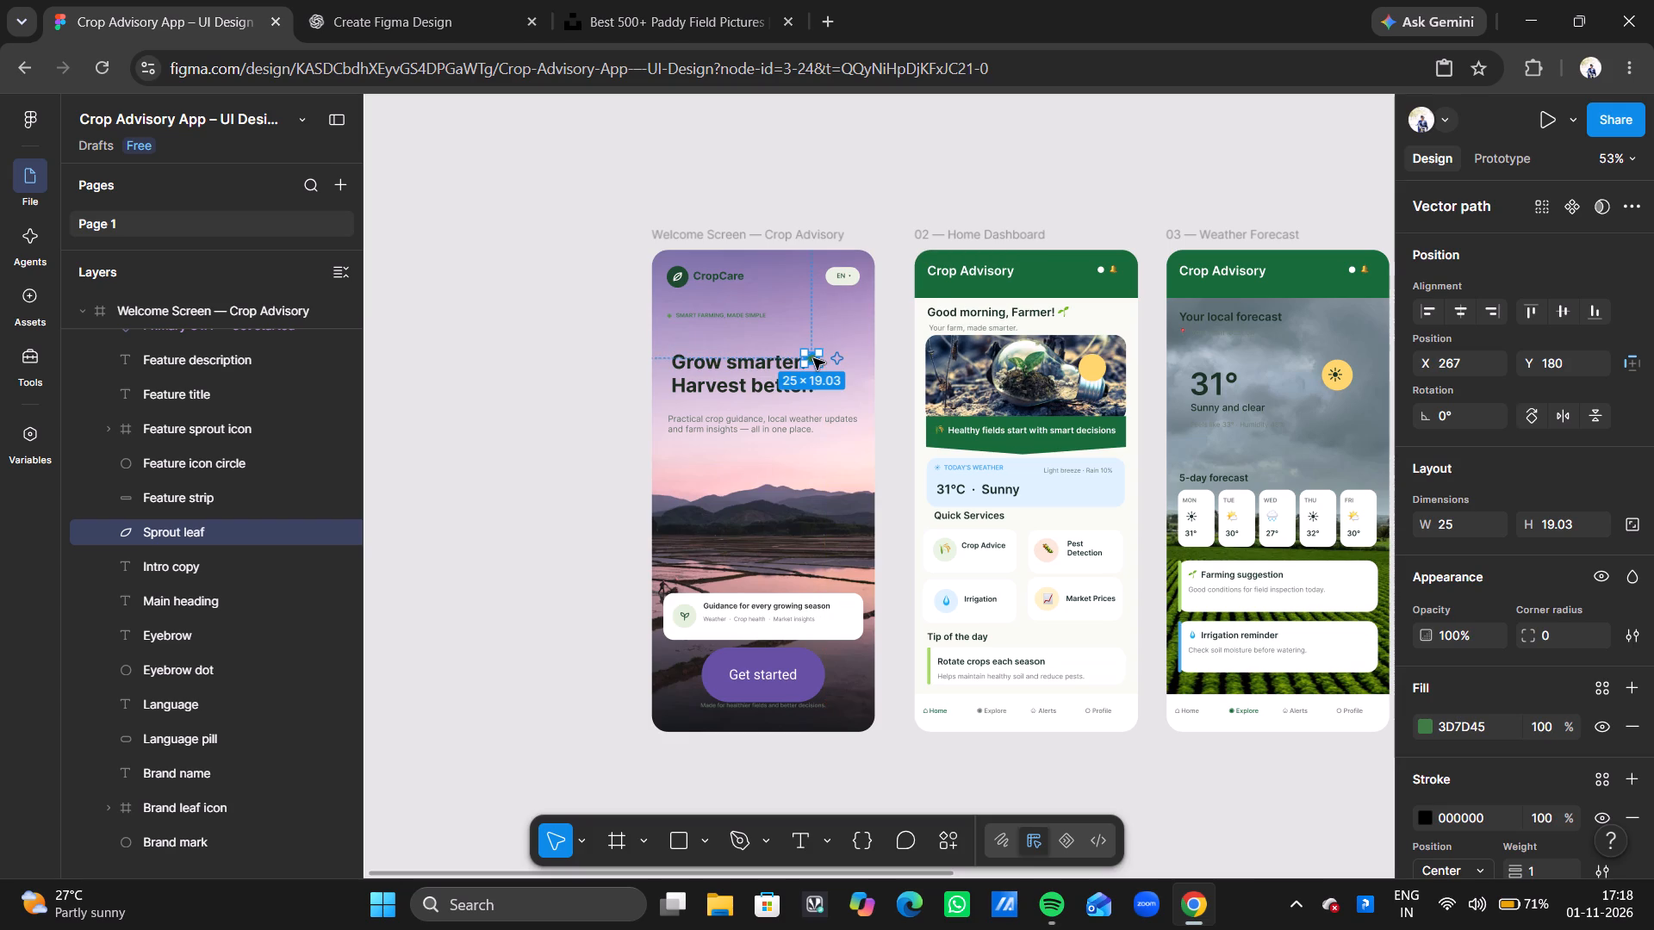
left_click(811, 311)
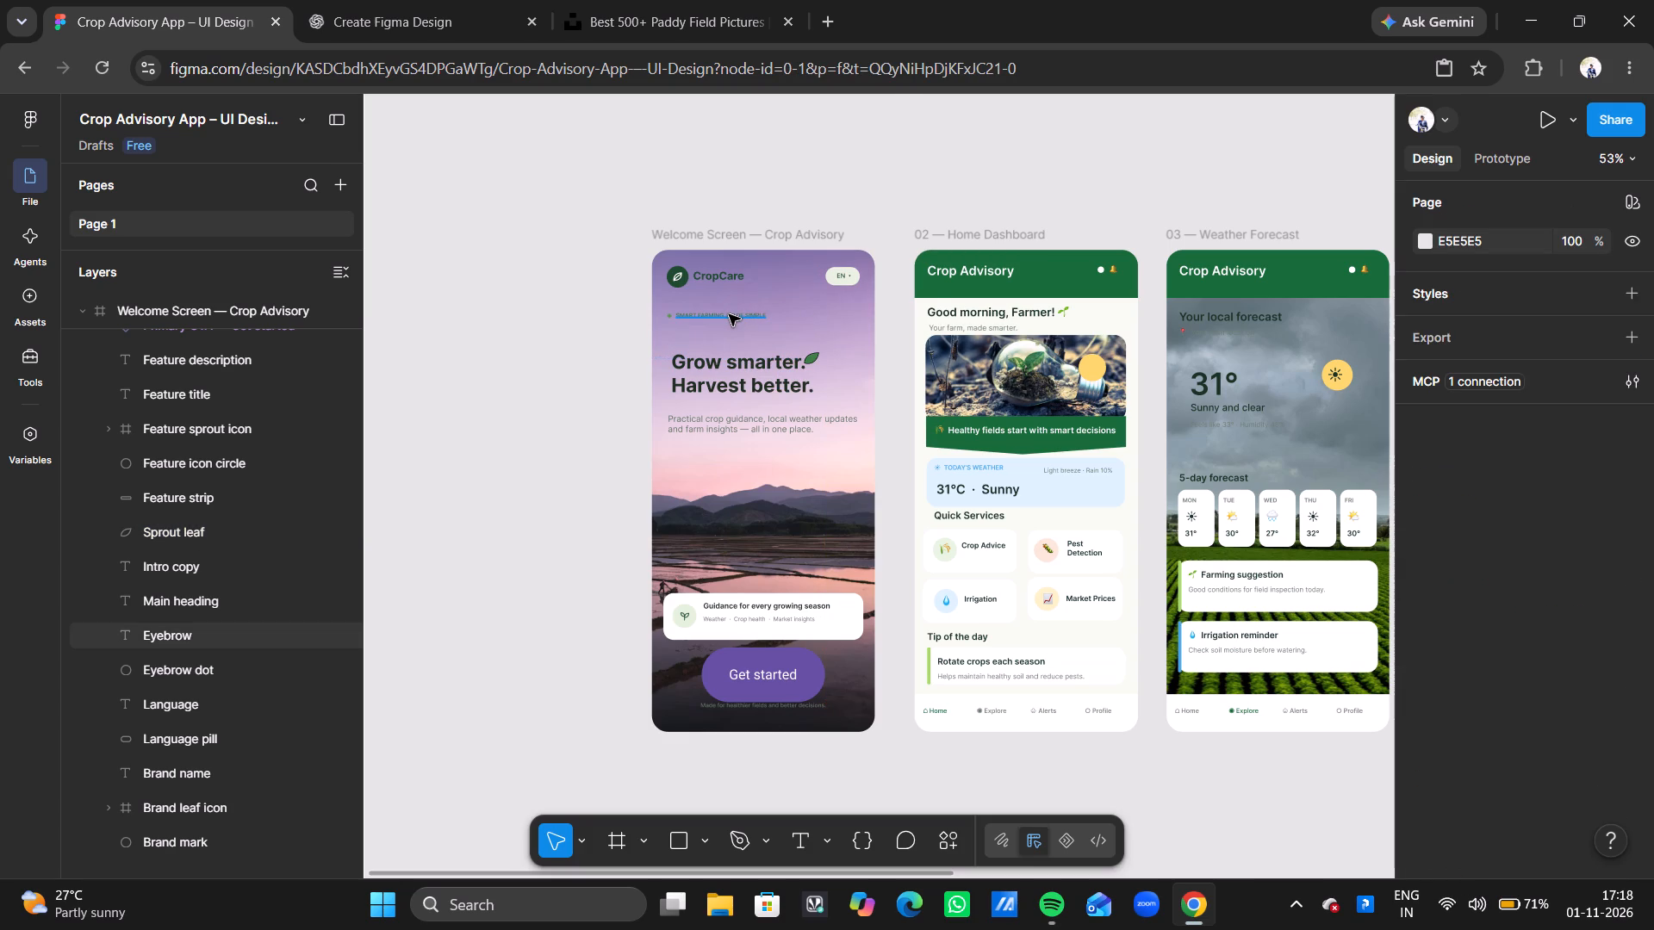
Set the font size of the "Smart farming, made simple" Eyebrow text on the Welcome Screen to 13.
left_click(729, 314)
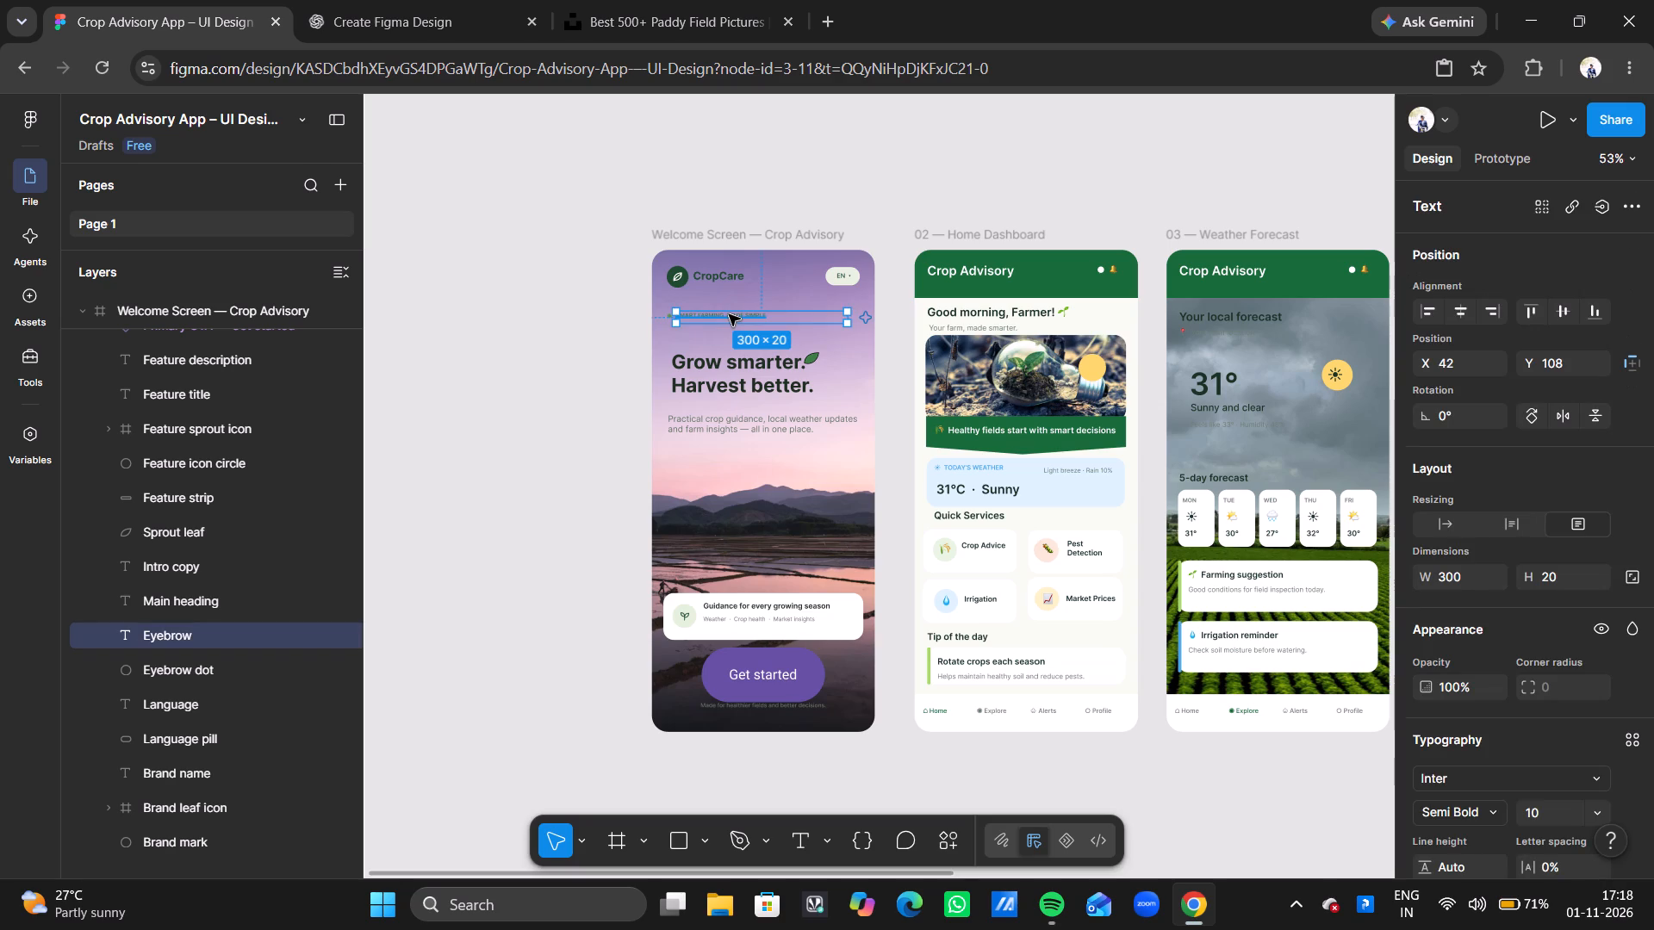
left_click(1596, 805)
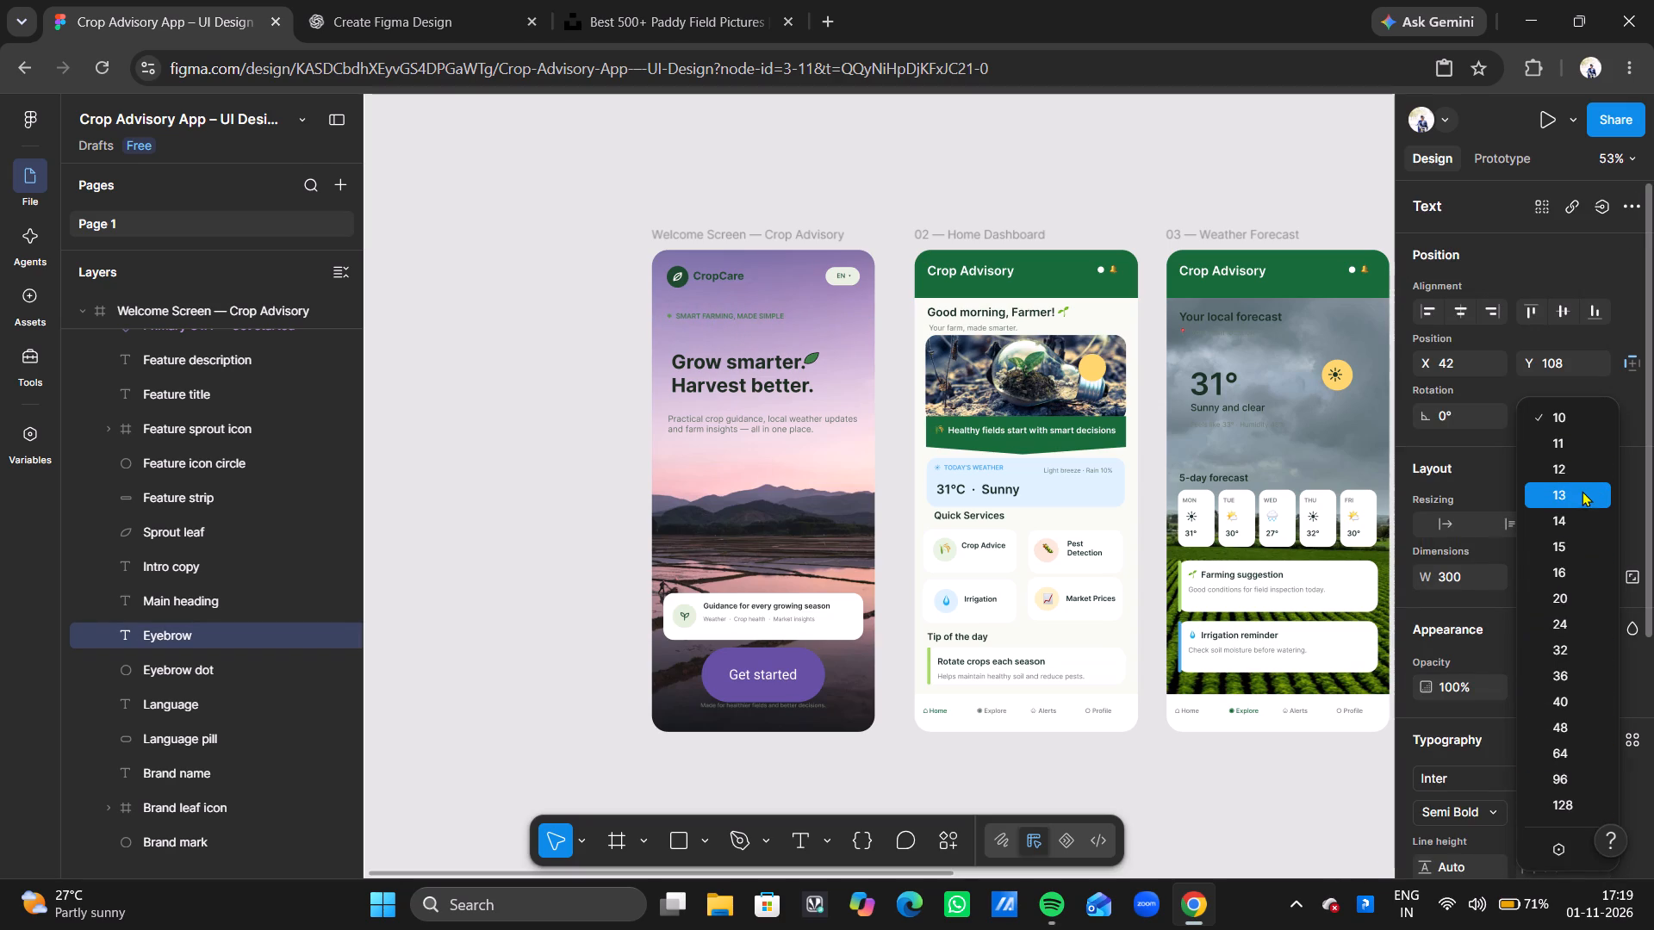
left_click(1582, 493)
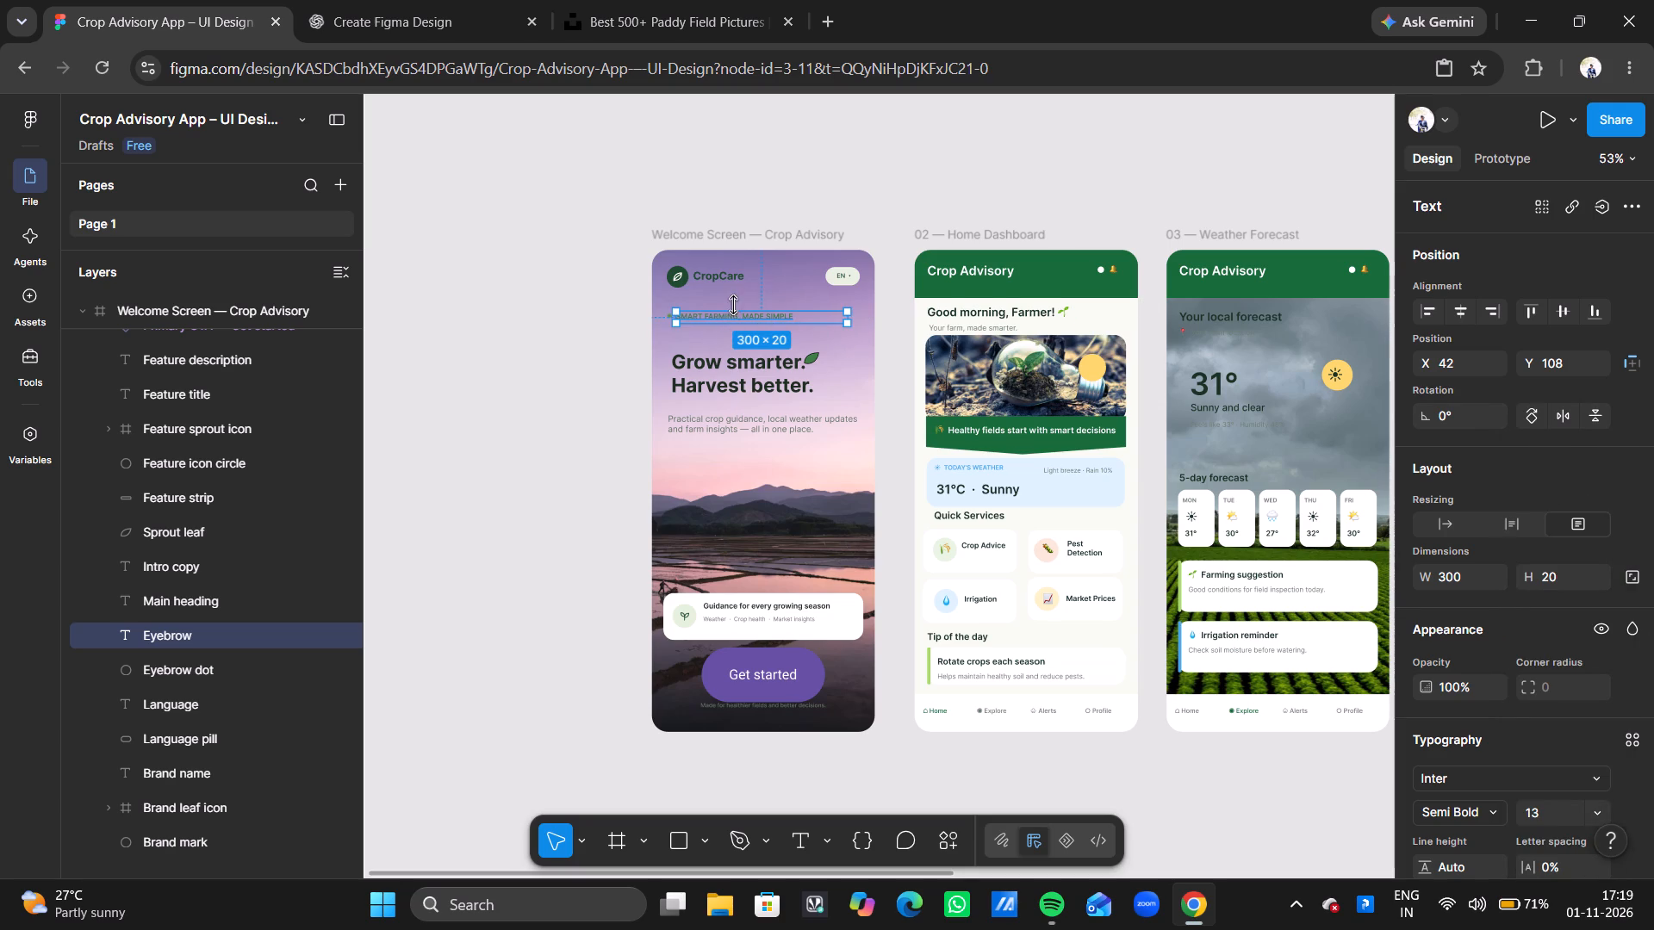
Move the Eyebrow text down to about X 46, Y 136, just above the main heading.
left_click_drag(763, 314, 764, 315)
left_click_drag(764, 315, 765, 328)
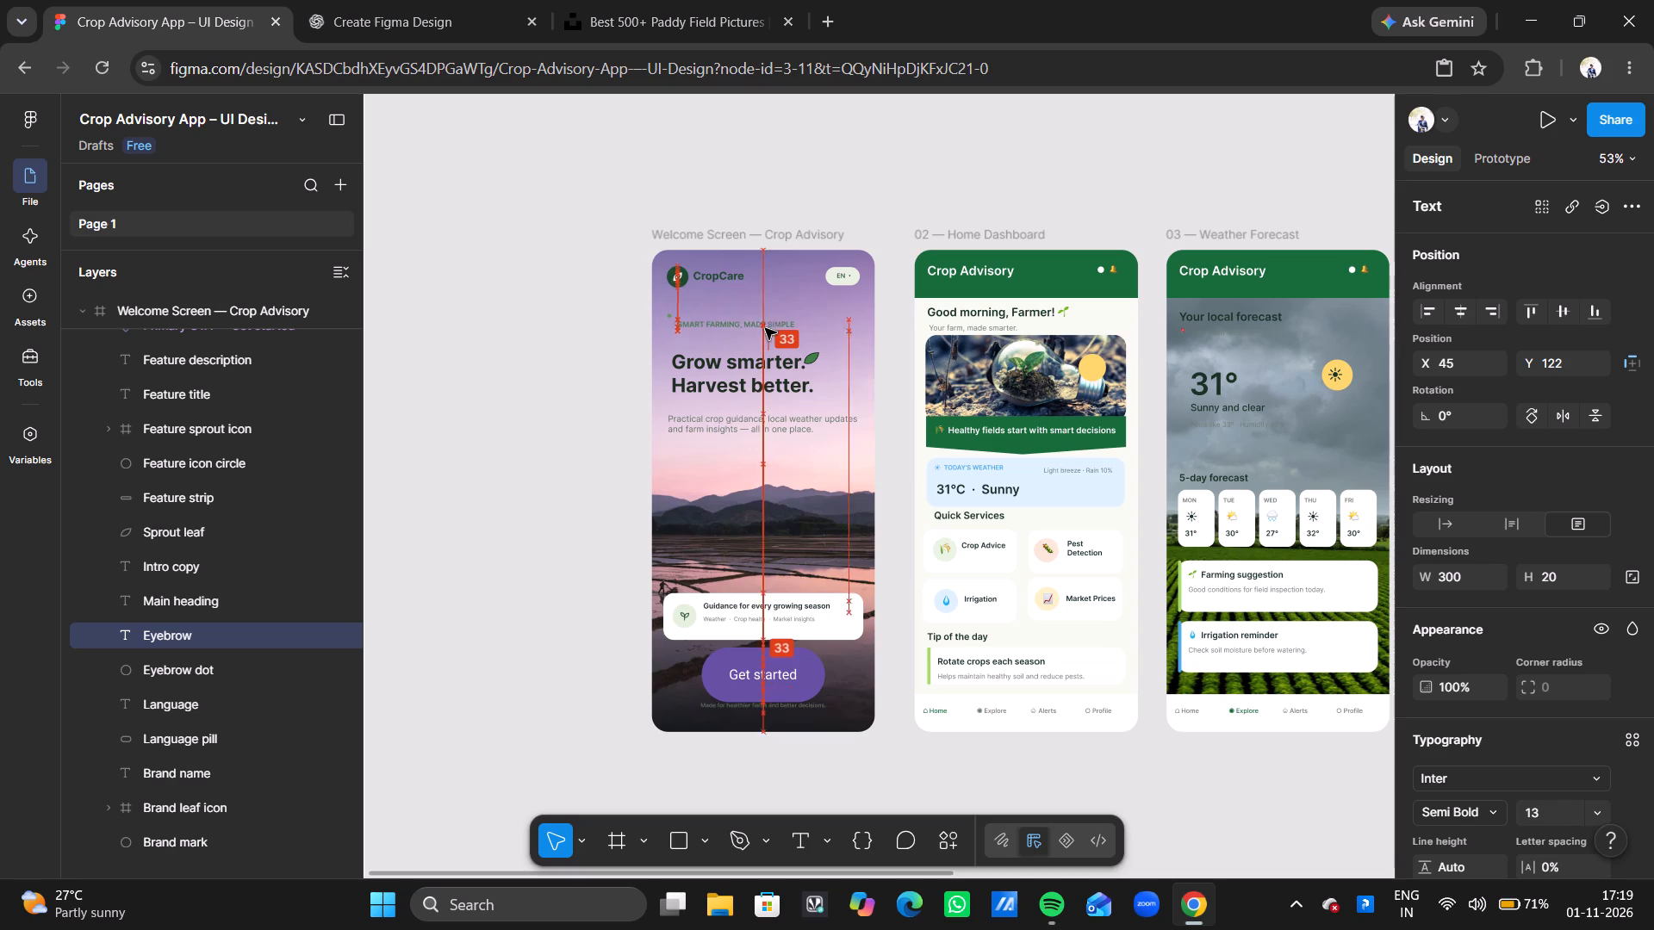
left_click_drag(765, 328, 766, 328)
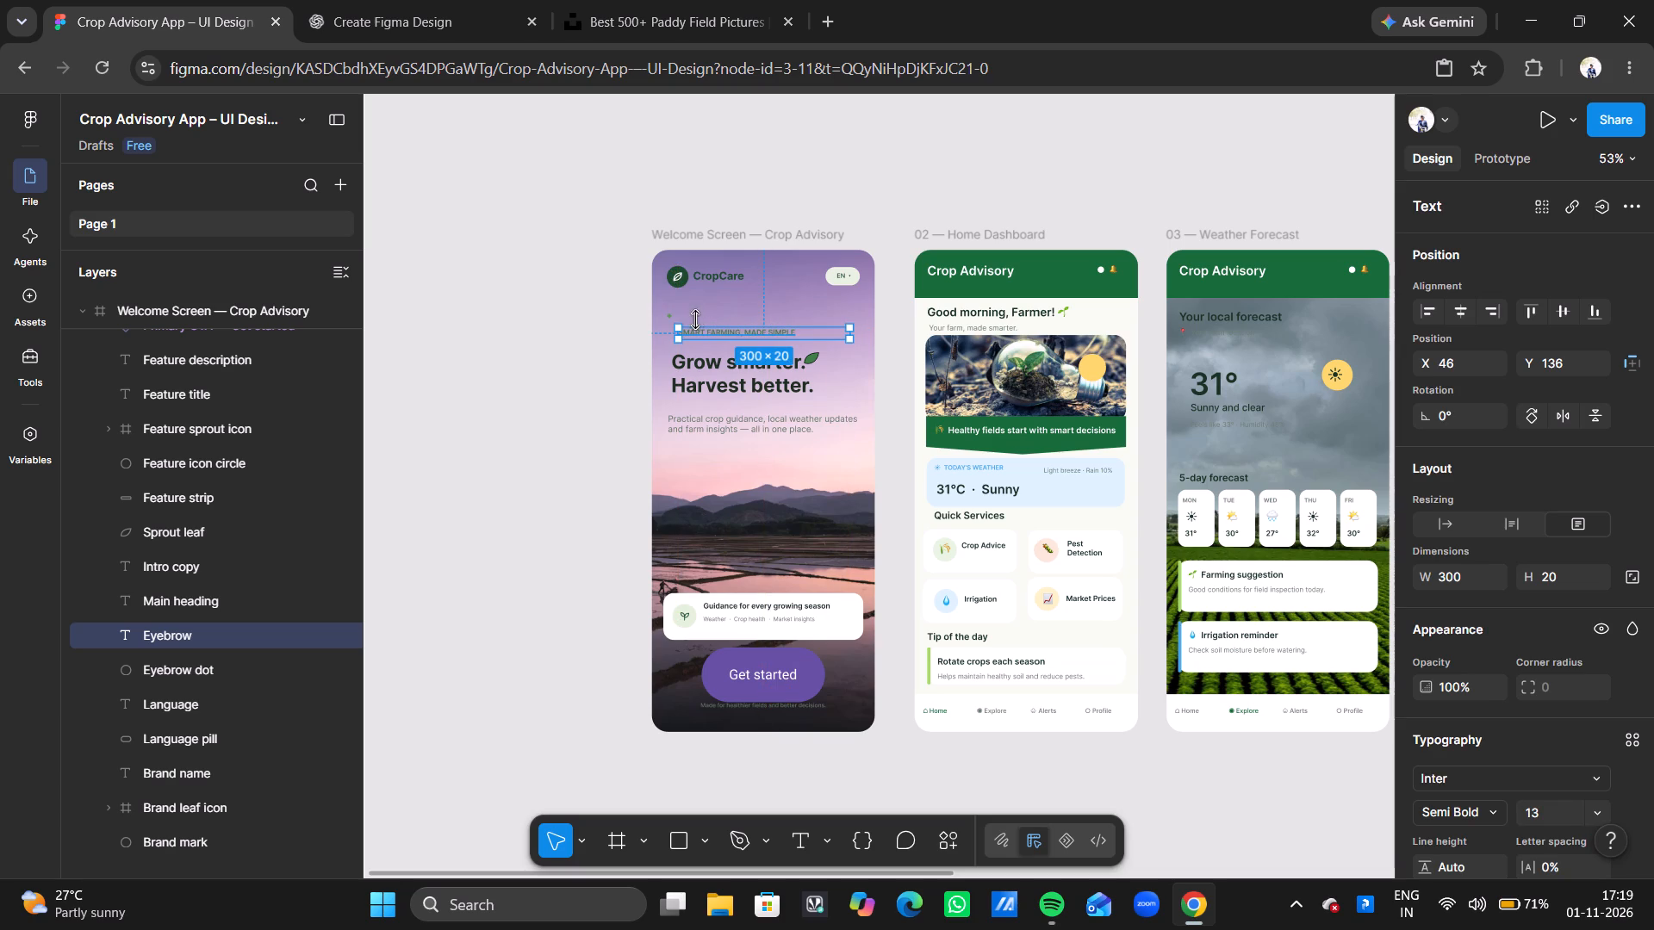
Move the Eyebrow dot down in line with the Eyebrow text, at about X 29, Y 139.
left_click_drag(698, 298, 669, 316)
left_click(669, 316)
left_click_drag(669, 316, 669, 317)
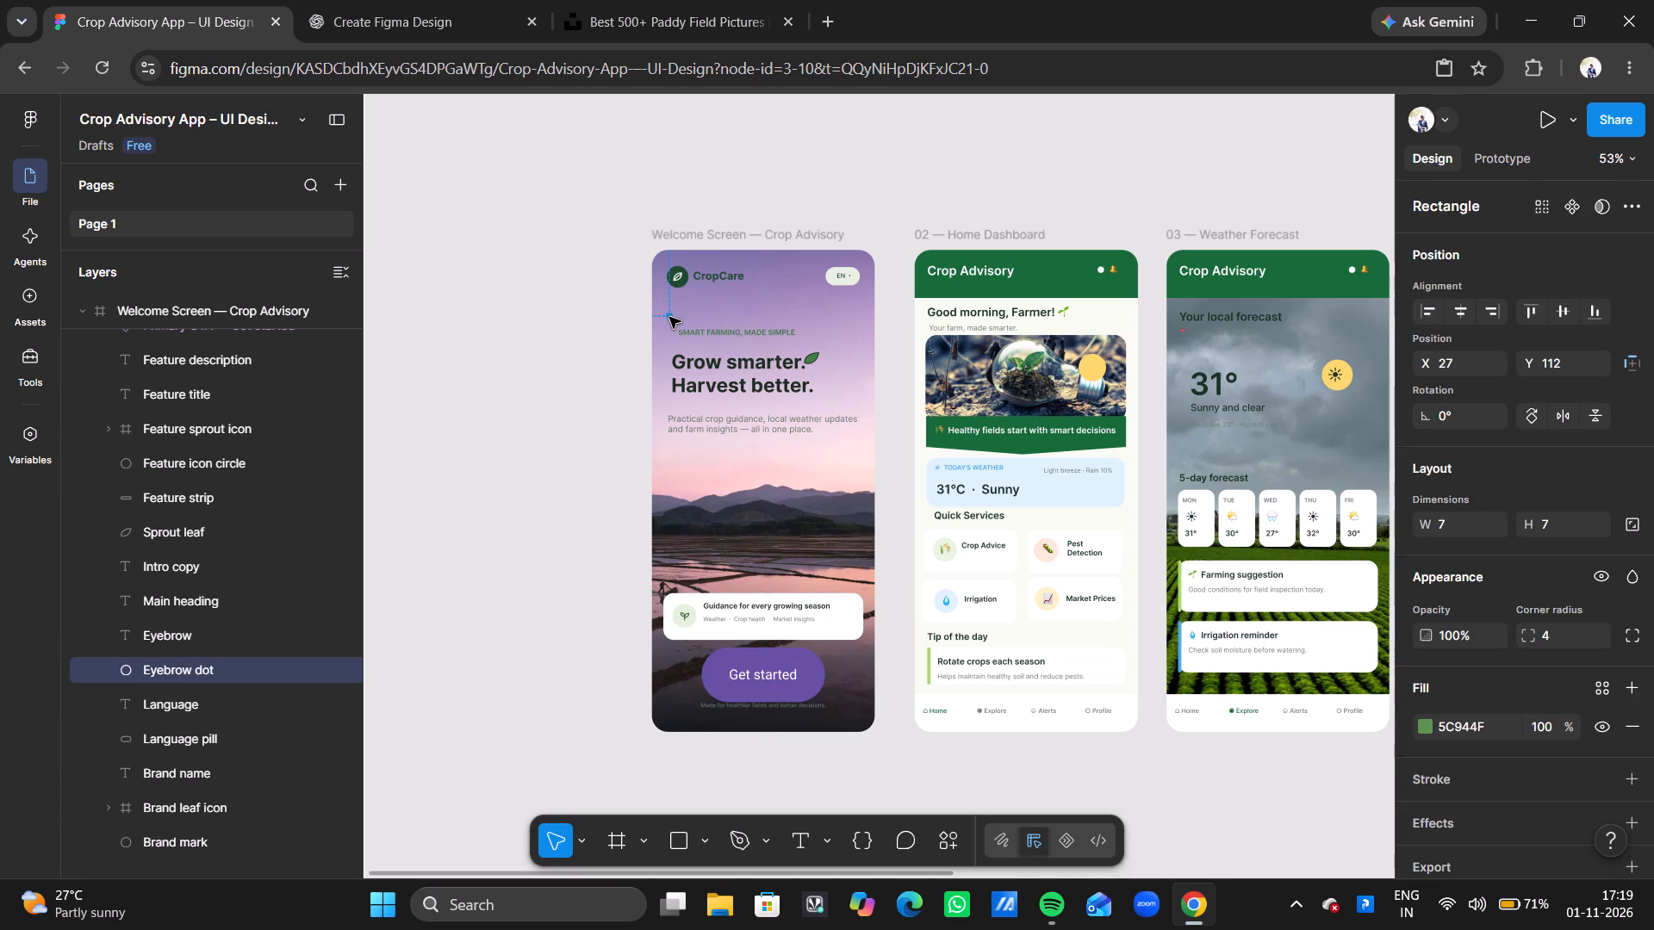
left_click_drag(669, 317, 669, 331)
left_click(718, 288)
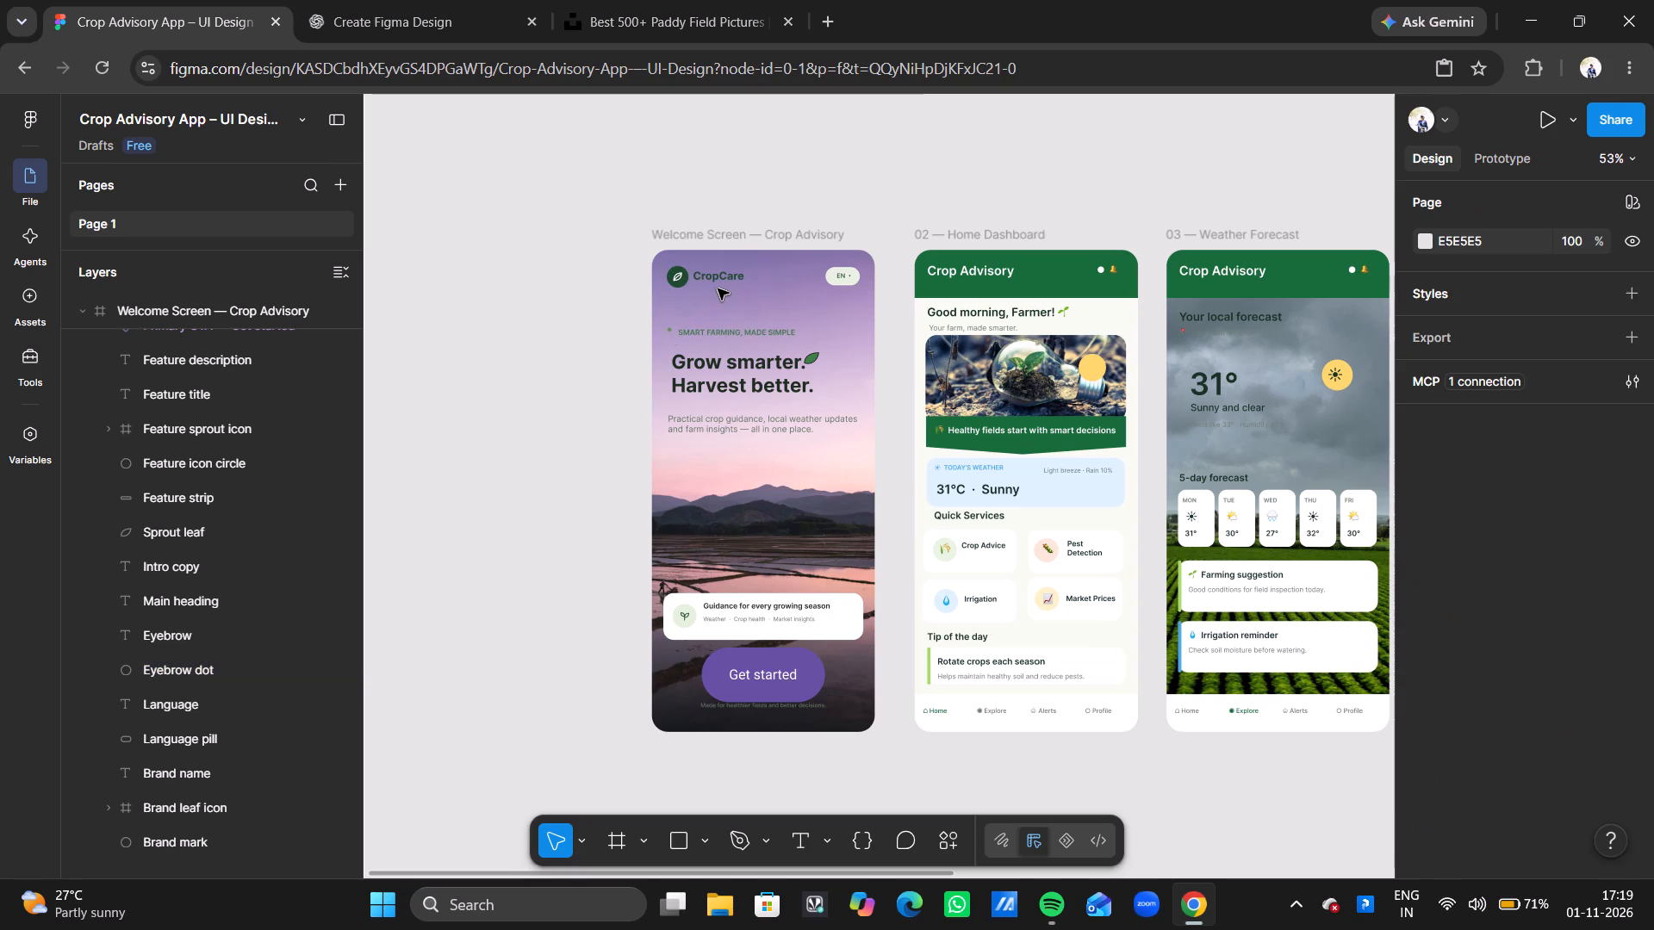
left_click(669, 327)
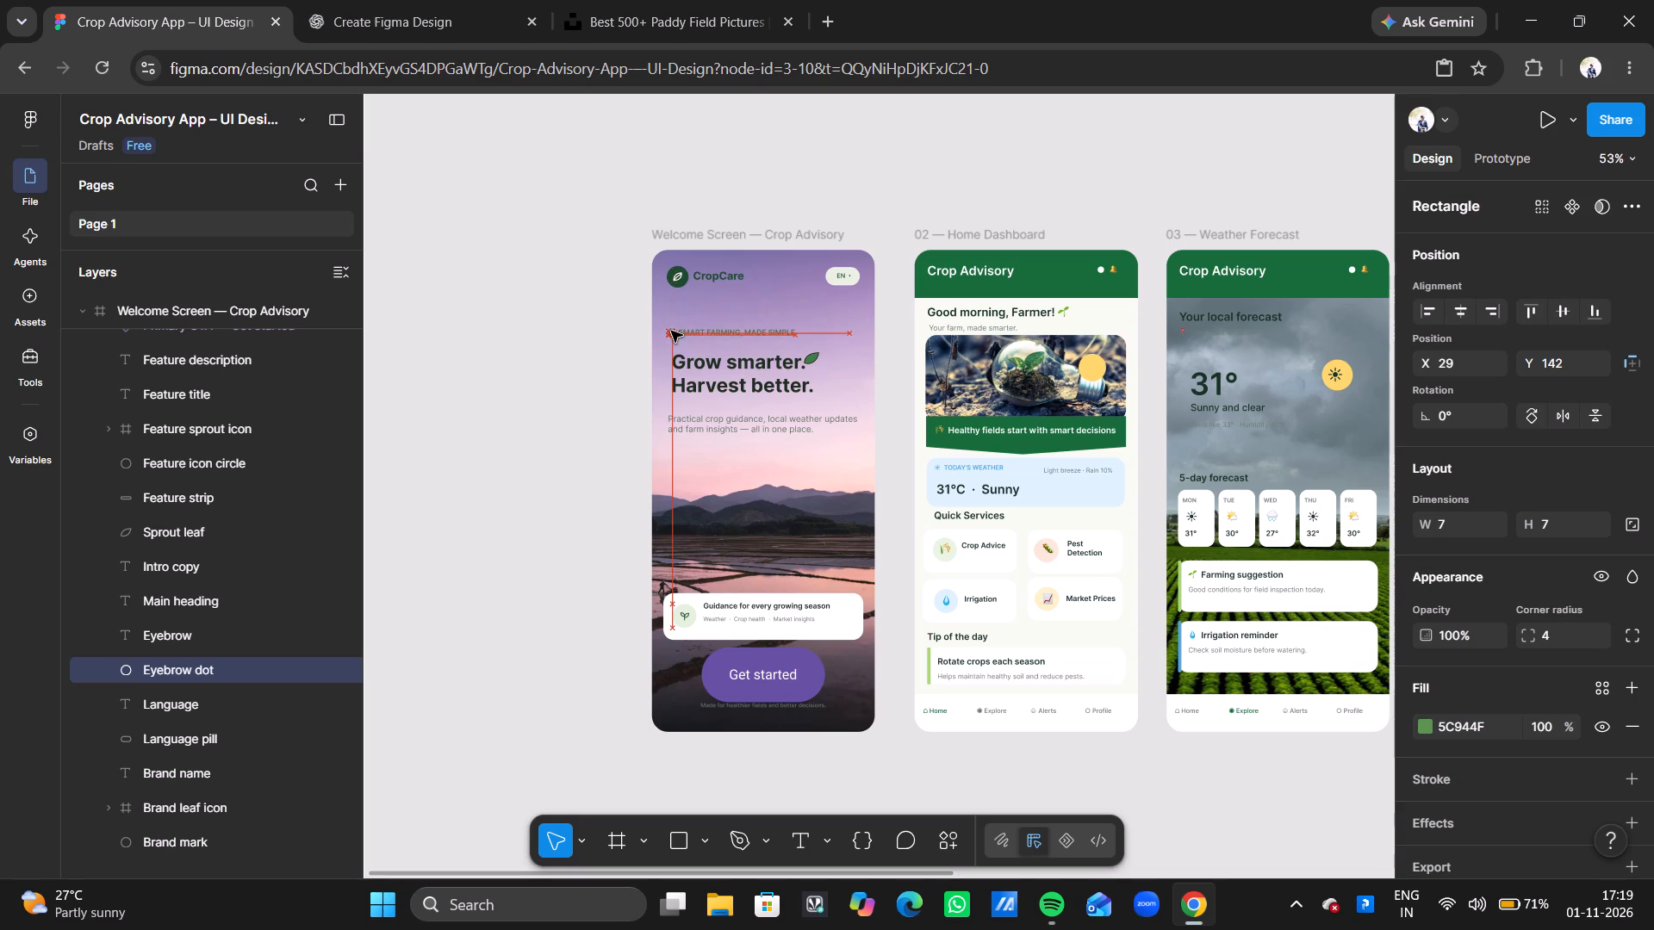
left_click(730, 309)
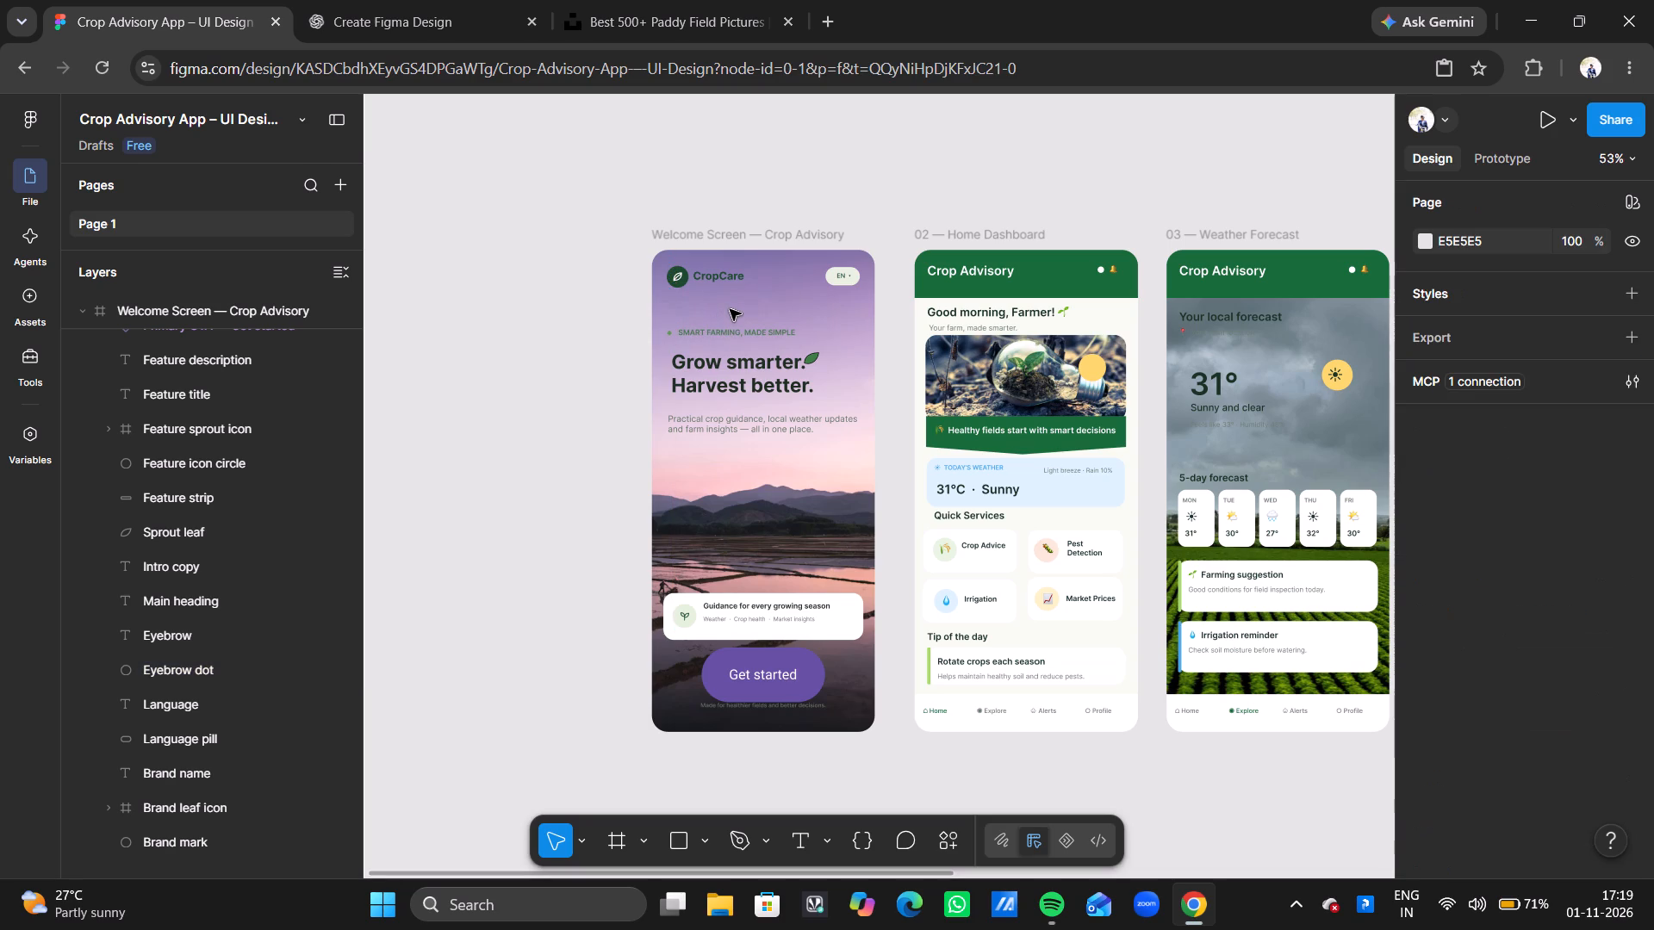
left_click(668, 333)
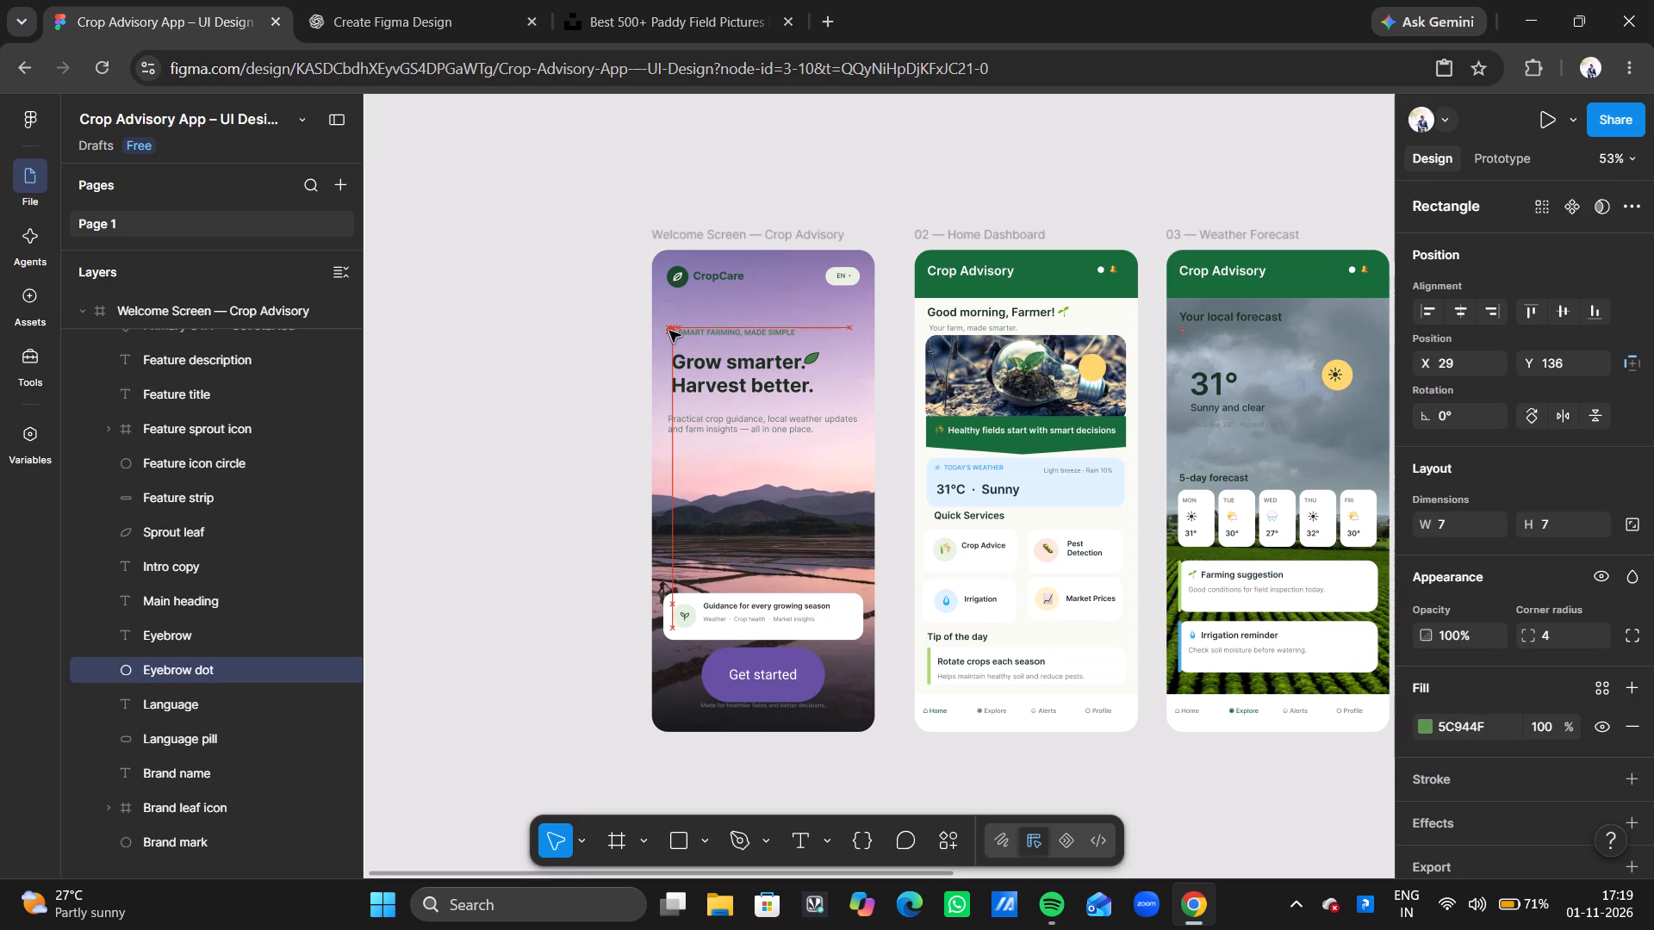
left_click(720, 310)
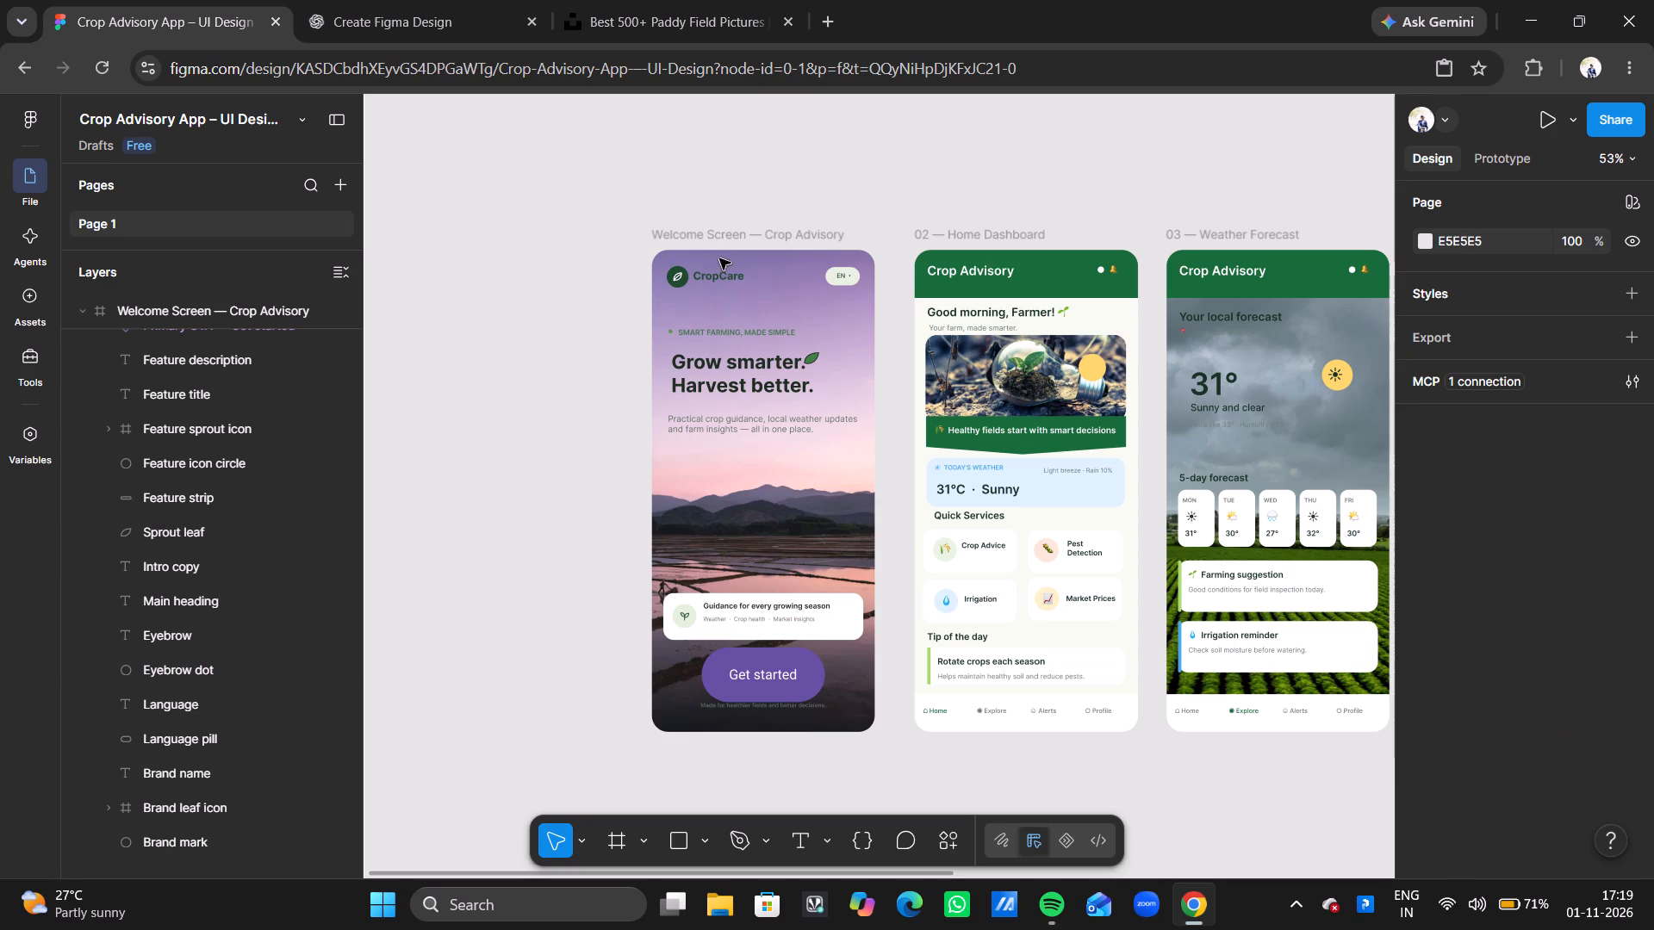
Move the "CropCare" Brand name on the Welcome Screen down to about X 68, Y 62.
left_click_drag(722, 273, 731, 288)
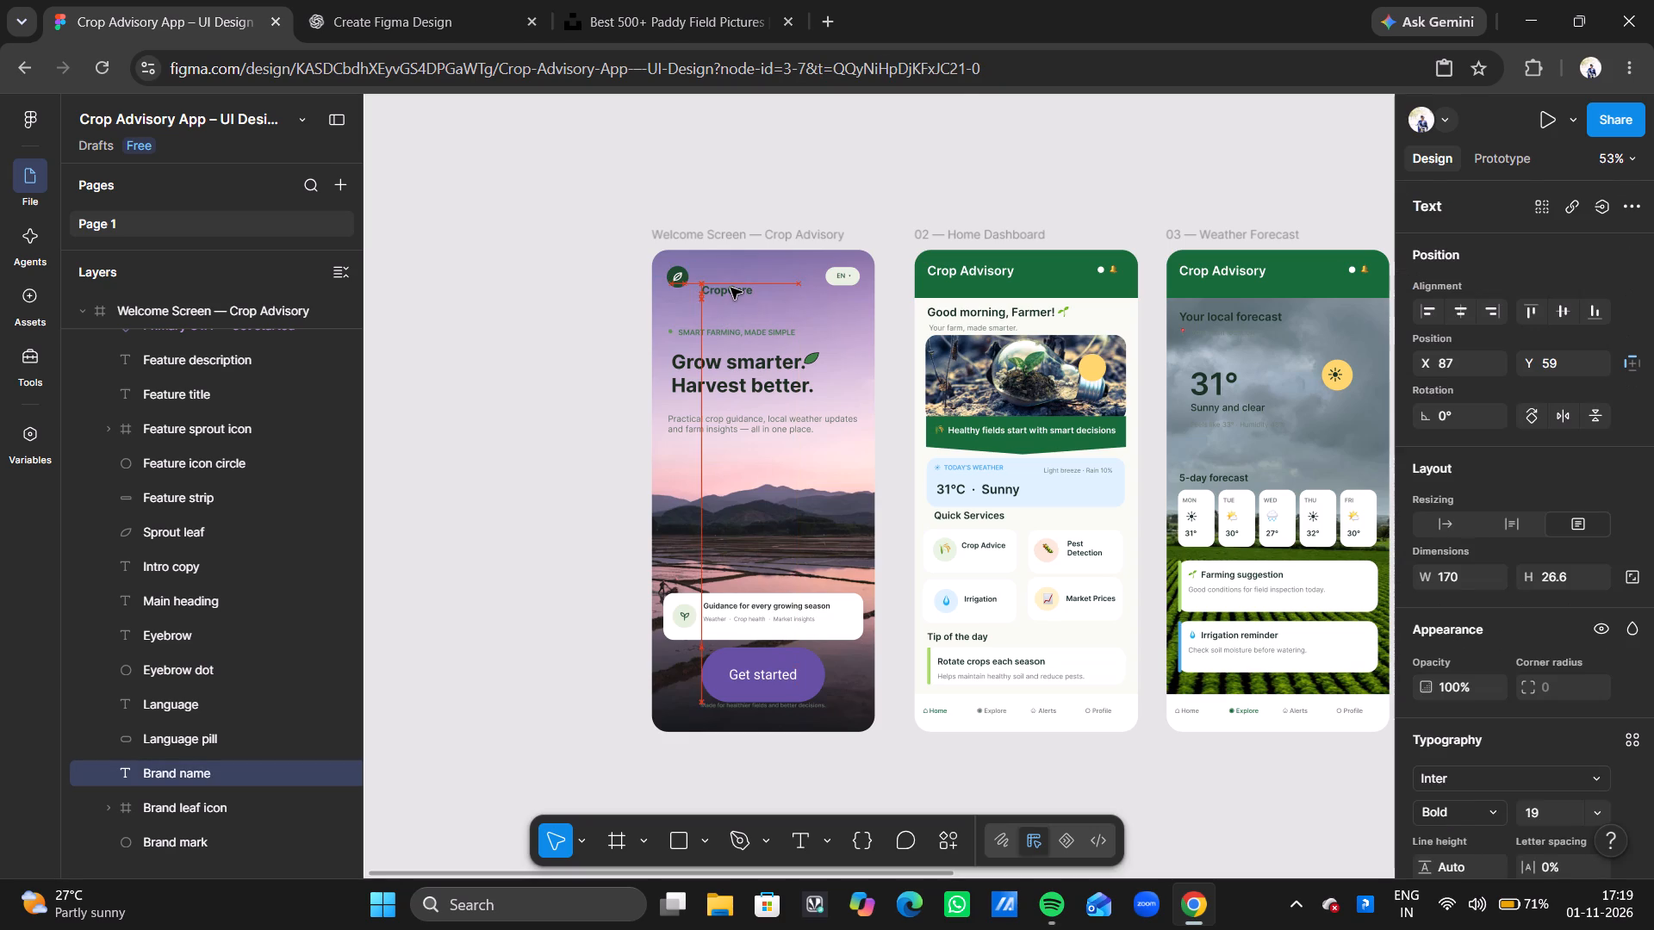
left_click_drag(731, 288, 722, 290)
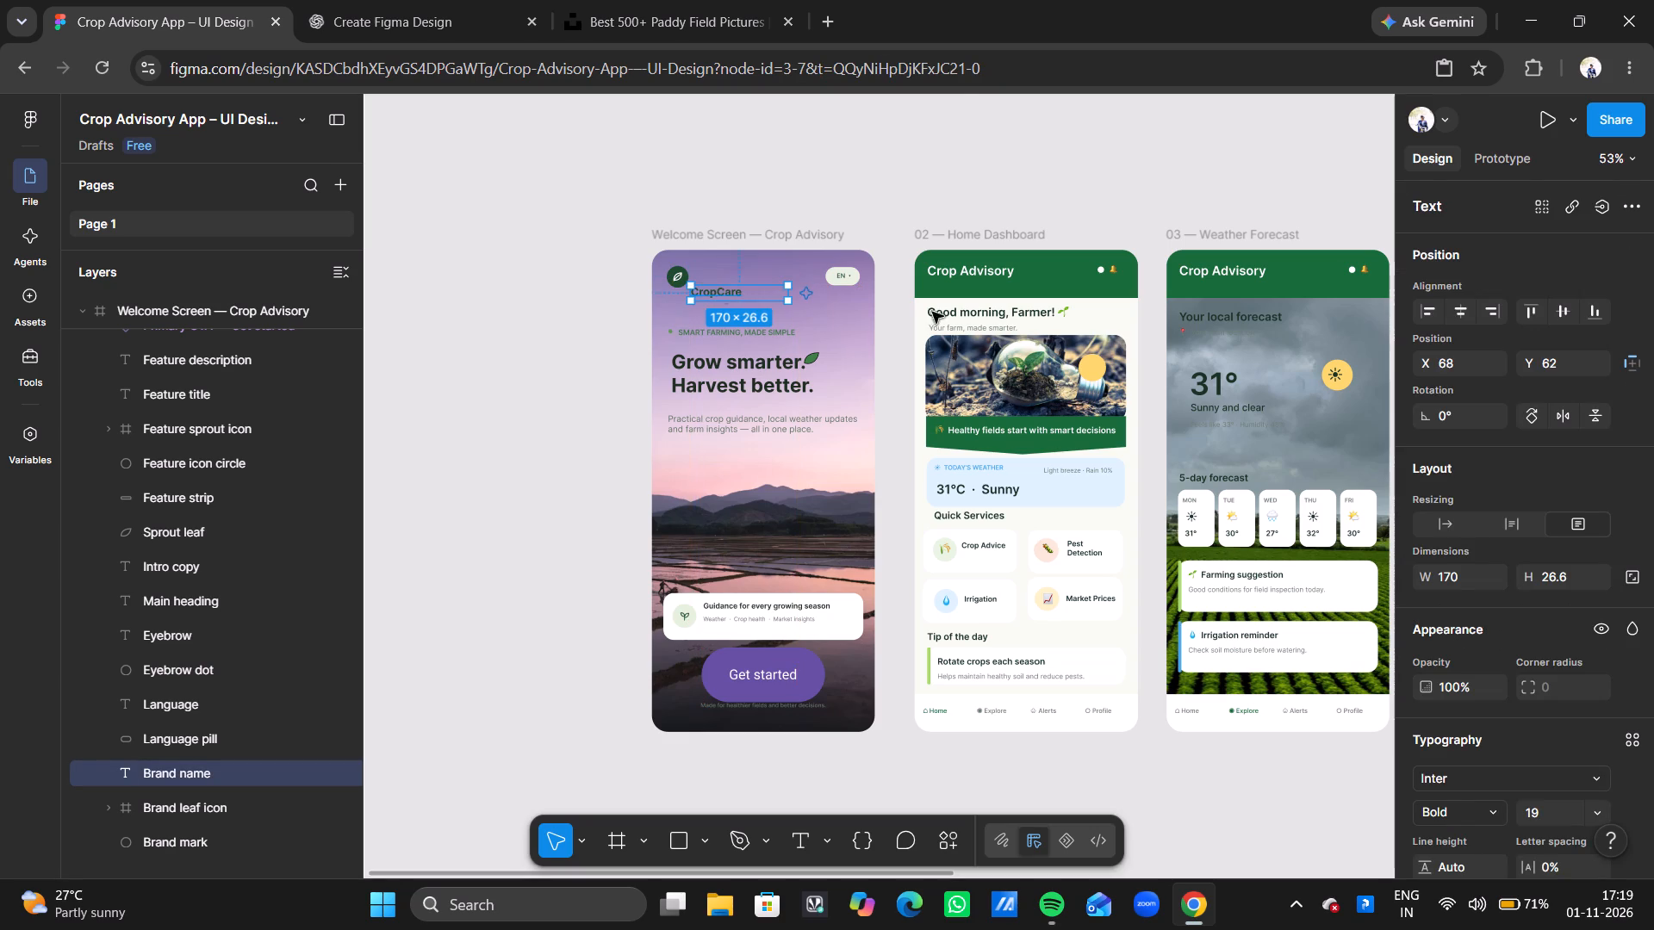
Set the font size of the "CropCare" Brand name to 36.
left_click(1589, 803)
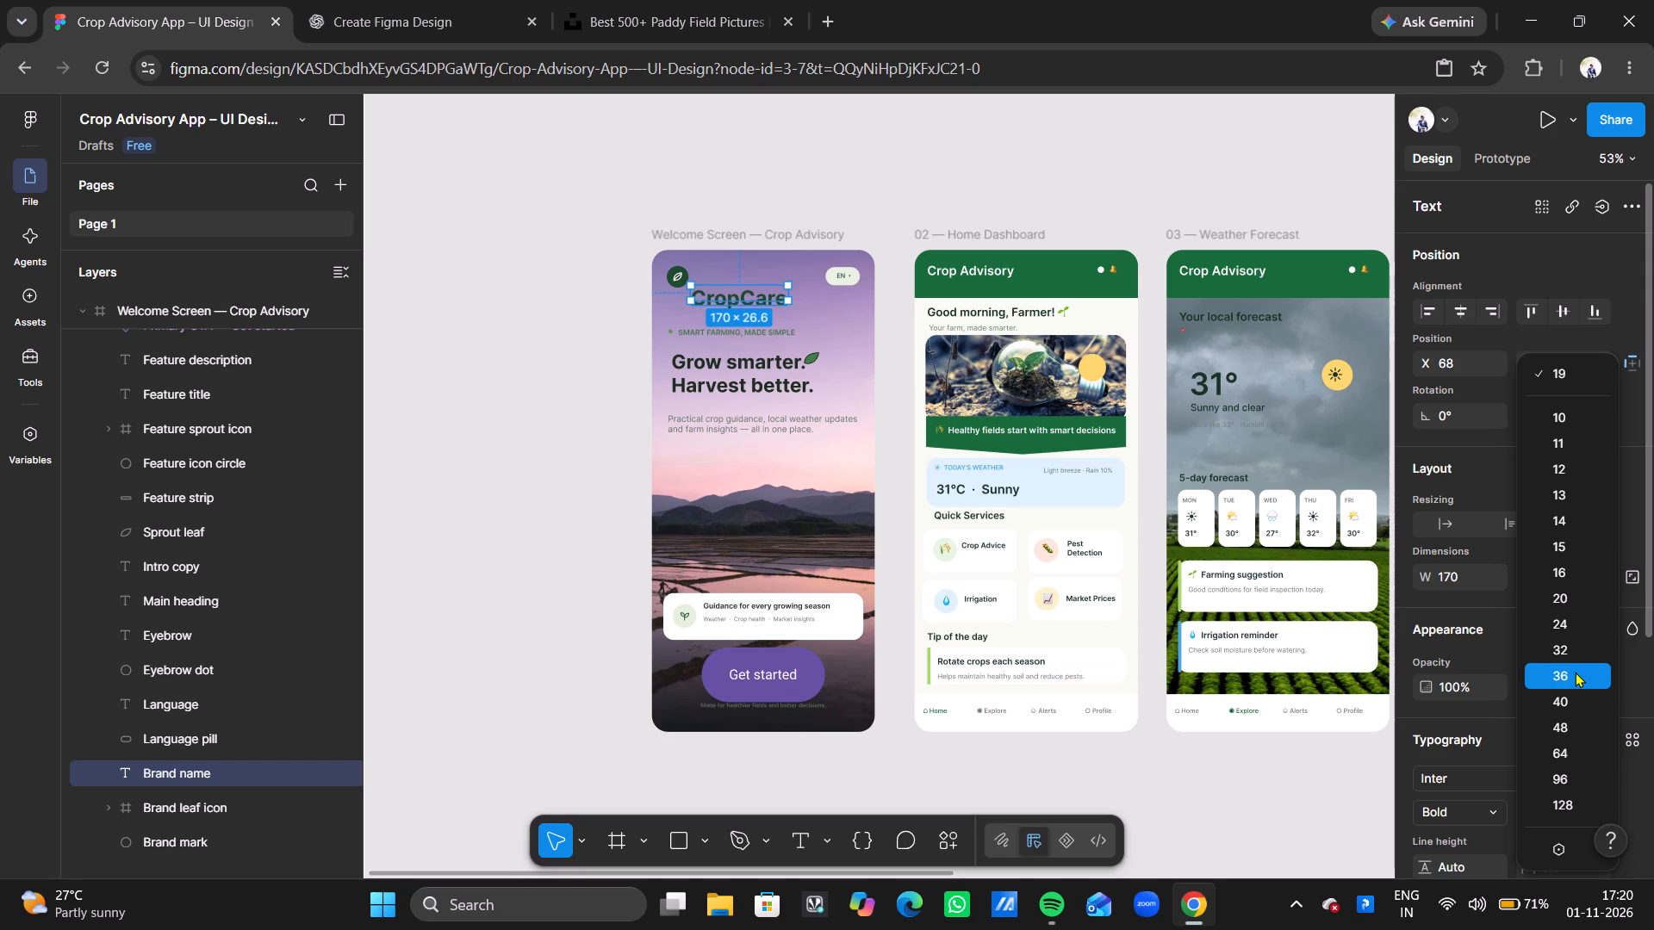
left_click(1575, 672)
left_click(1575, 672)
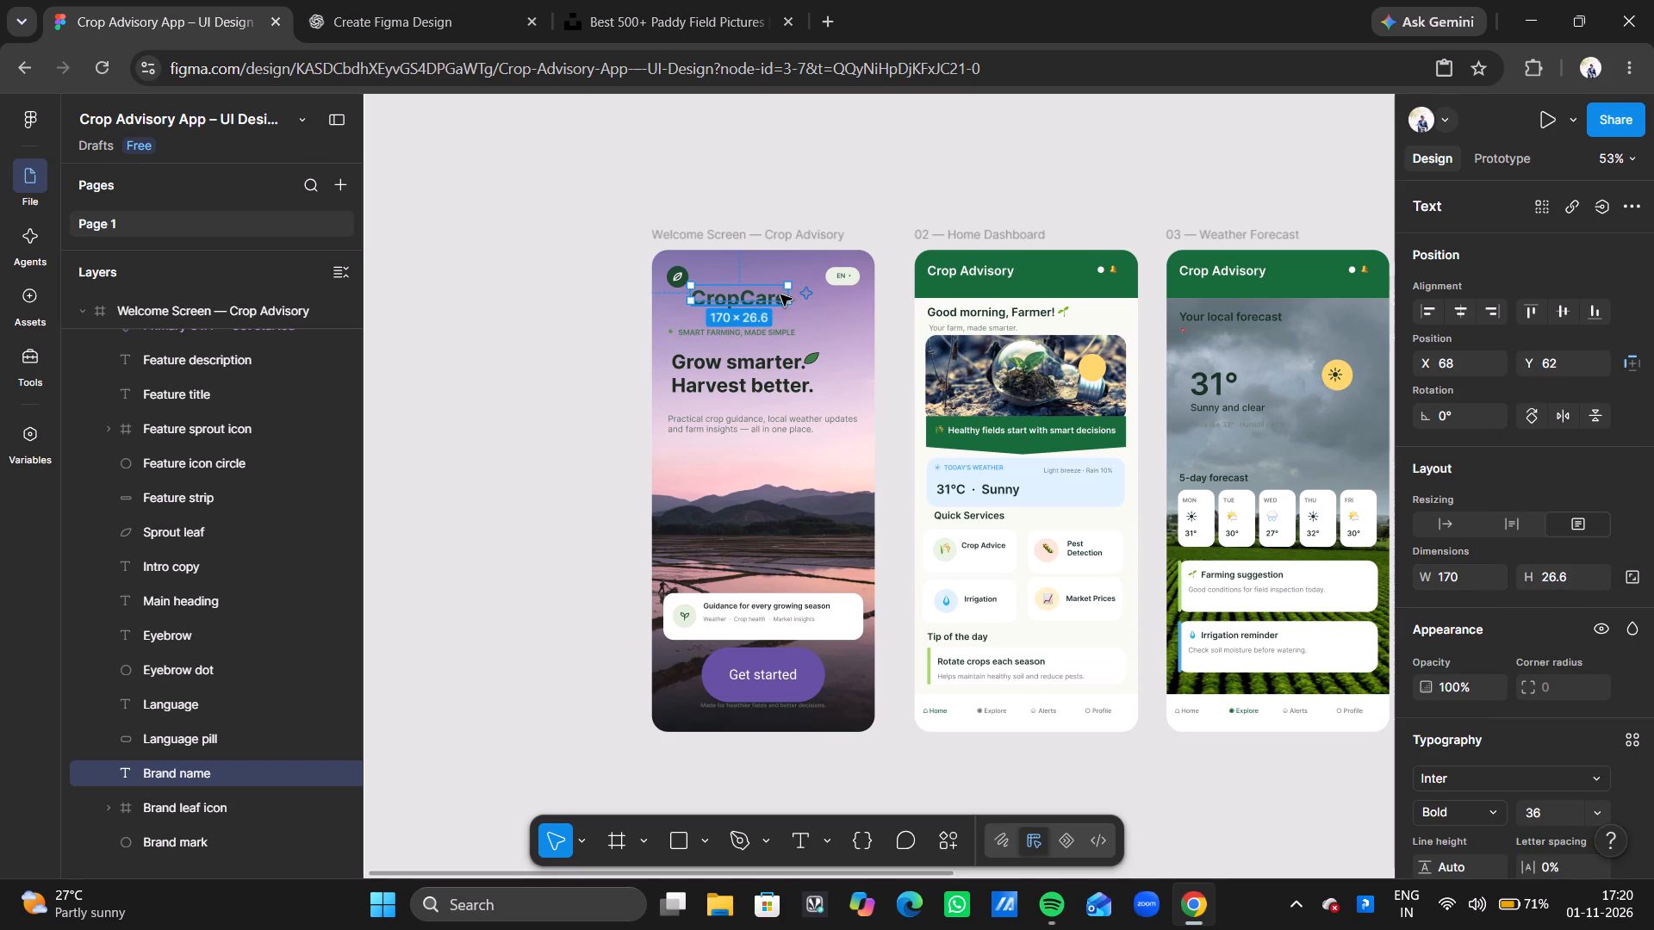
Change the Brand name text on the Welcome Screen to "Crop Advisory".
left_click(768, 301)
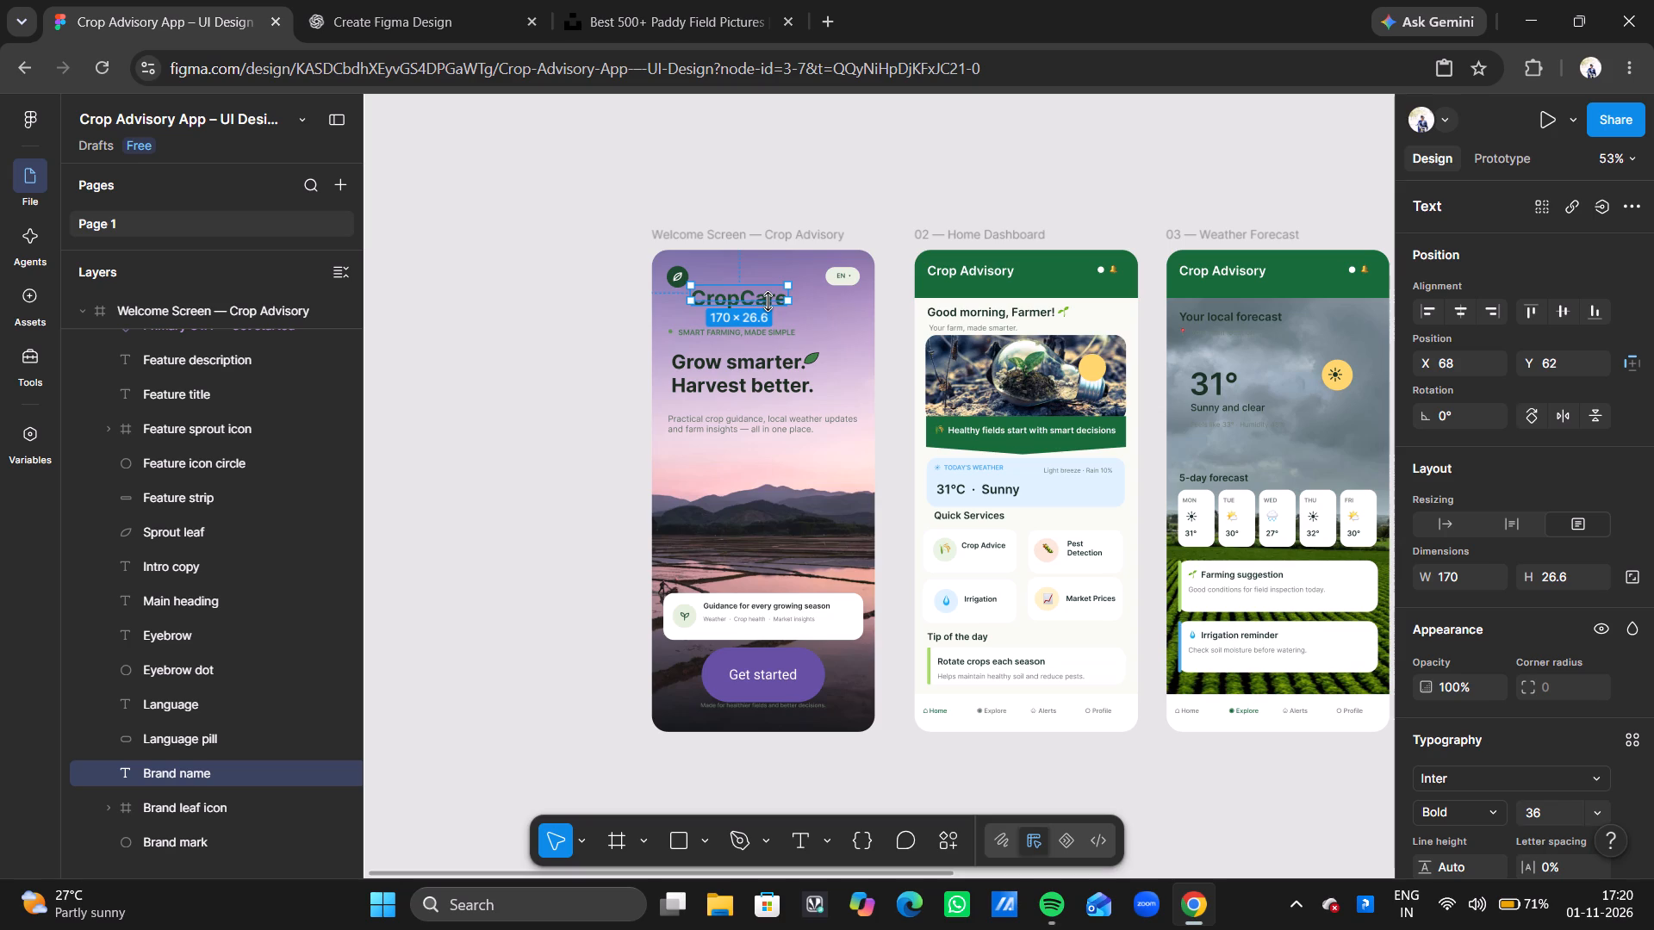
left_click(784, 297)
double_click(756, 295)
left_click(759, 295)
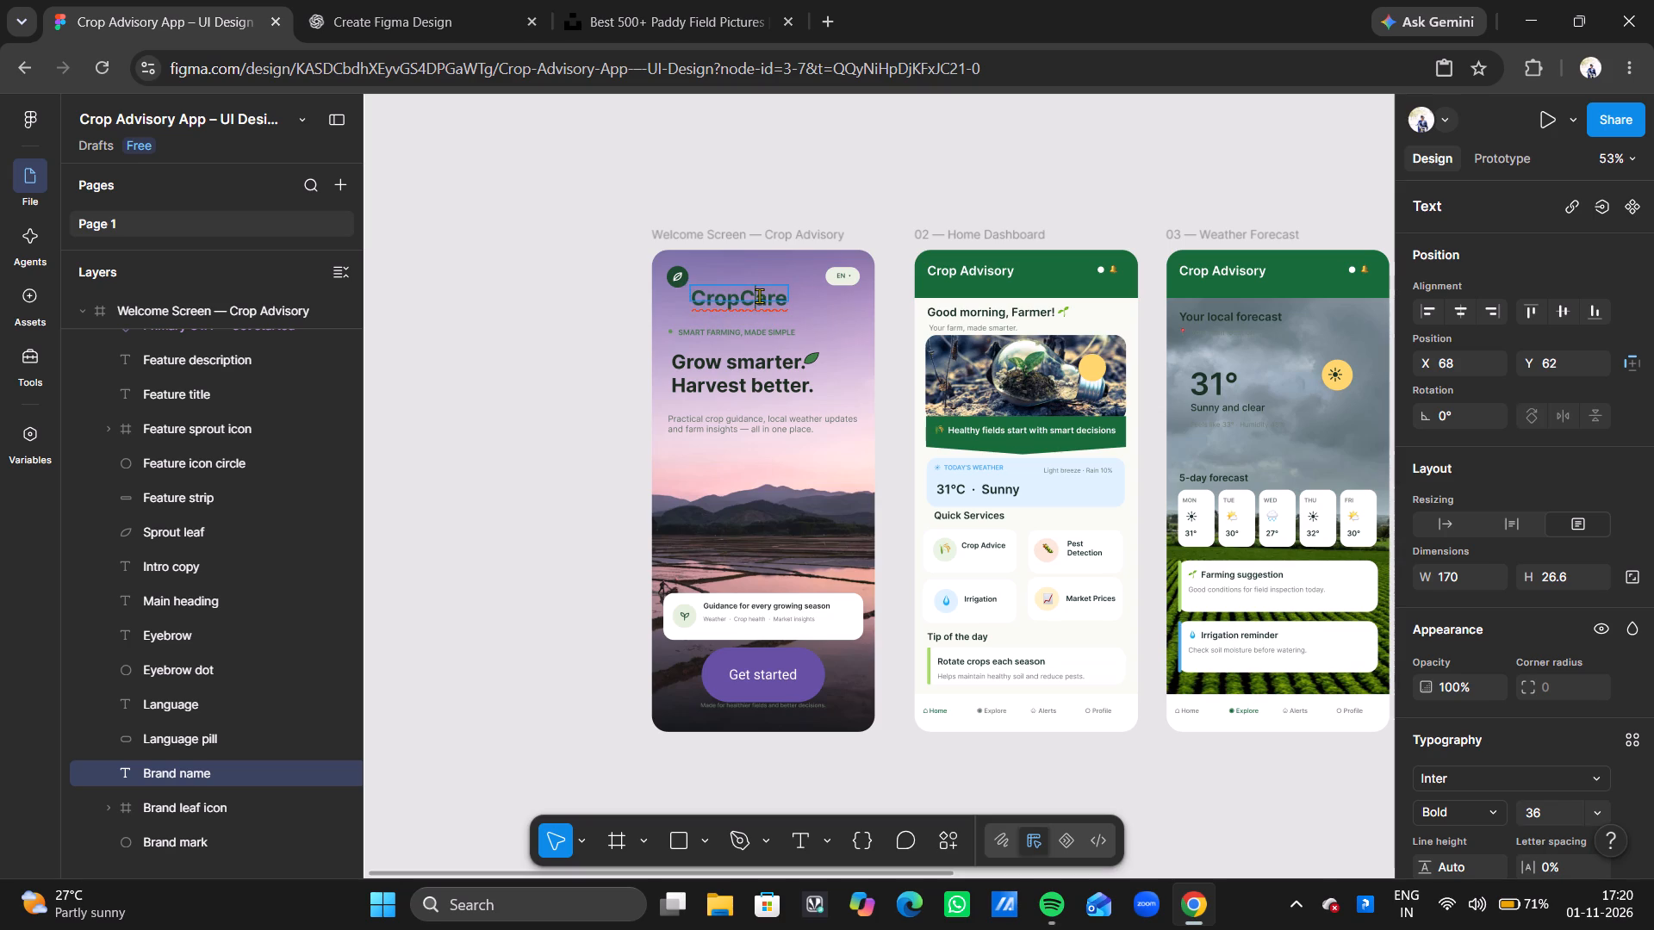
key("Right")
key("Right")
key("Right")
key("BackSpace")
key("BackSpace")
key("BackSpace")
key("BackSpace")
key("BackSpace")
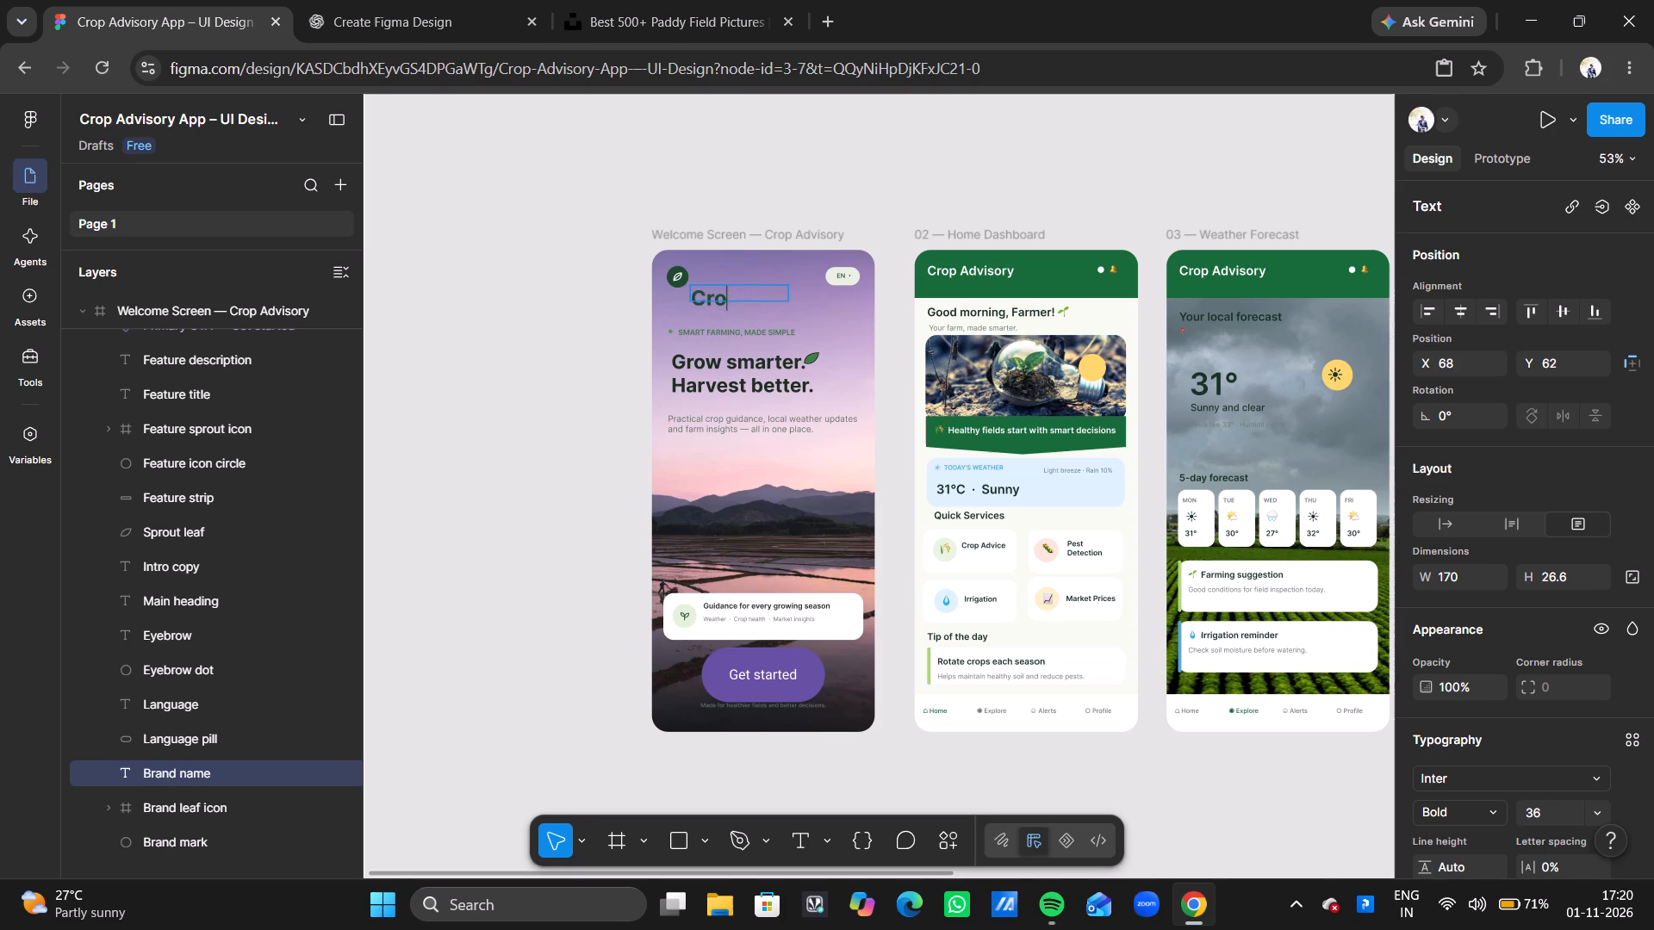
key("p")
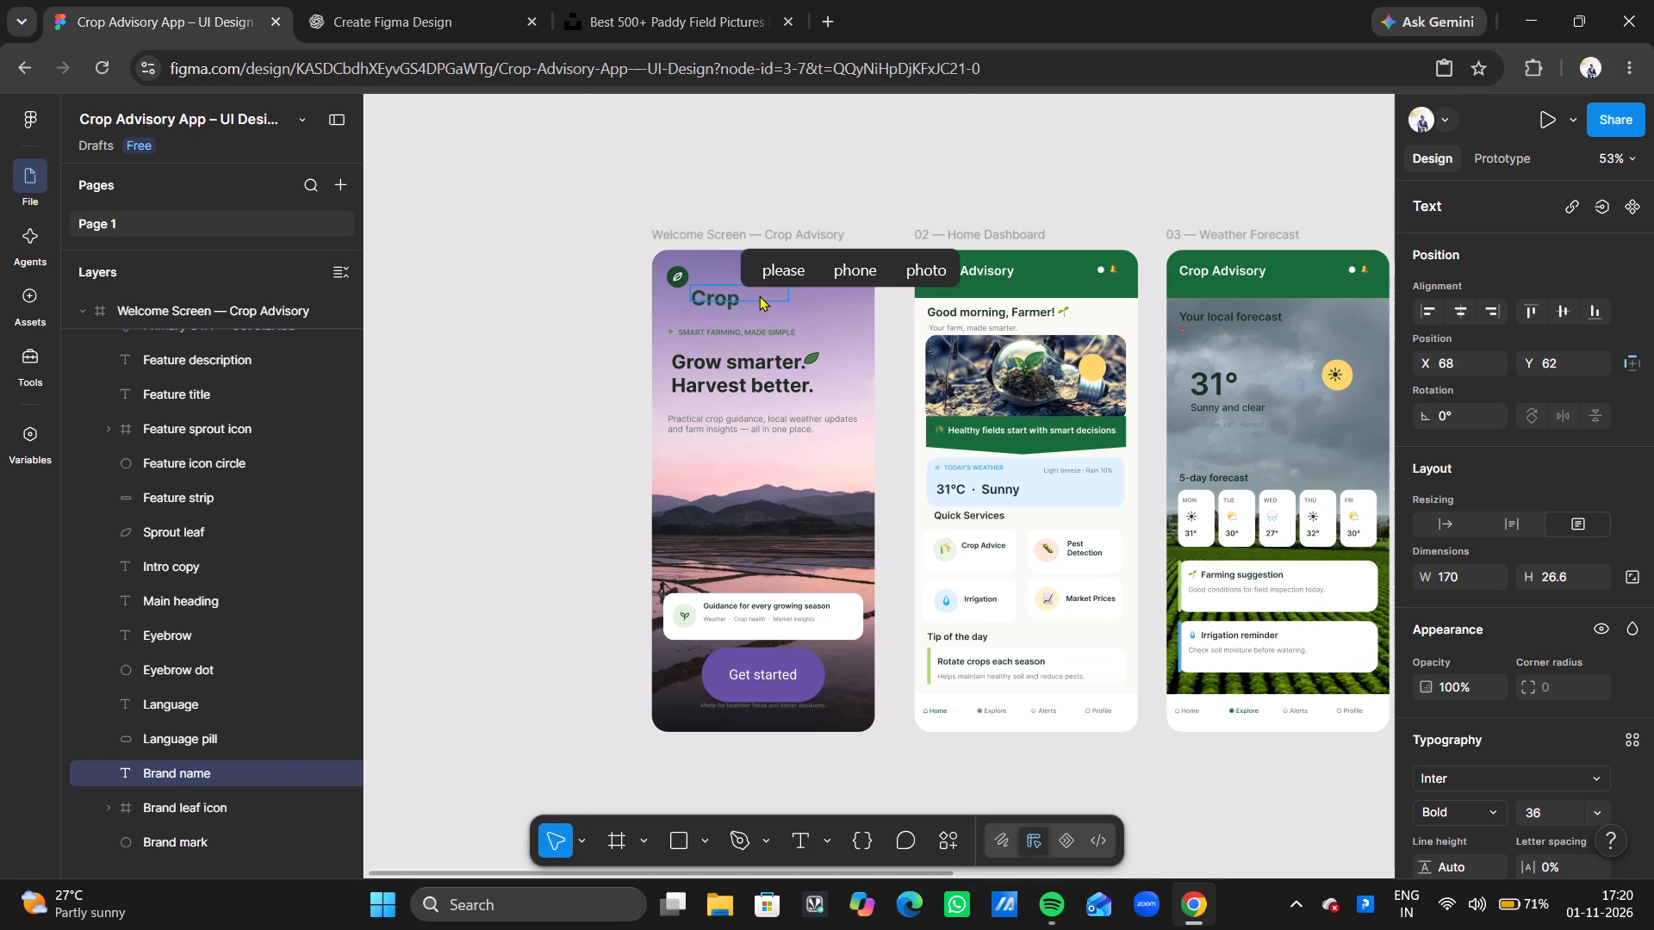
key("space")
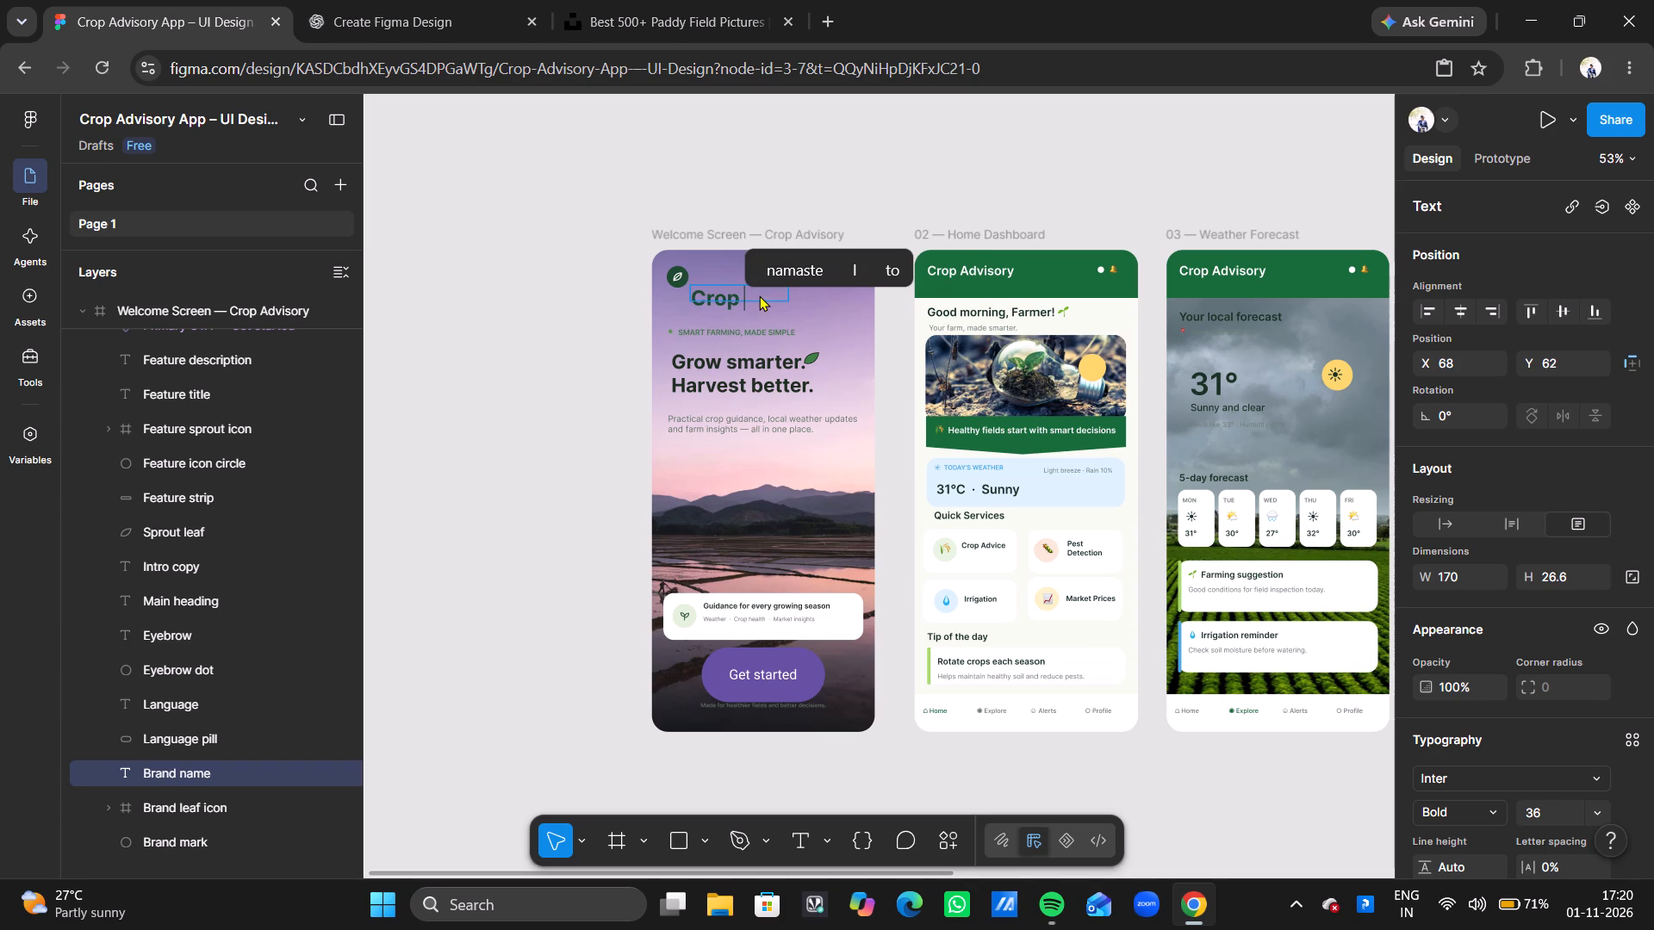
key("shift+a")
key("d")
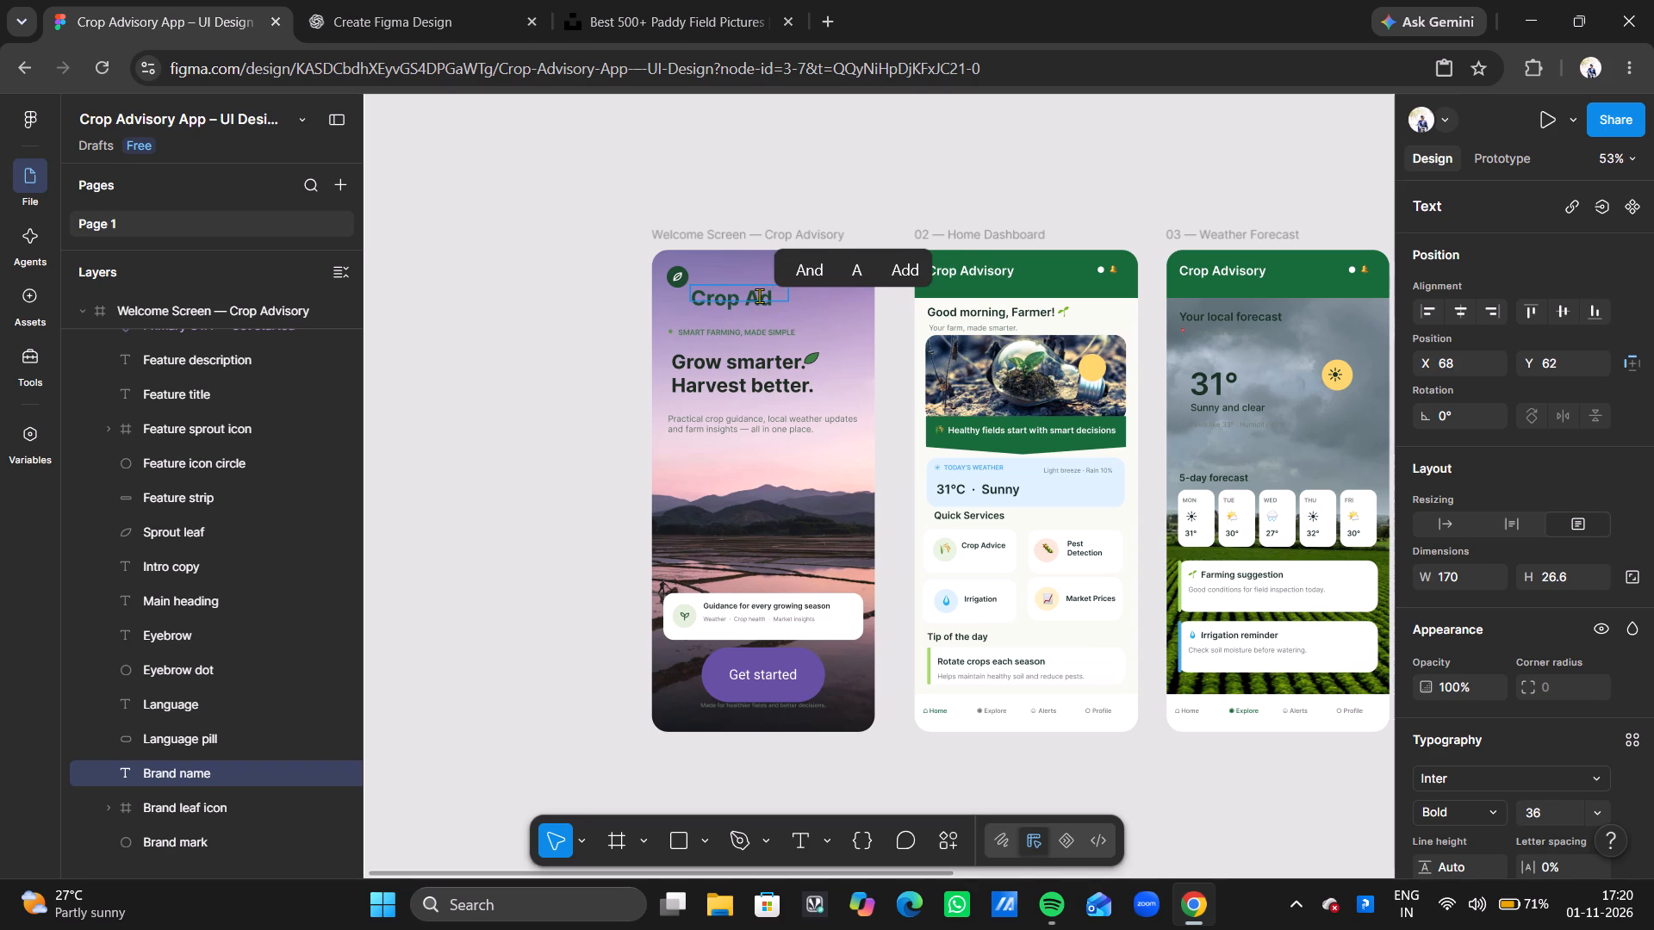
type("visory")
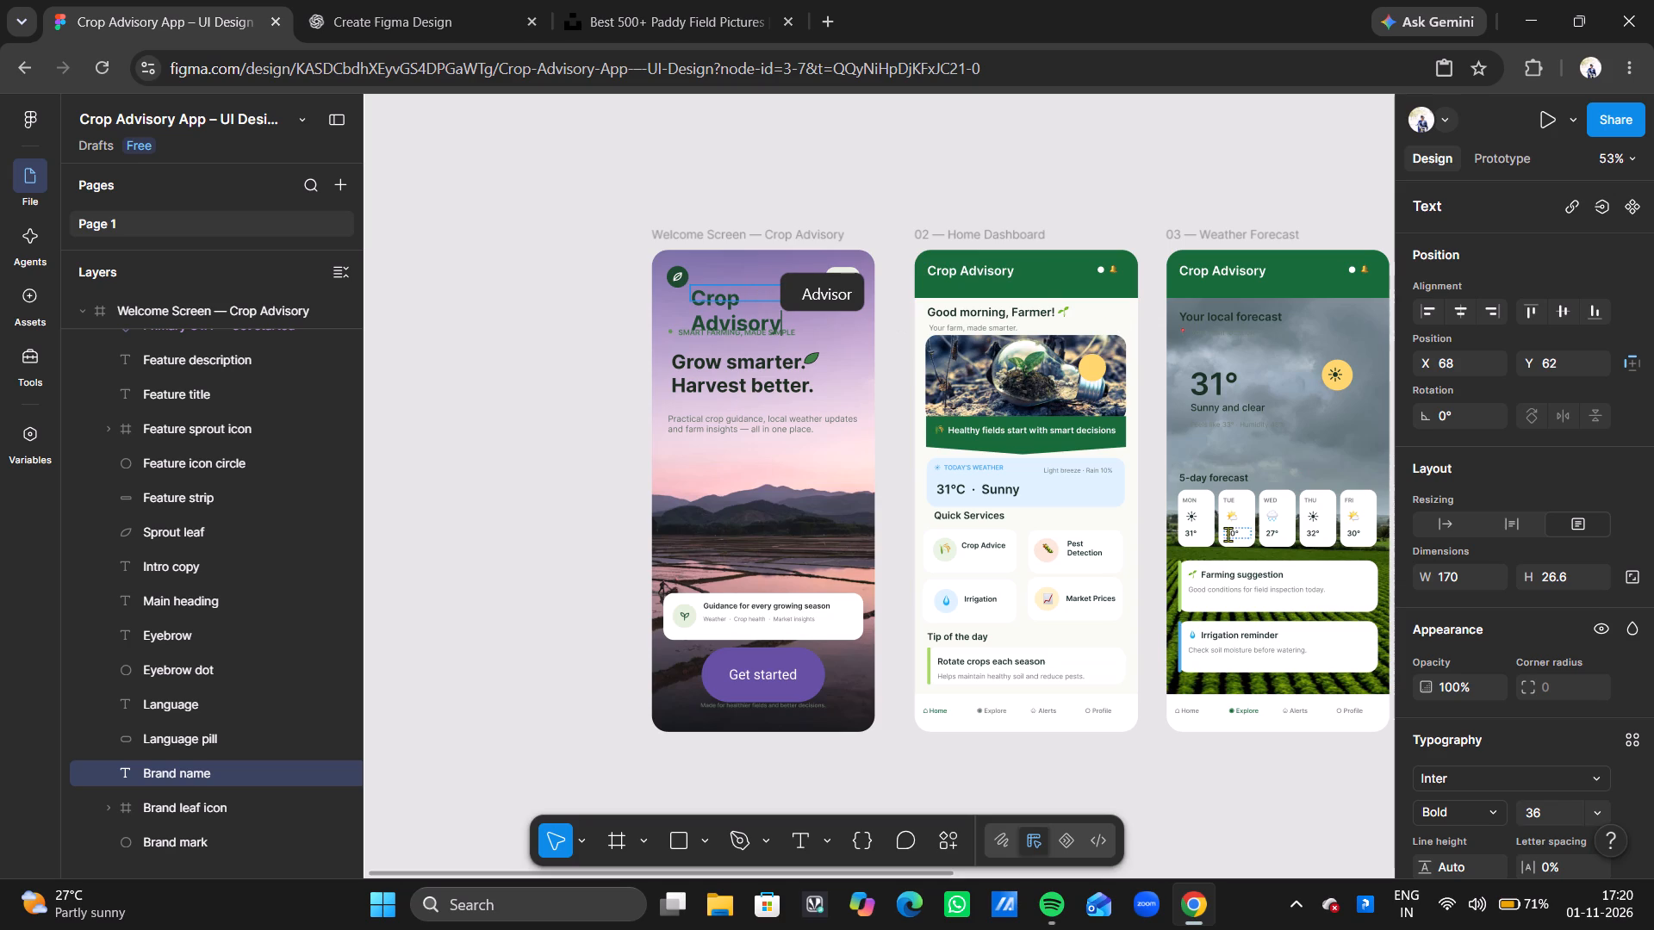
Set the font size of the "Crop Advisory" Brand name on the Welcome Screen to 24.
left_click(1593, 814)
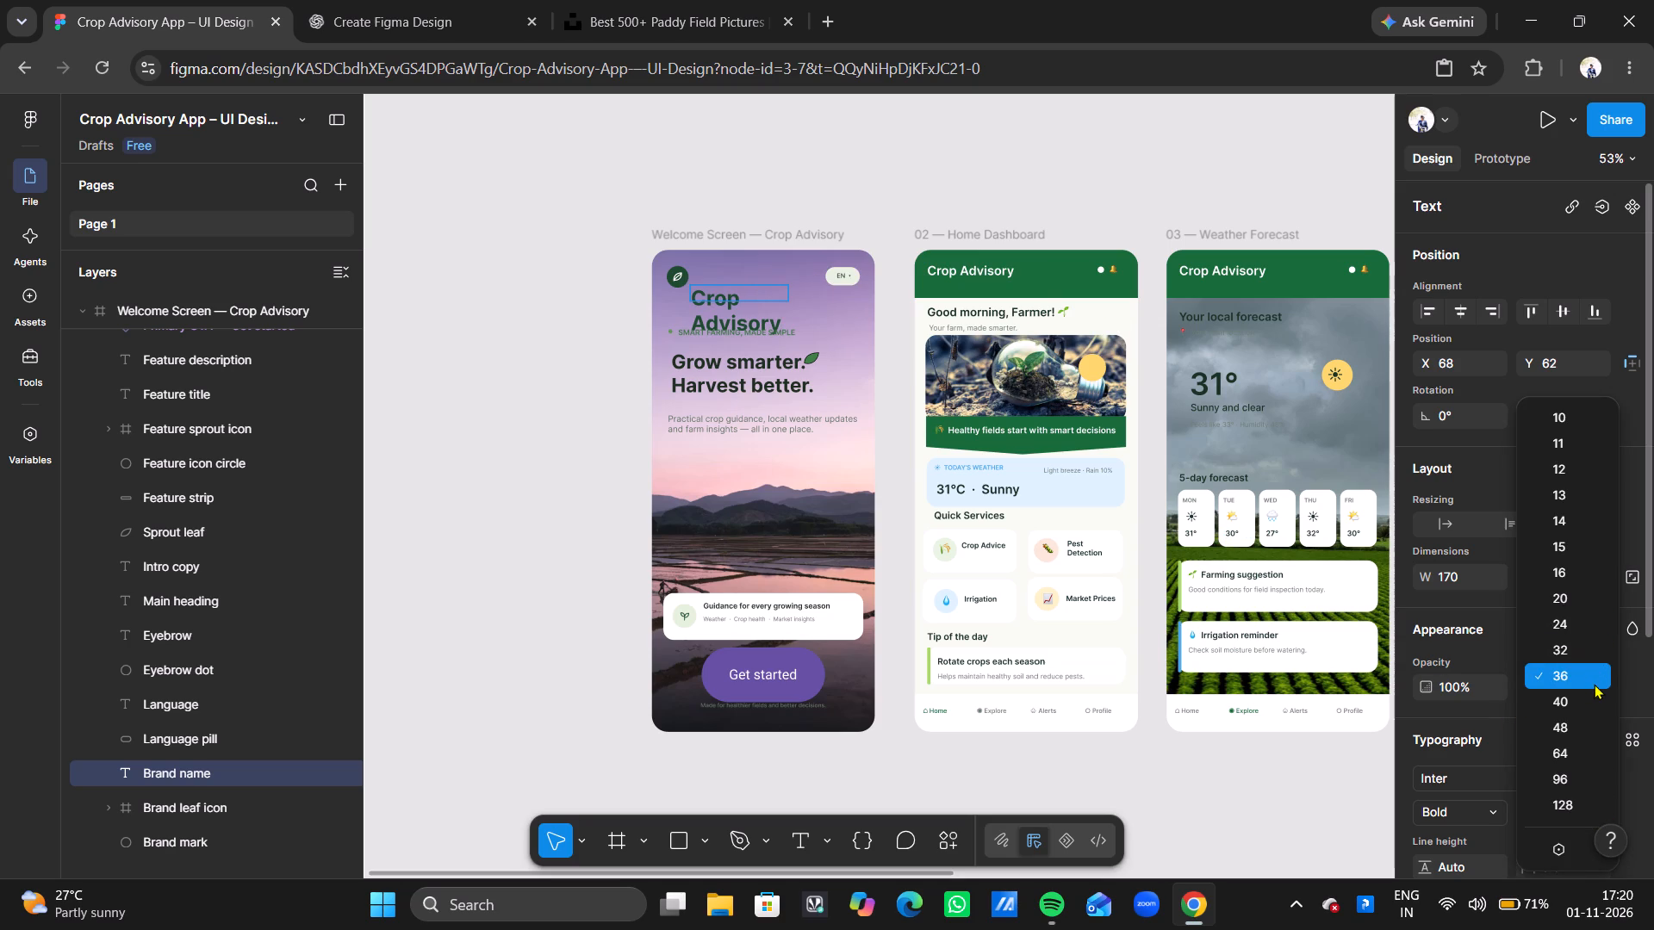
left_click(695, 290)
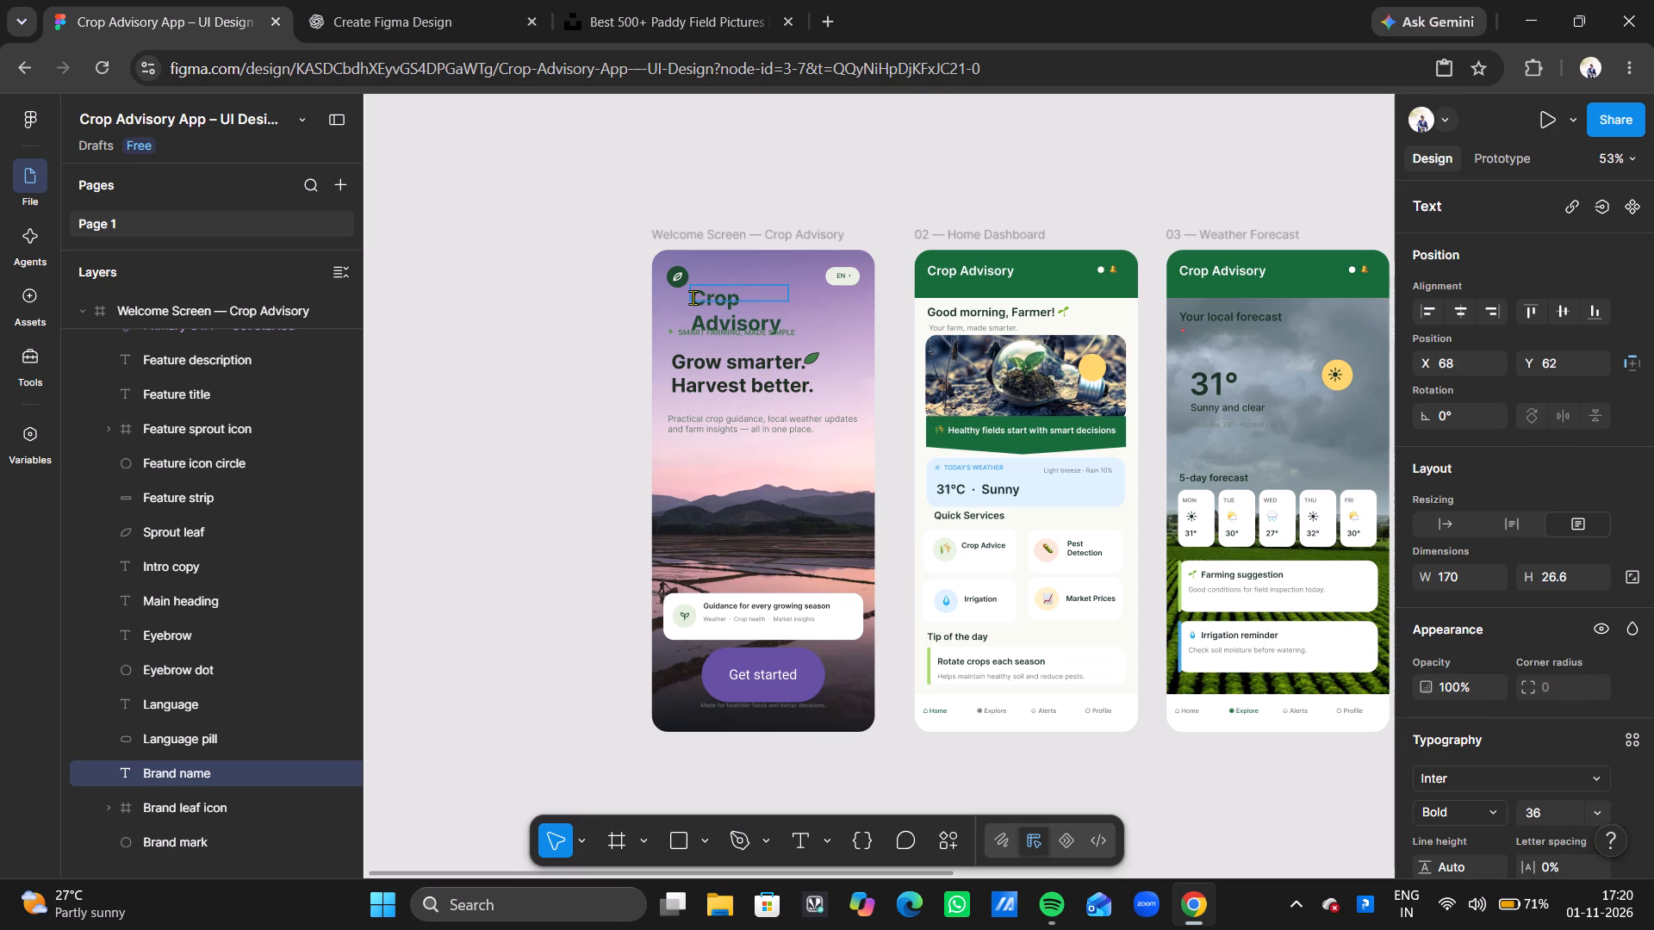
left_click(693, 297)
left_click_drag(693, 297, 762, 324)
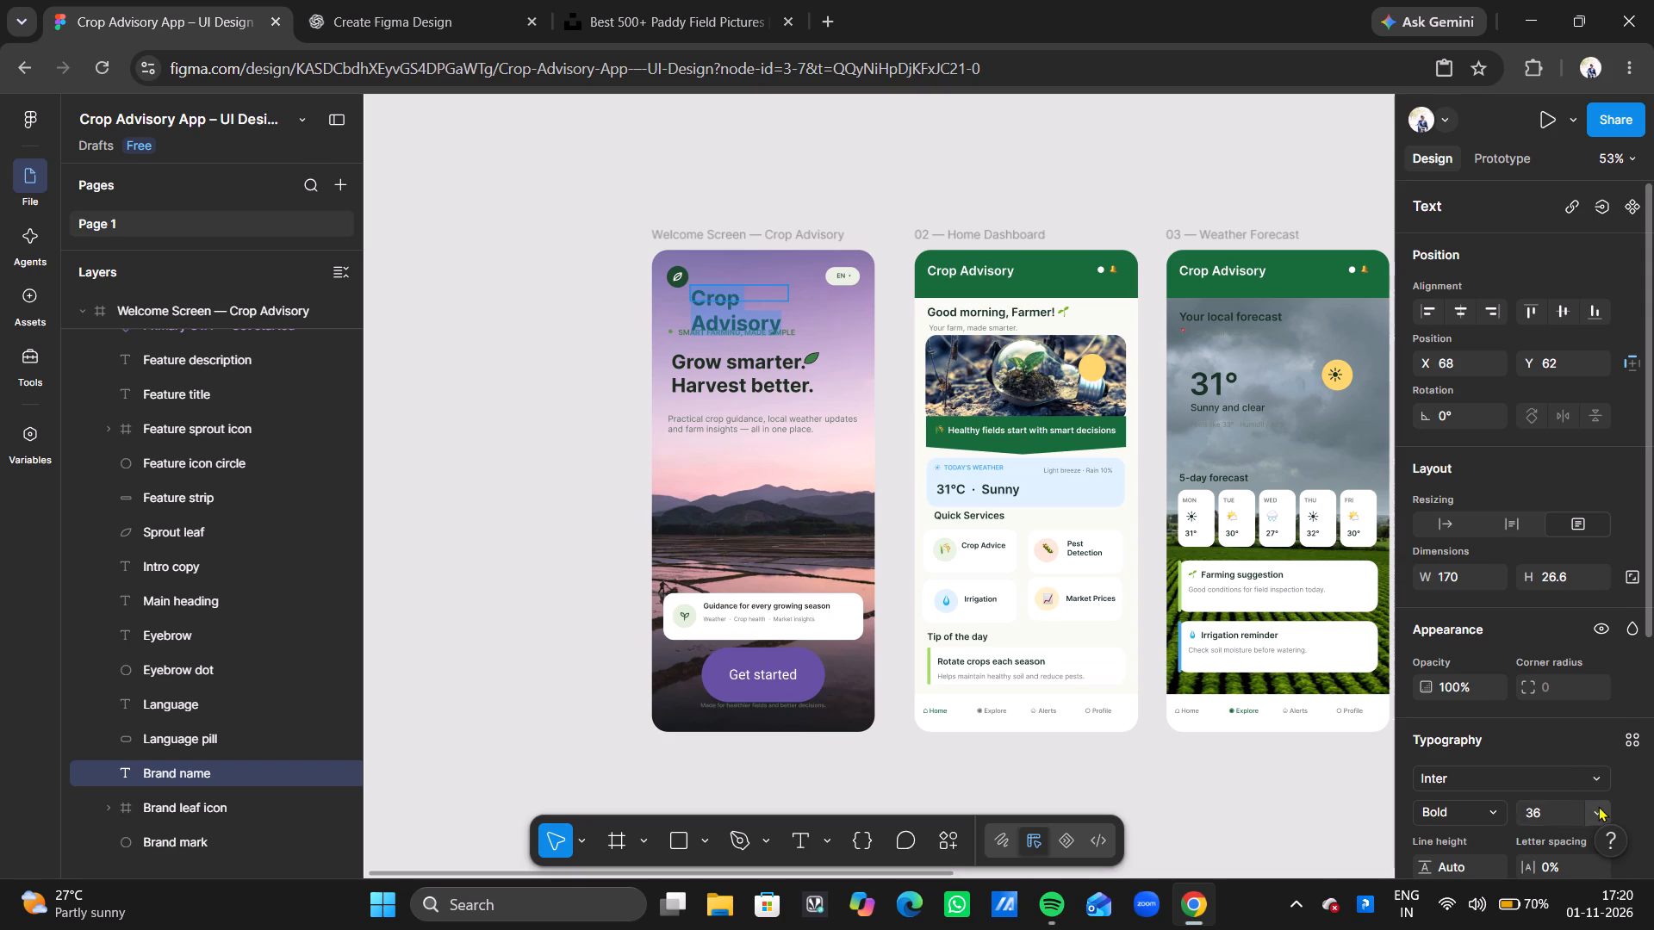
left_click(1598, 806)
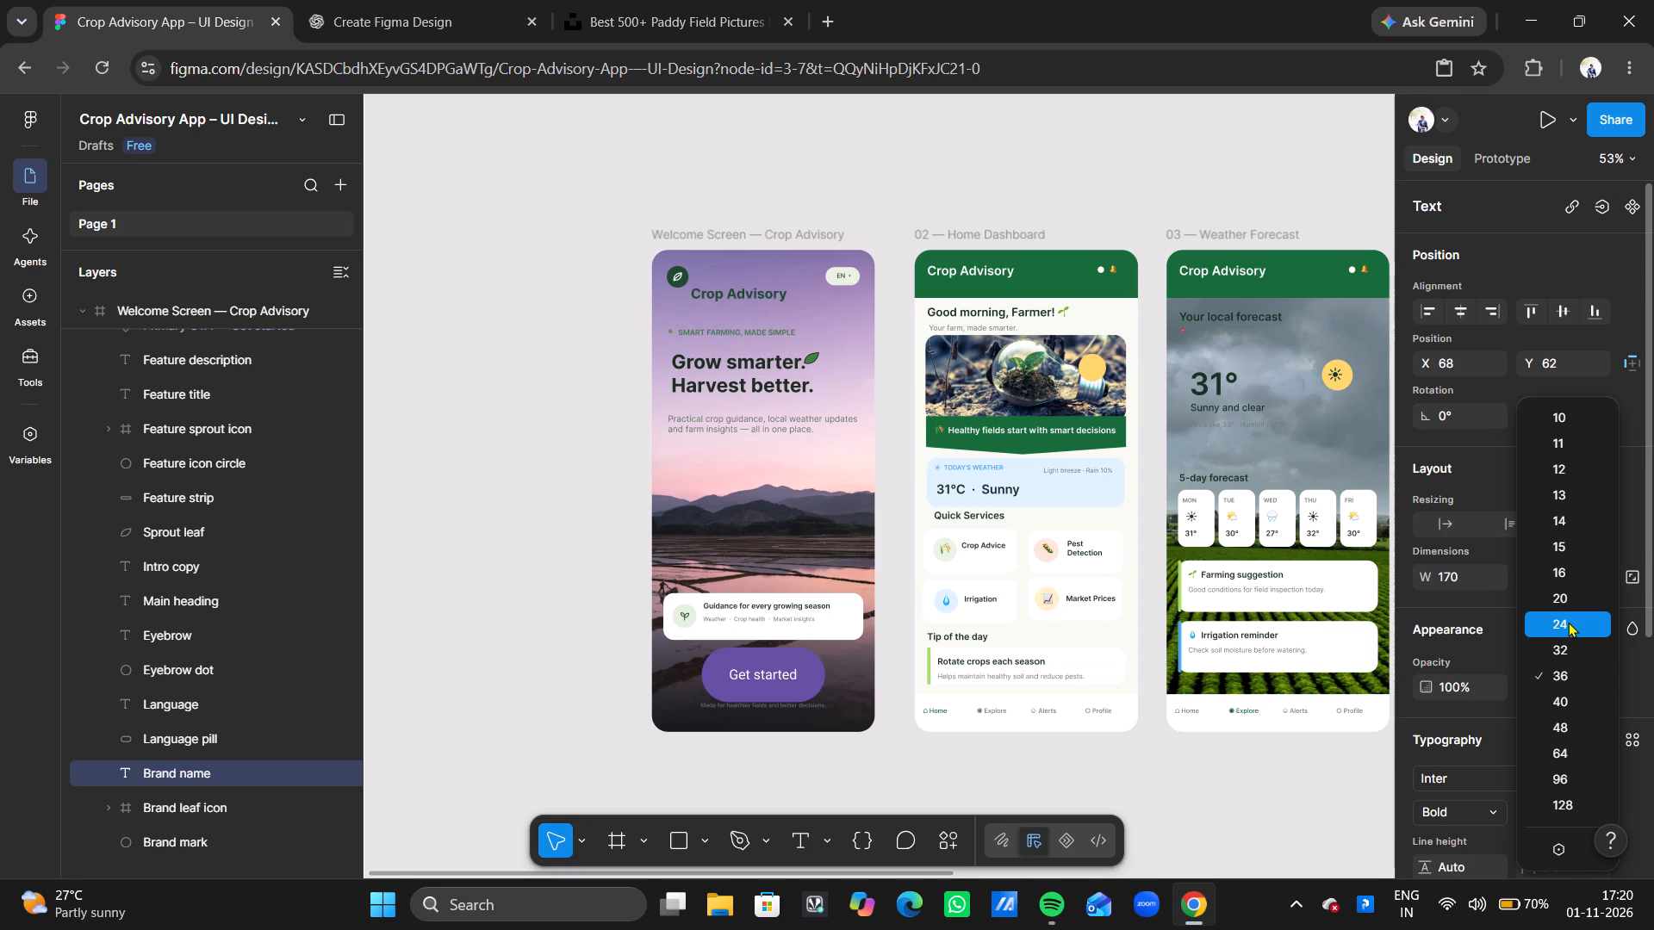
left_click(1568, 622)
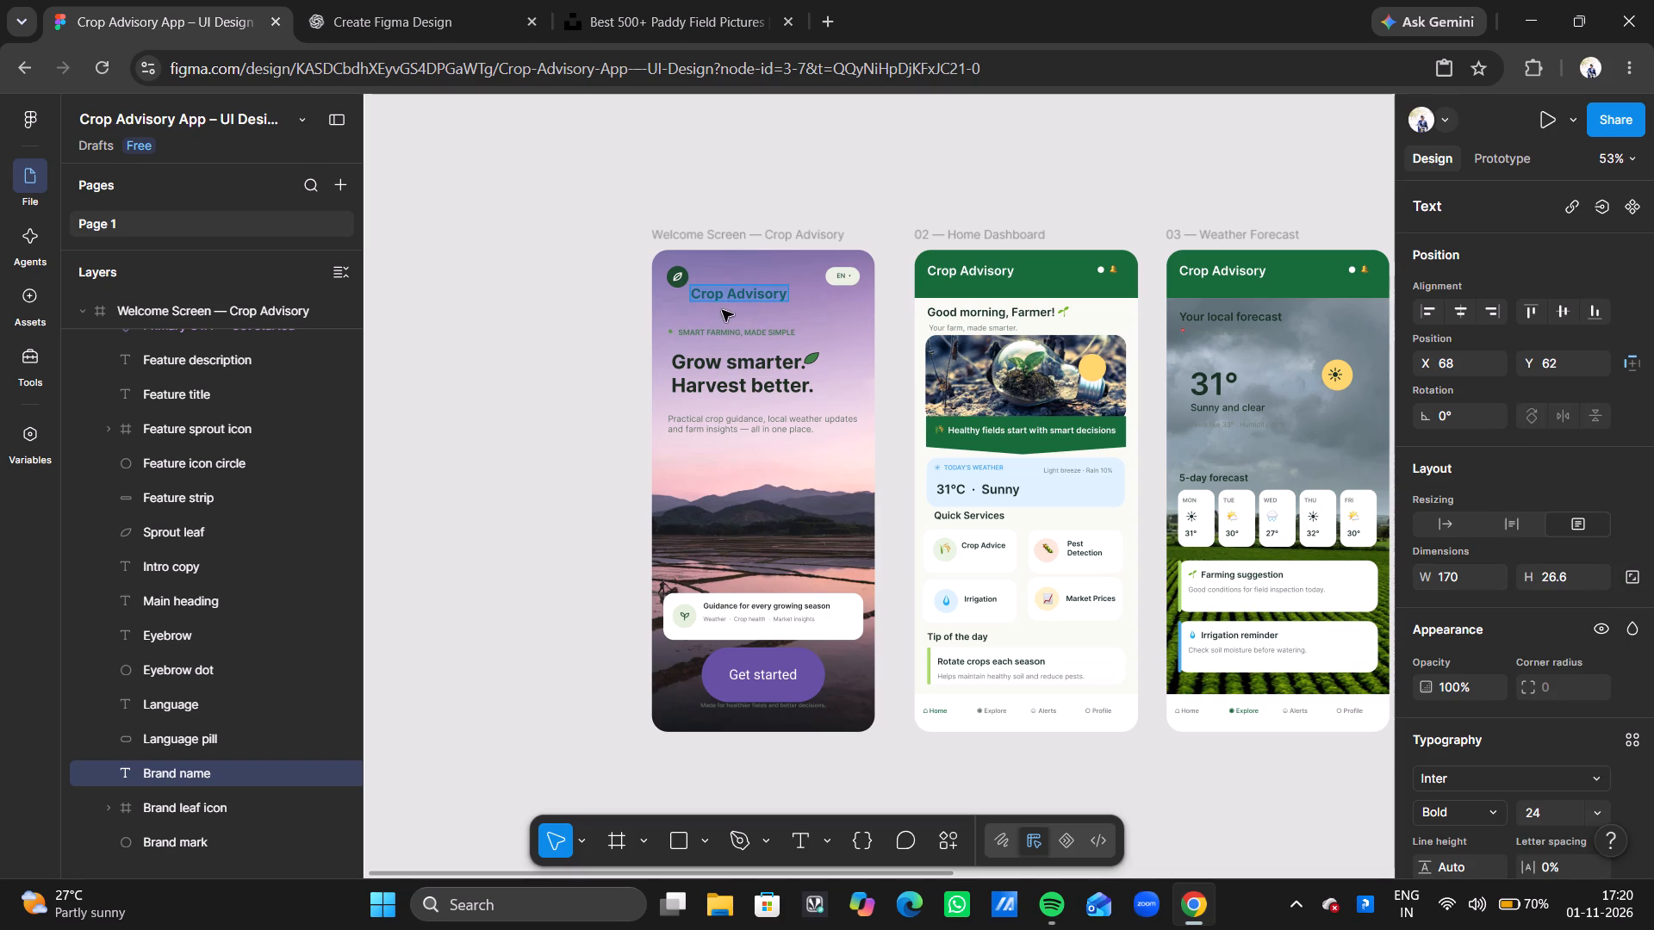
Move the "Crop Advisory" Brand name down and to the right, to about X 97, Y 76.
left_click_drag(728, 298, 744, 307)
left_click(831, 304)
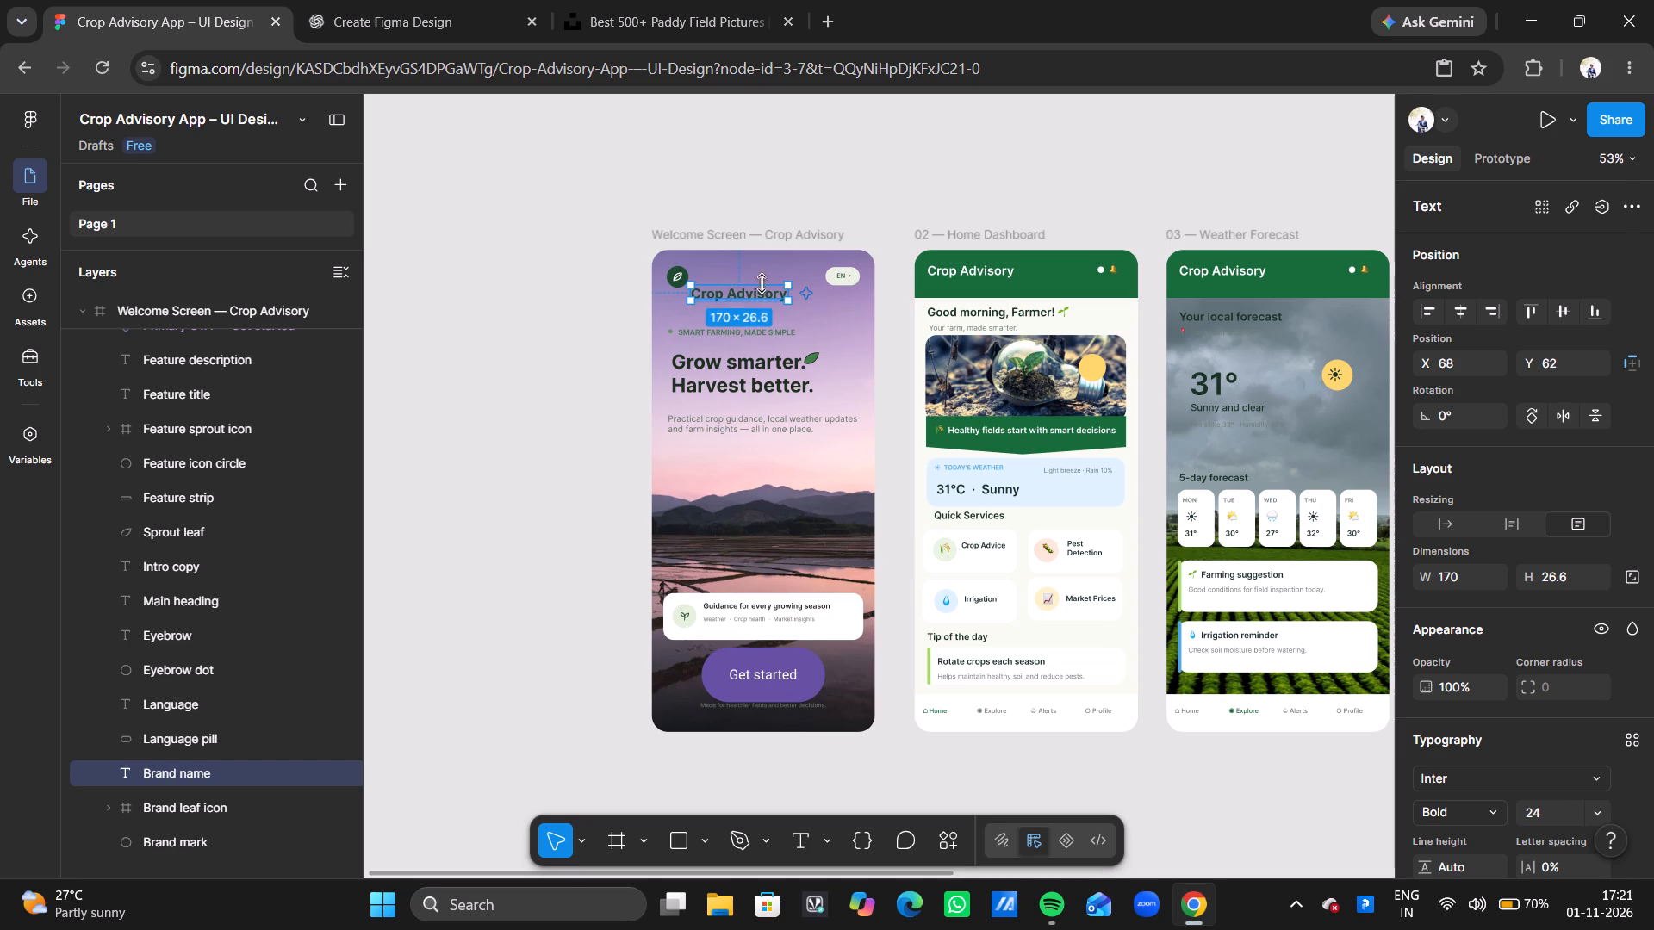
left_click_drag(749, 292, 749, 302)
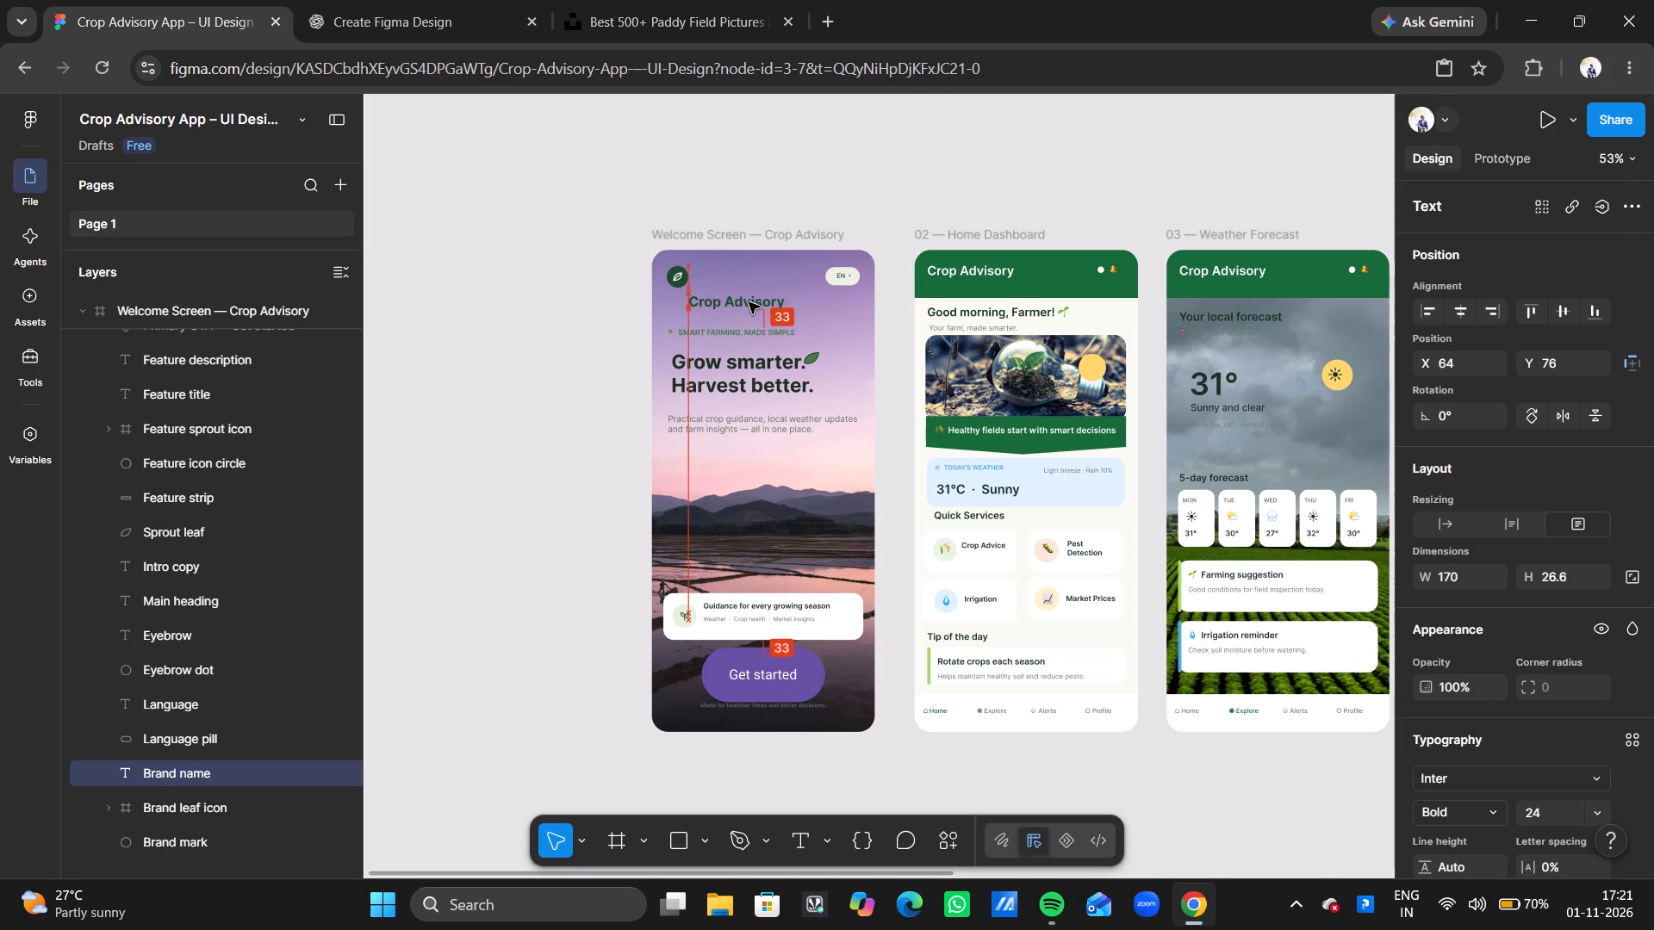
left_click_drag(749, 302, 765, 302)
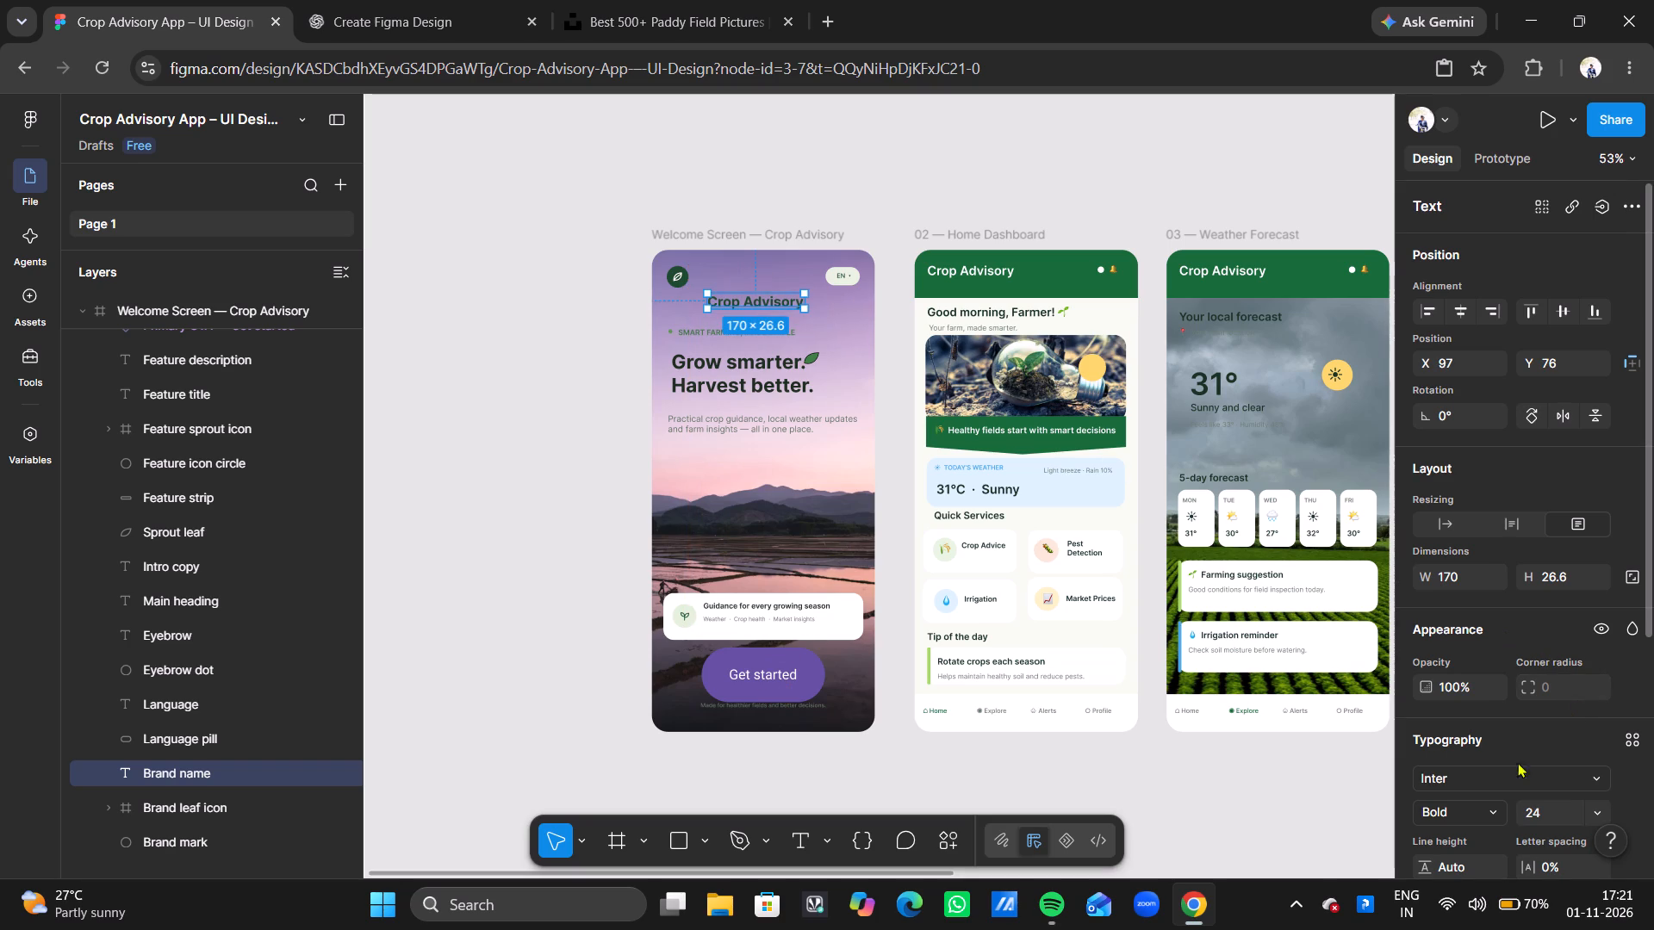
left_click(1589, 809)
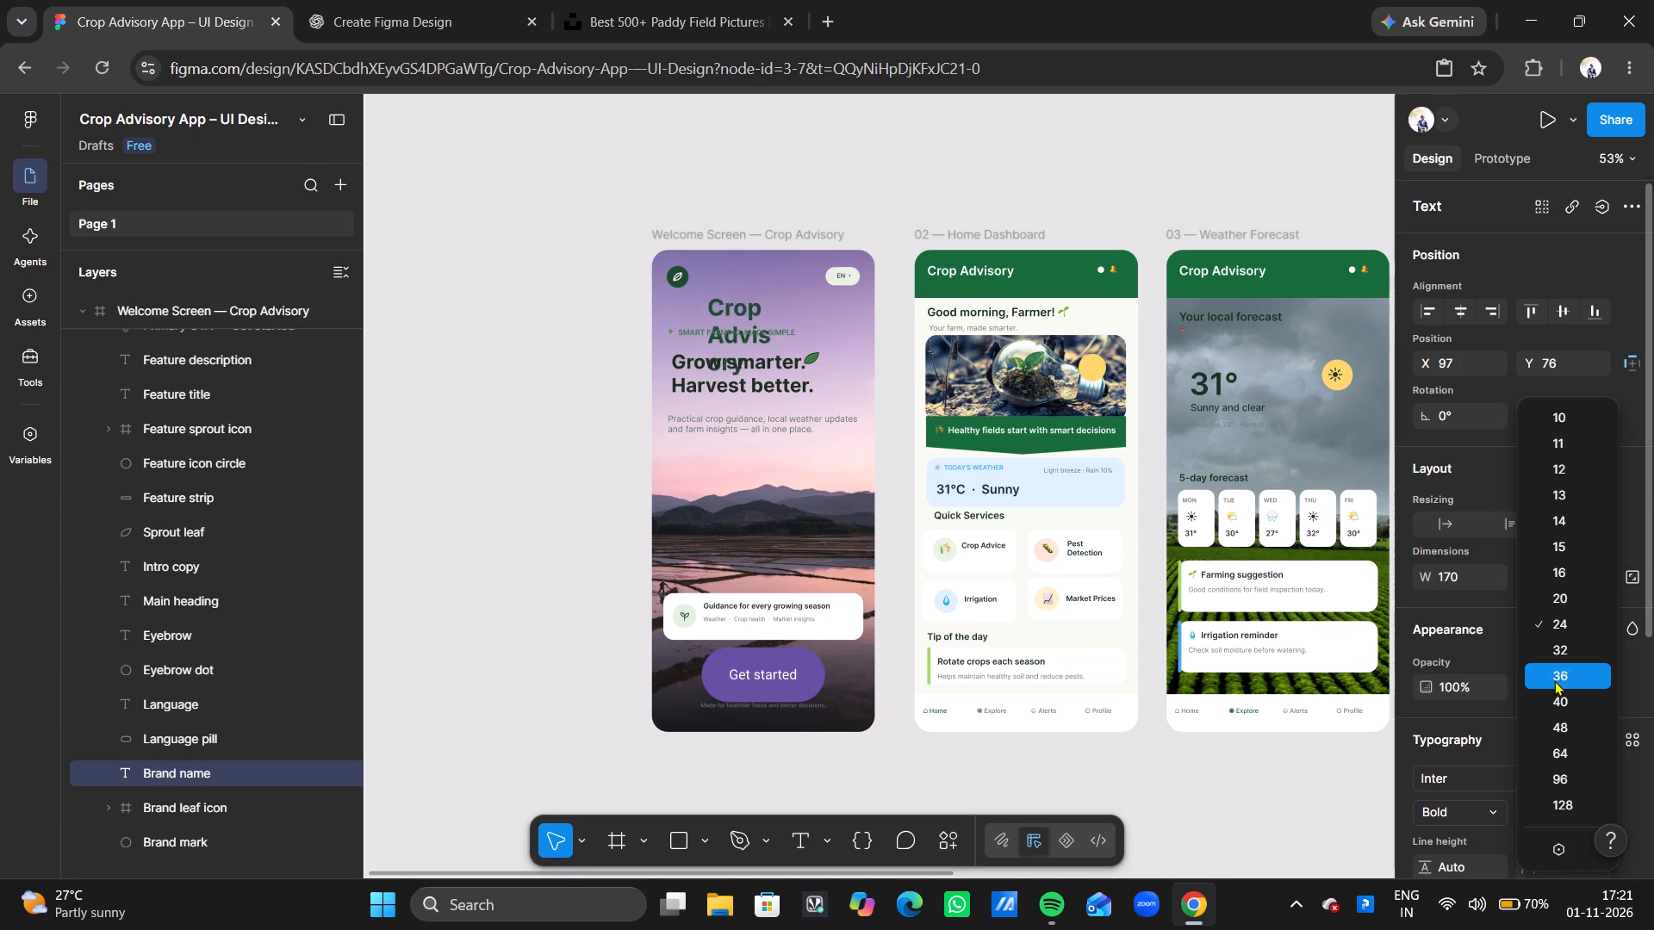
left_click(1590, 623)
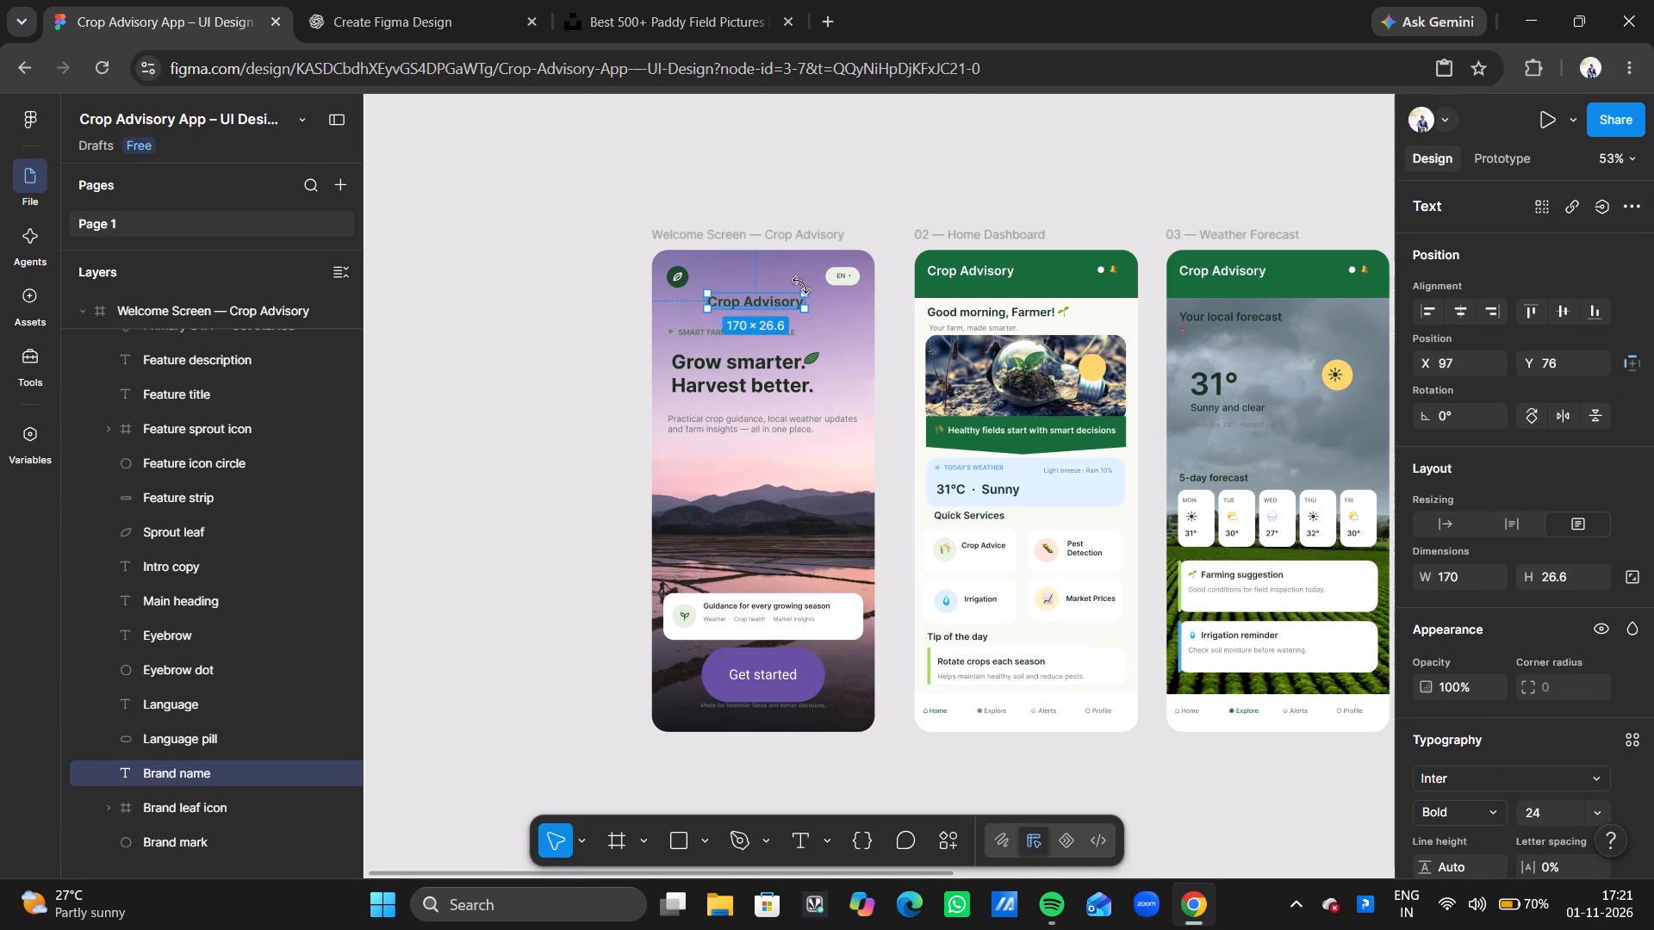
Move the Brand leaf icon on the Welcome Screen down, just before the "Crop Advisory" Brand name.
left_click(688, 281)
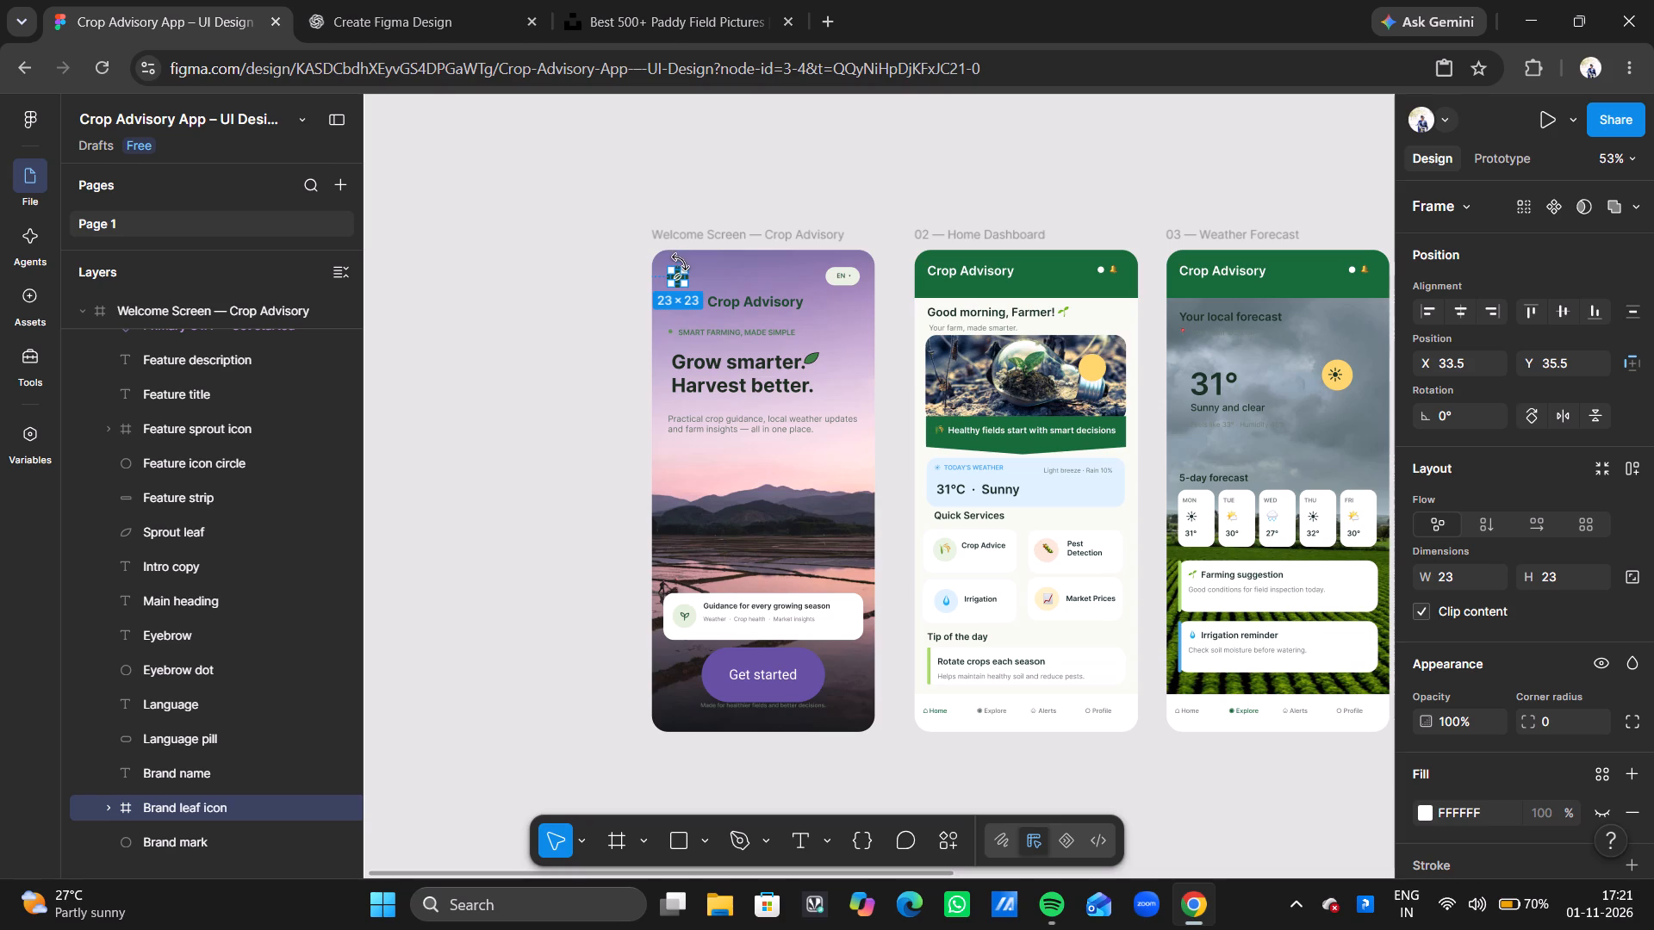
left_click_drag(675, 273, 682, 282)
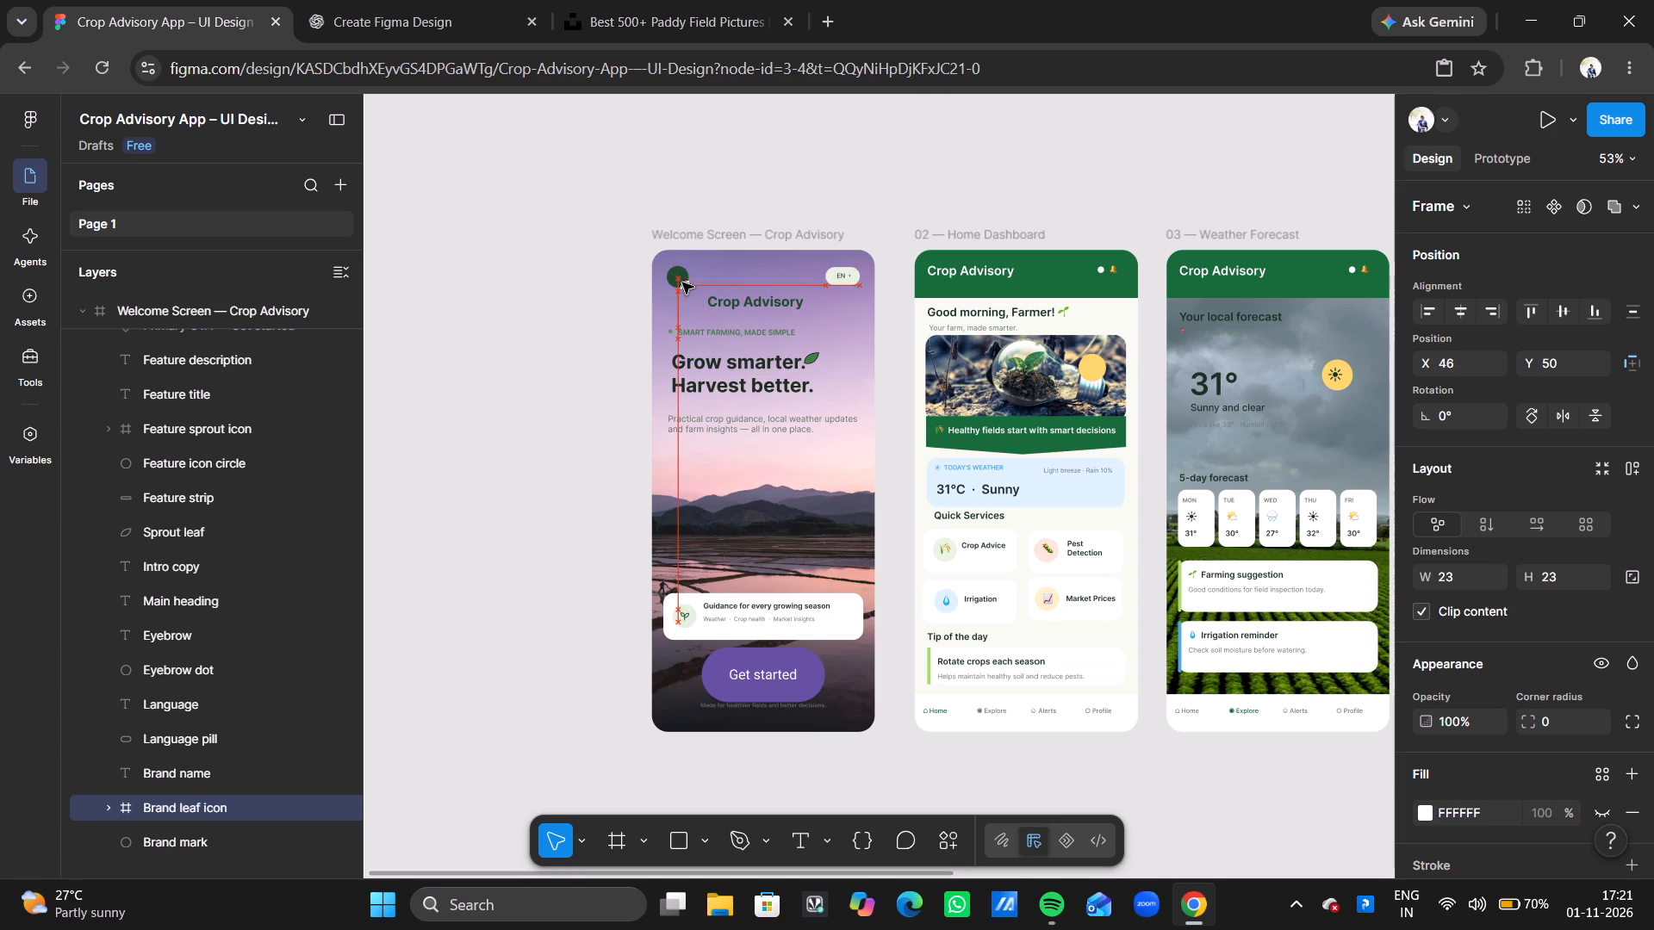
left_click_drag(682, 282, 688, 298)
Move the Brand mark circle down behind the Brand leaf icon, to about X 49, Y 73.
left_click(681, 278)
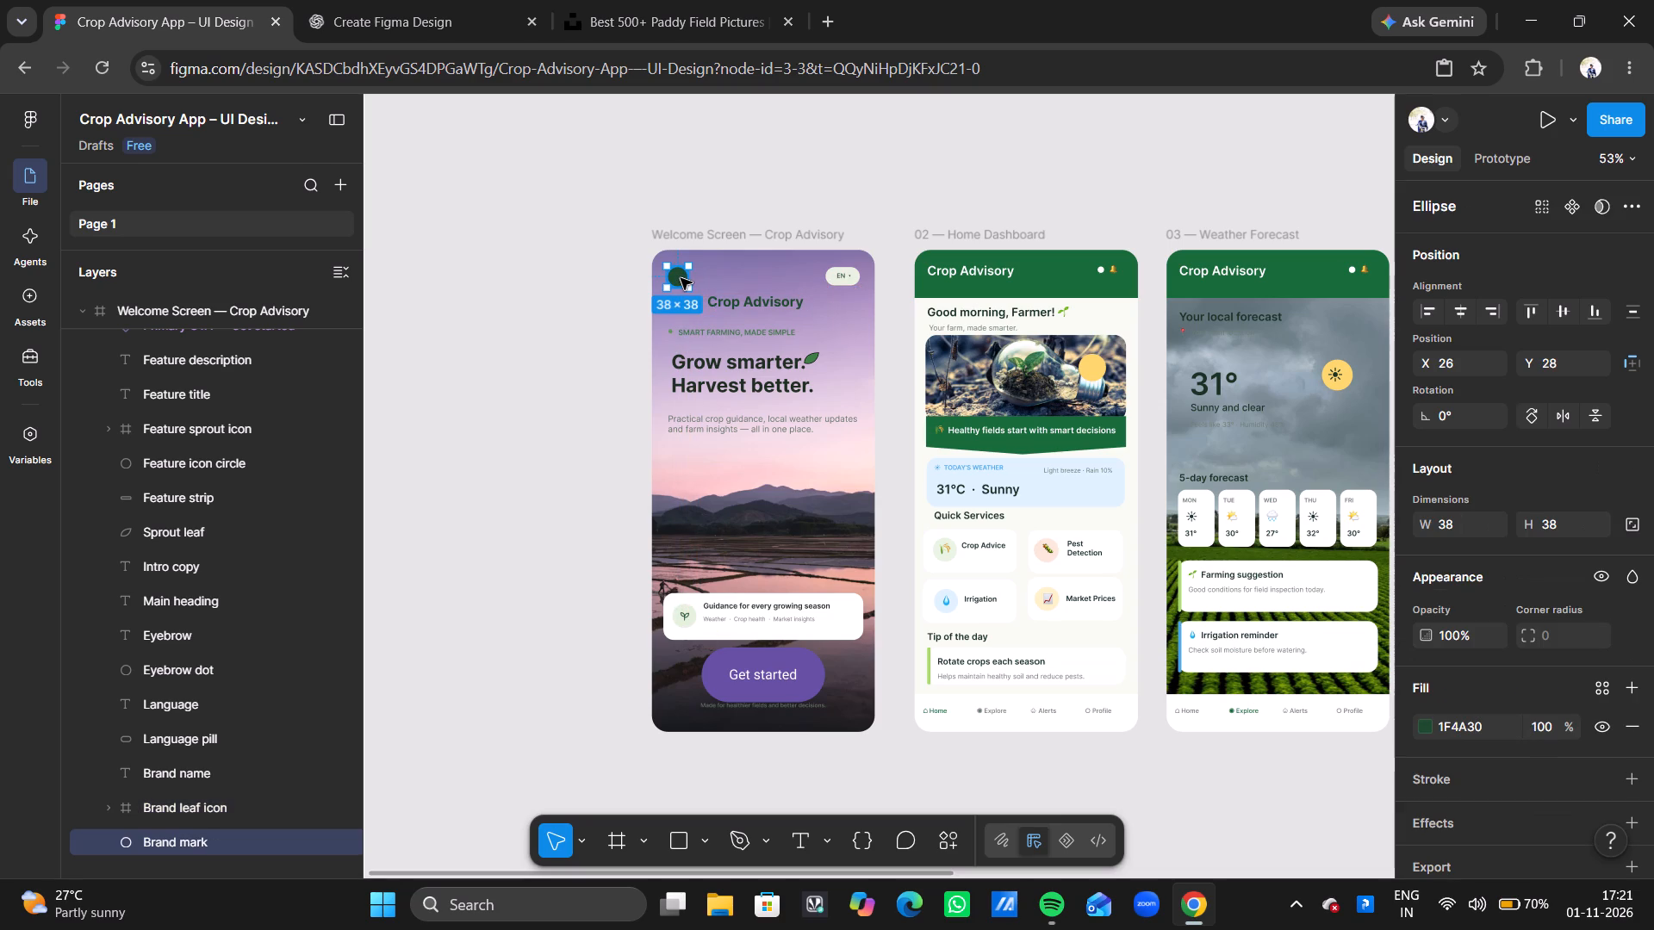
left_click_drag(681, 278, 693, 301)
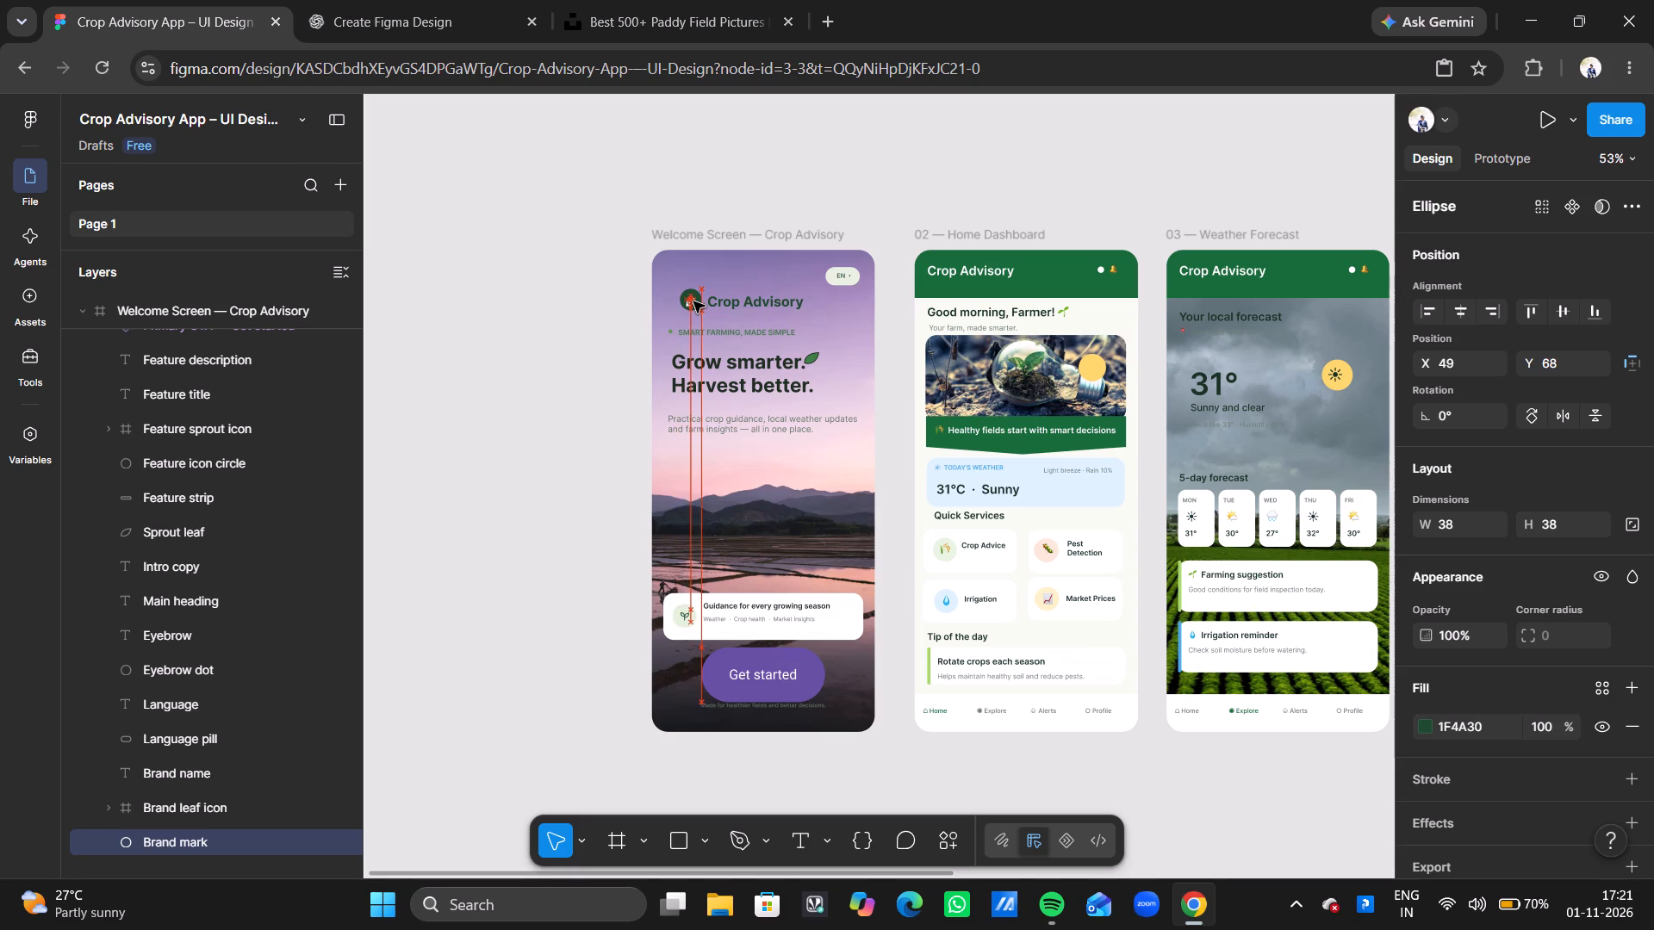
left_click_drag(693, 301, 693, 303)
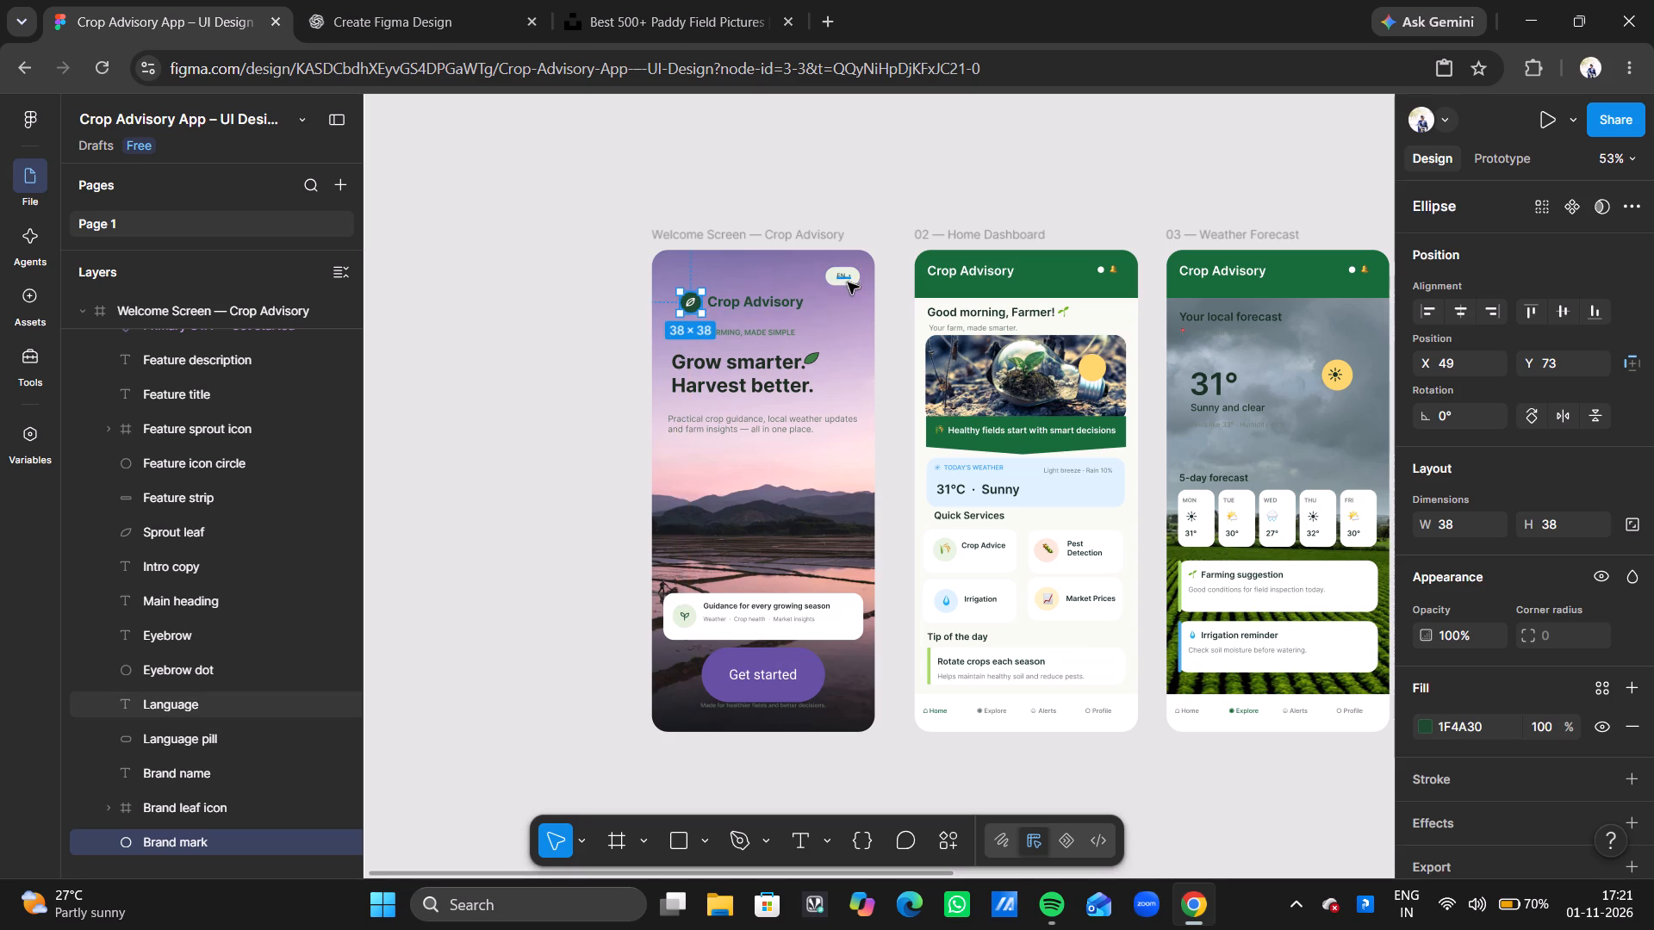
left_click(826, 344)
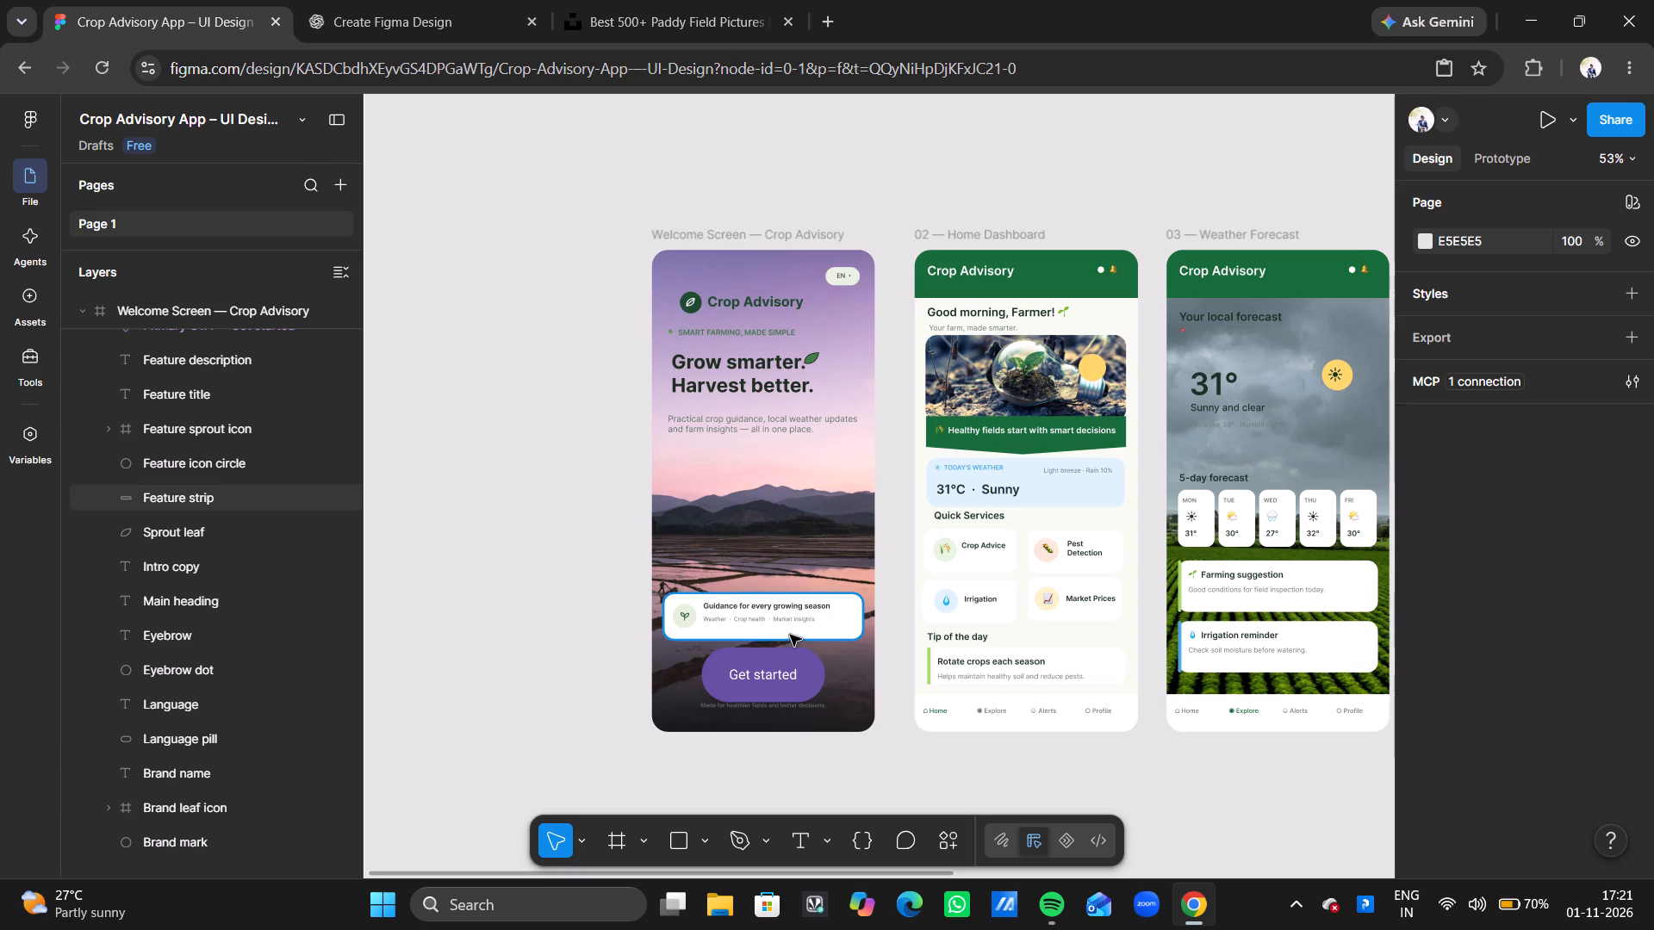
Set the Feature strip's fill to the library colour Grays/Gray 4, after trying White, Gray, Gray 2, Gray 3 and Gray 5.
left_click(851, 630)
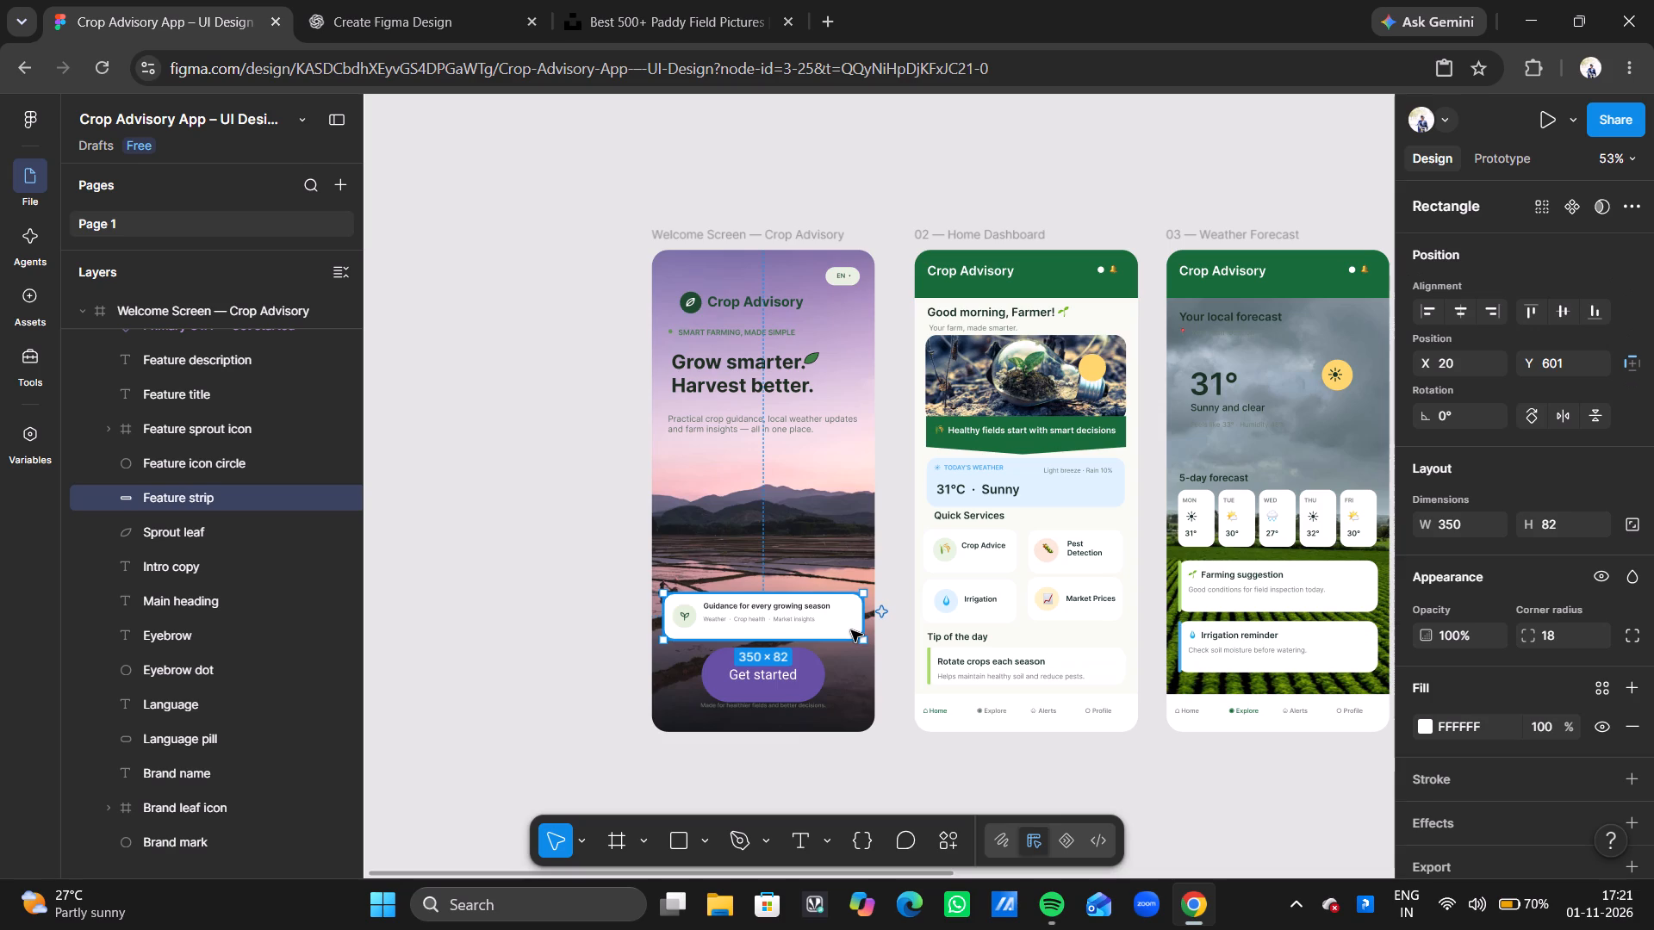
left_click(1502, 728)
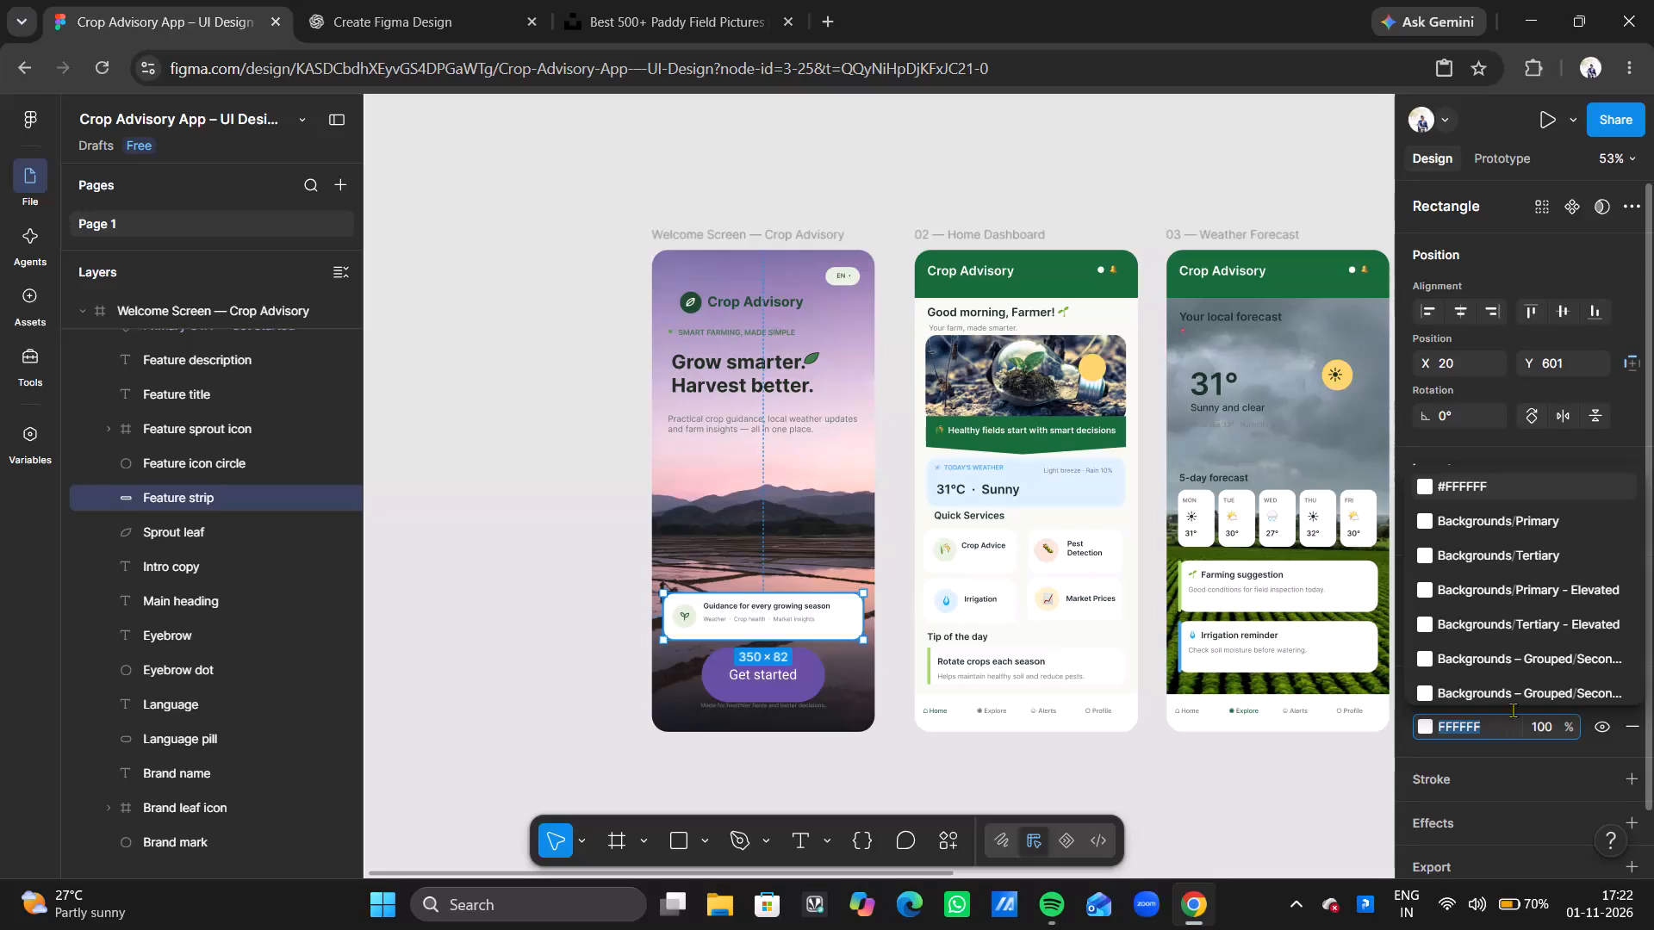
scroll(1548, 663, "down", 1)
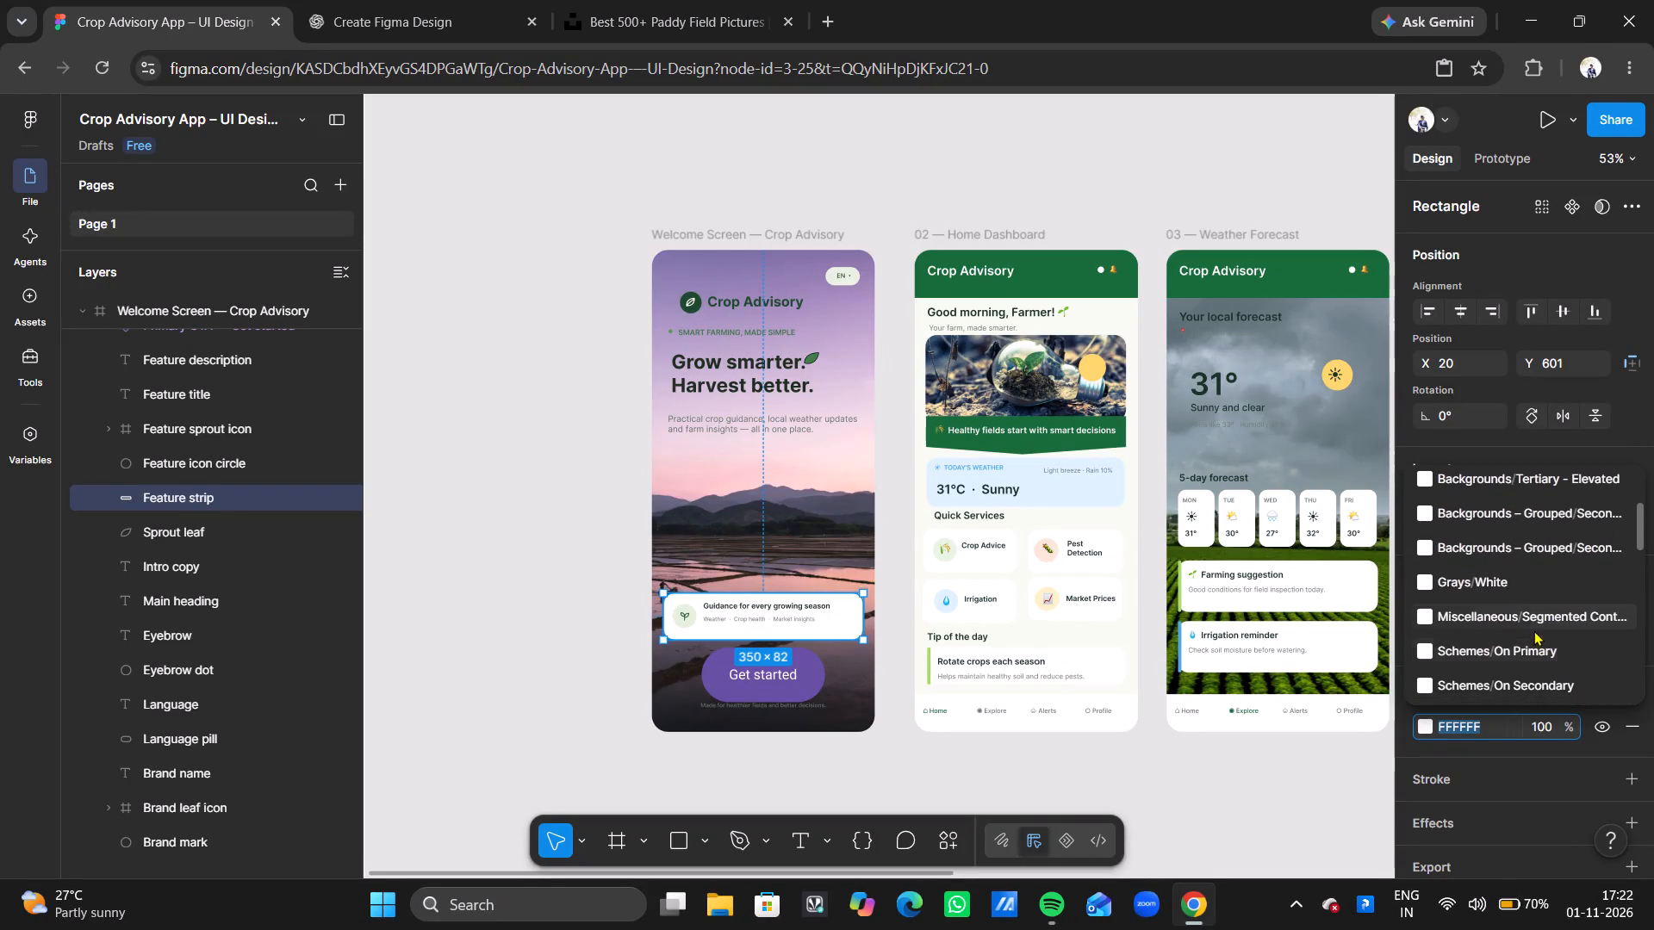
left_click(1513, 584)
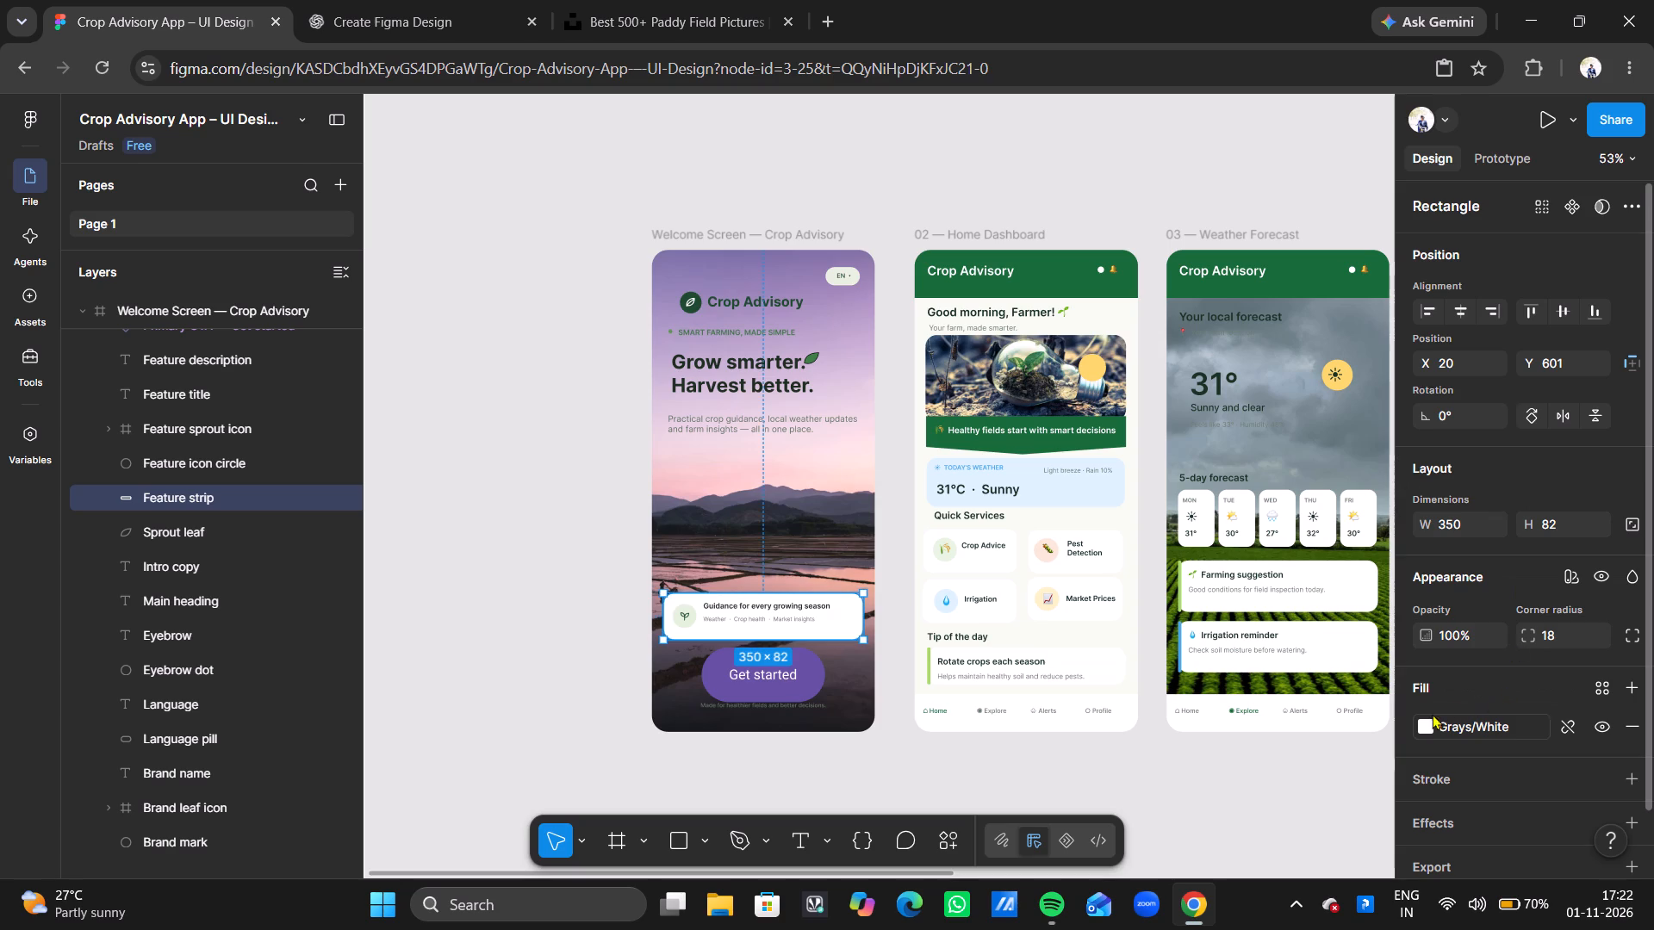
left_click(1426, 716)
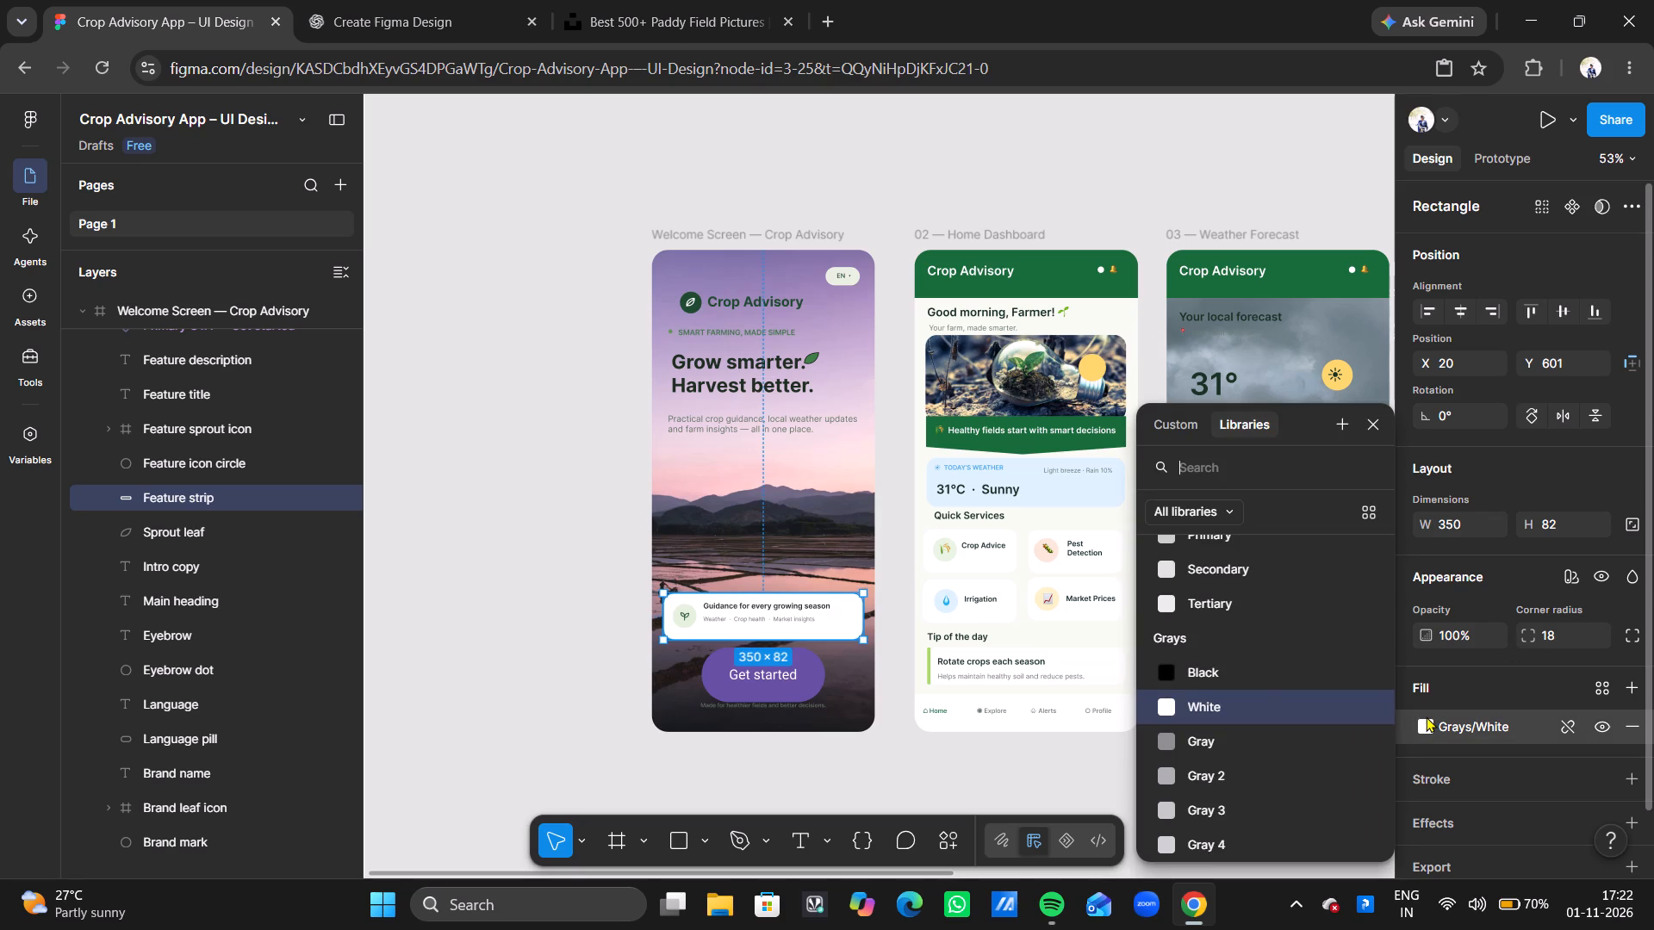
left_click(1222, 736)
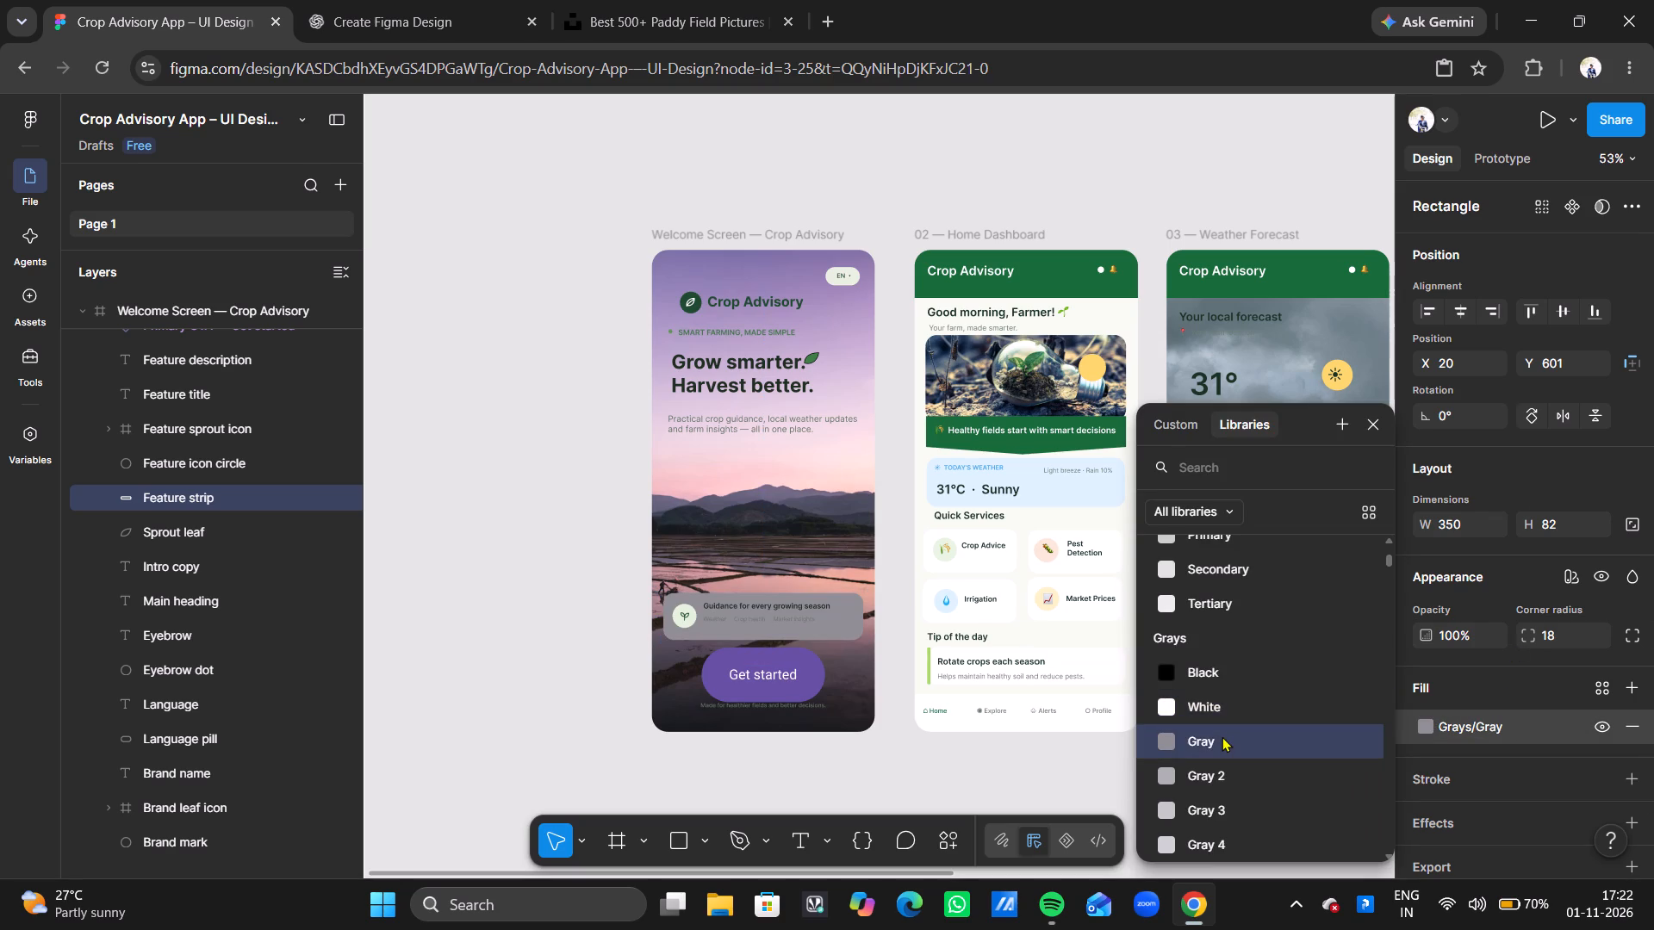
left_click(1219, 769)
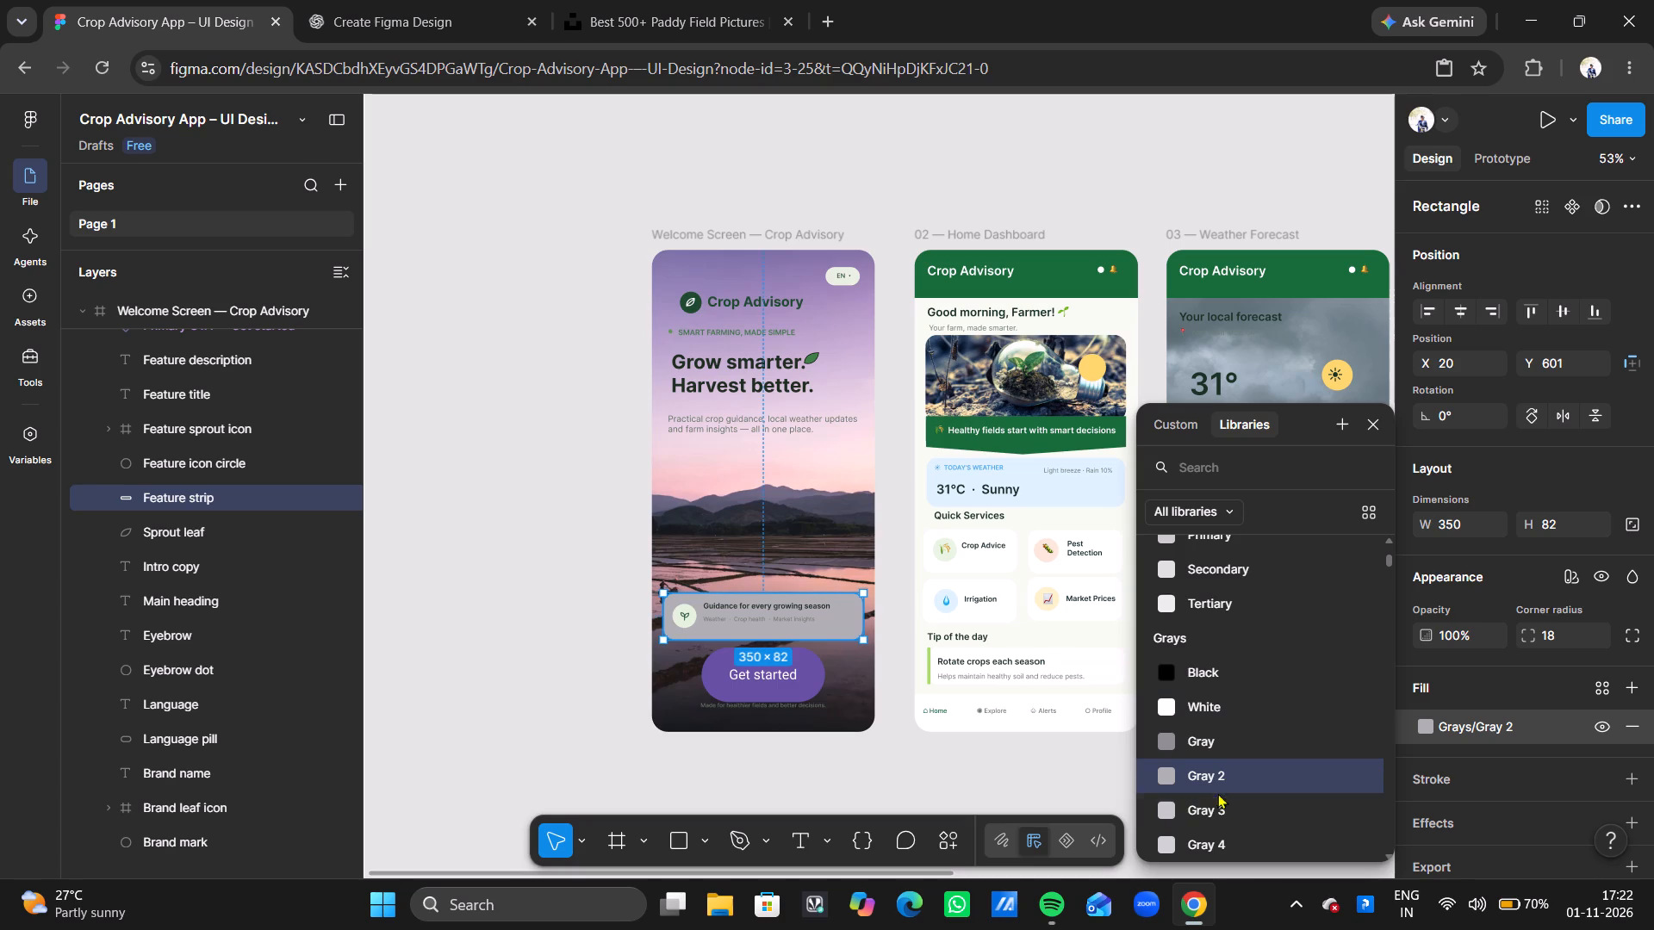
left_click(1220, 801)
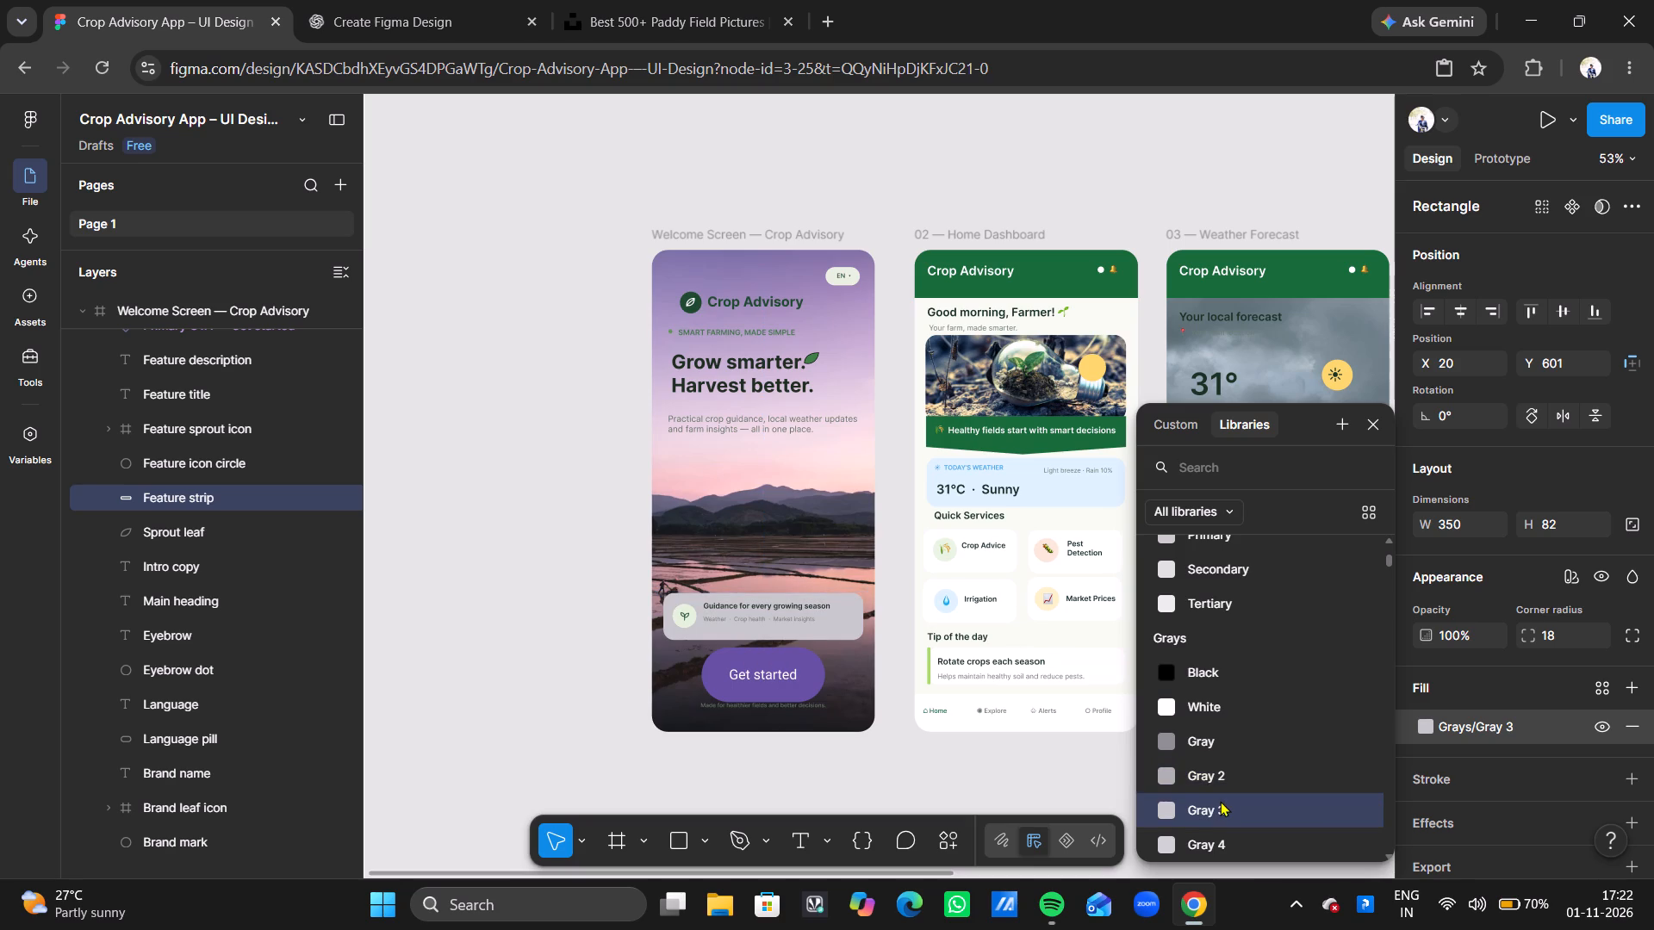
scroll(1220, 801, "down", 2)
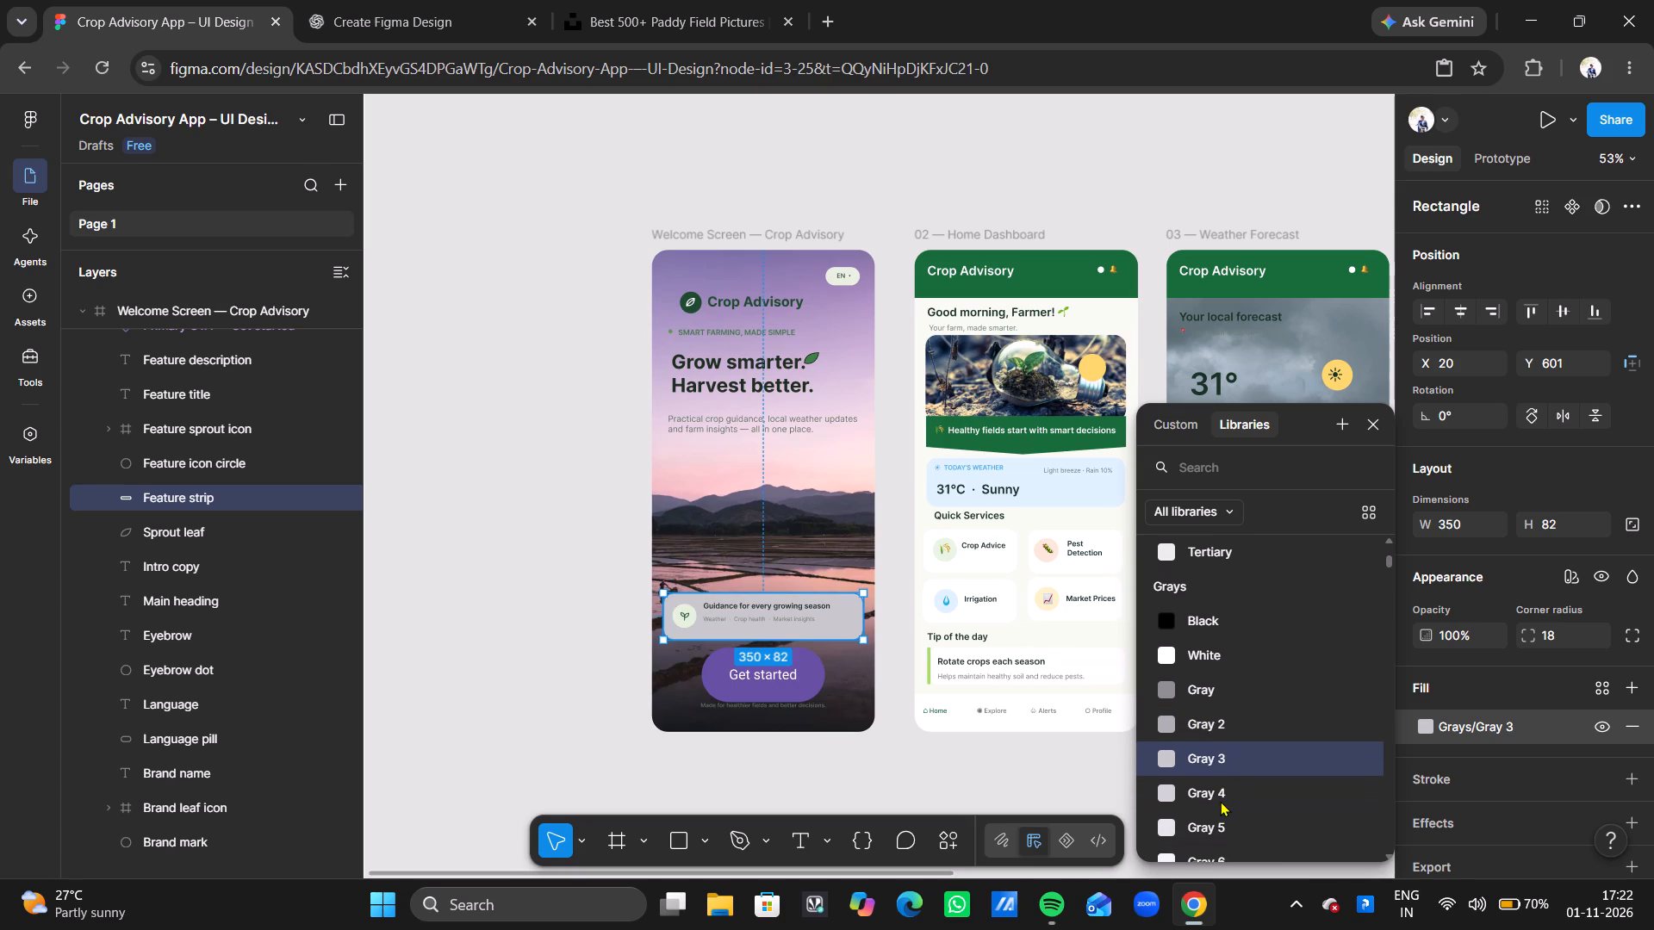
left_click(1220, 828)
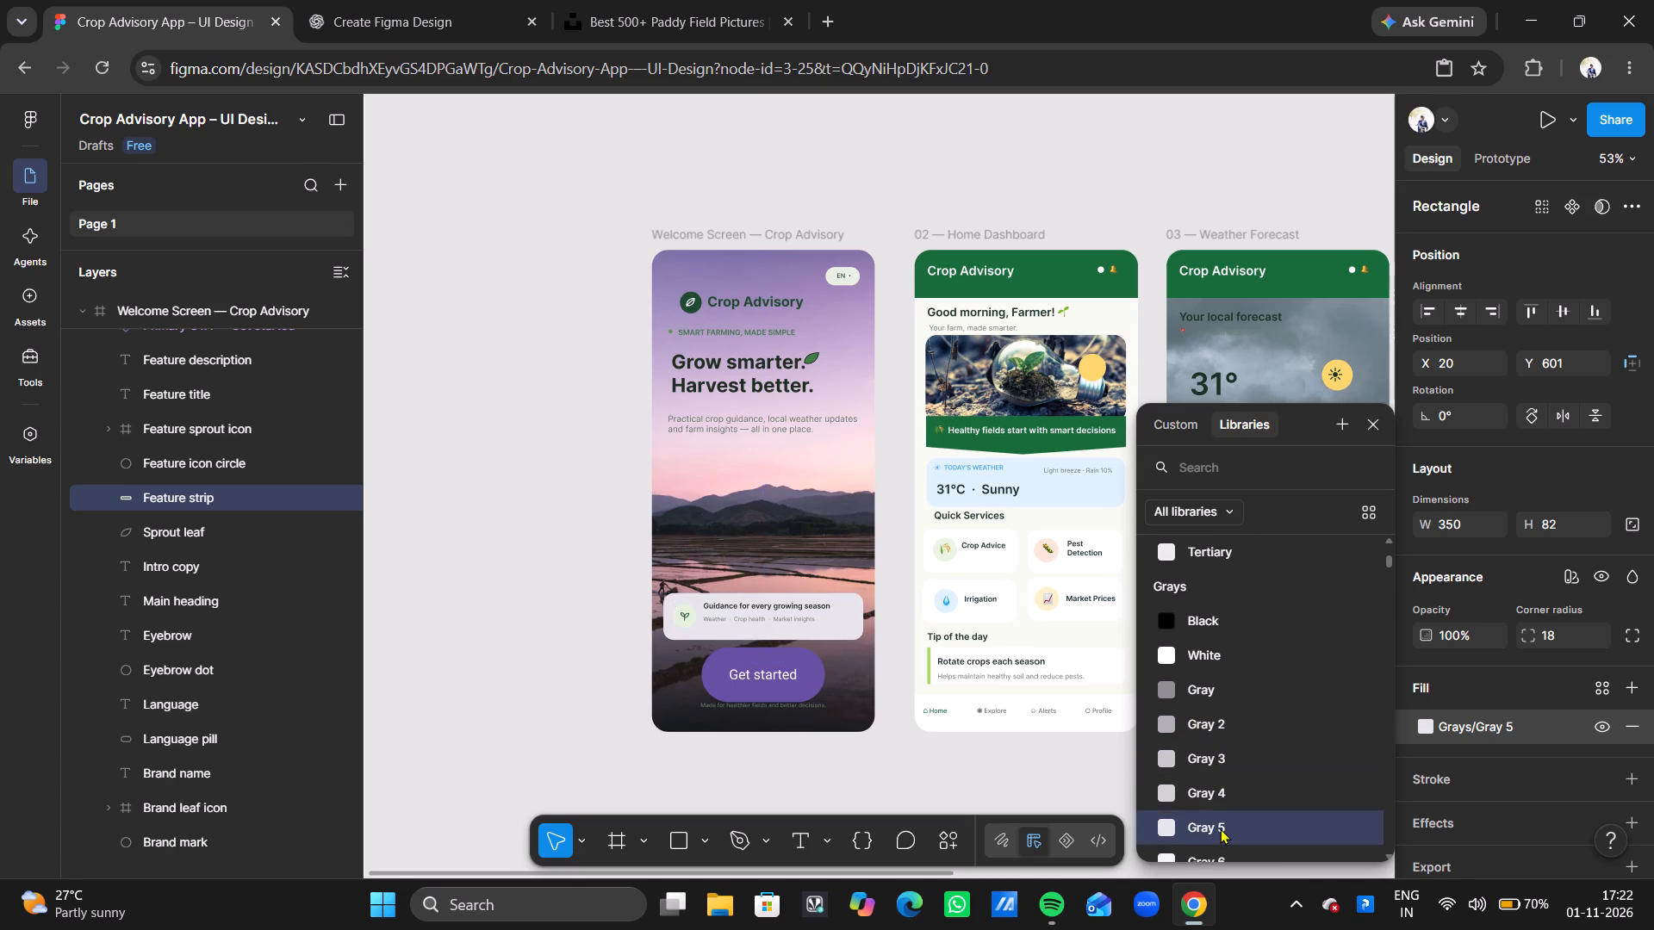
left_click(1223, 800)
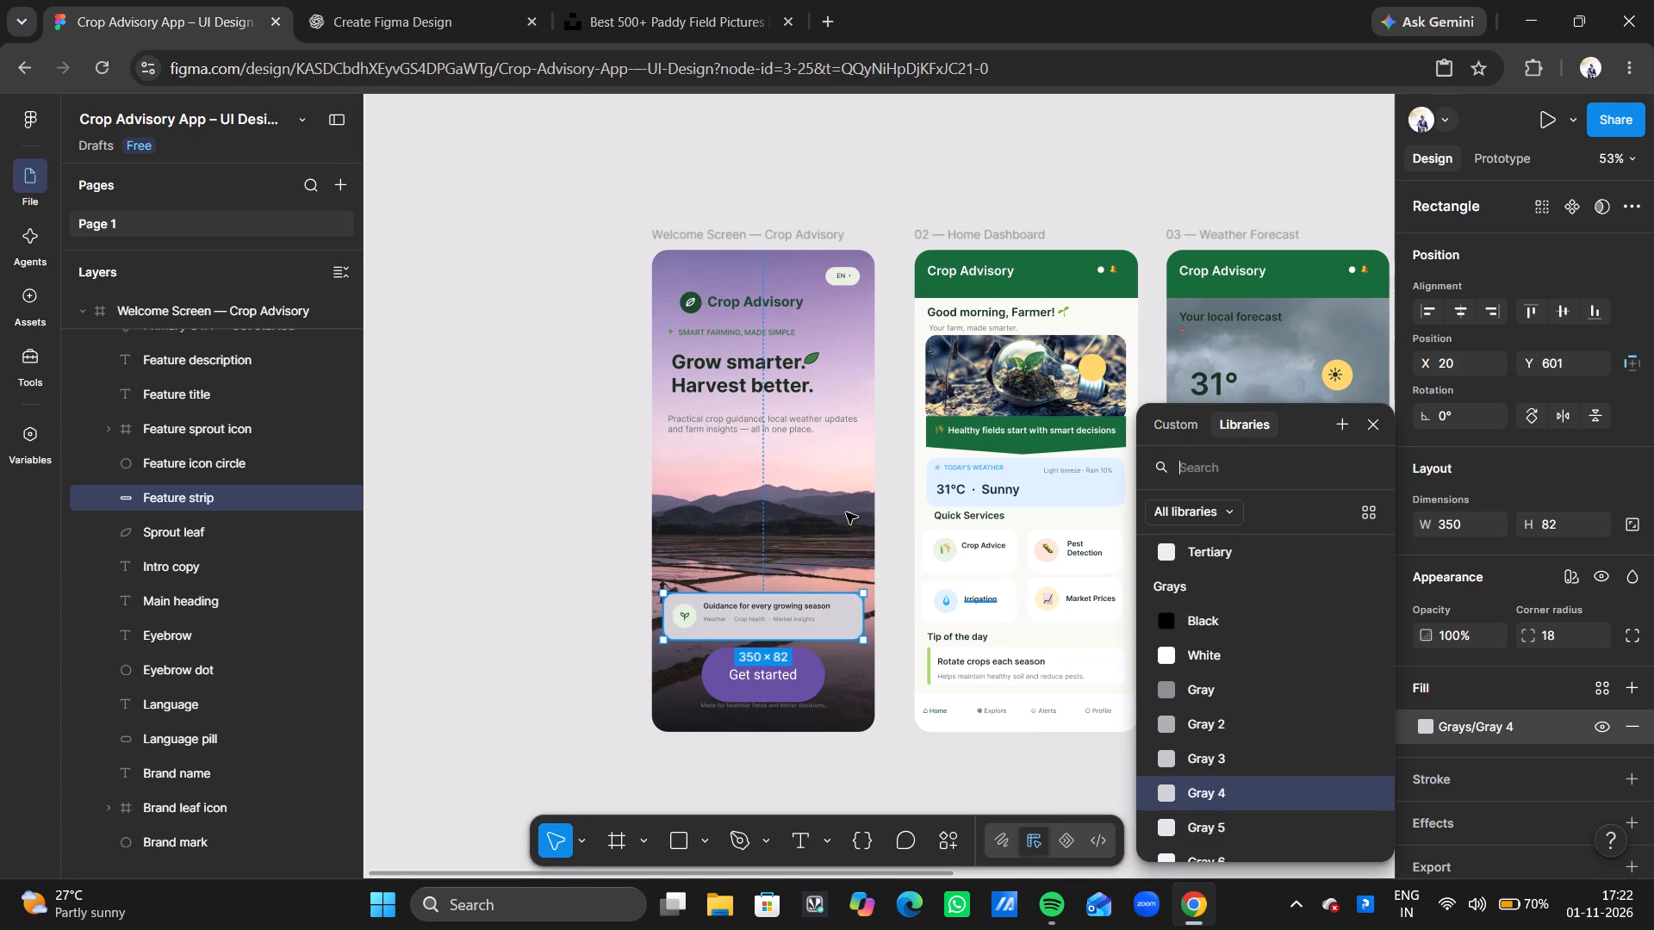
left_click(829, 477)
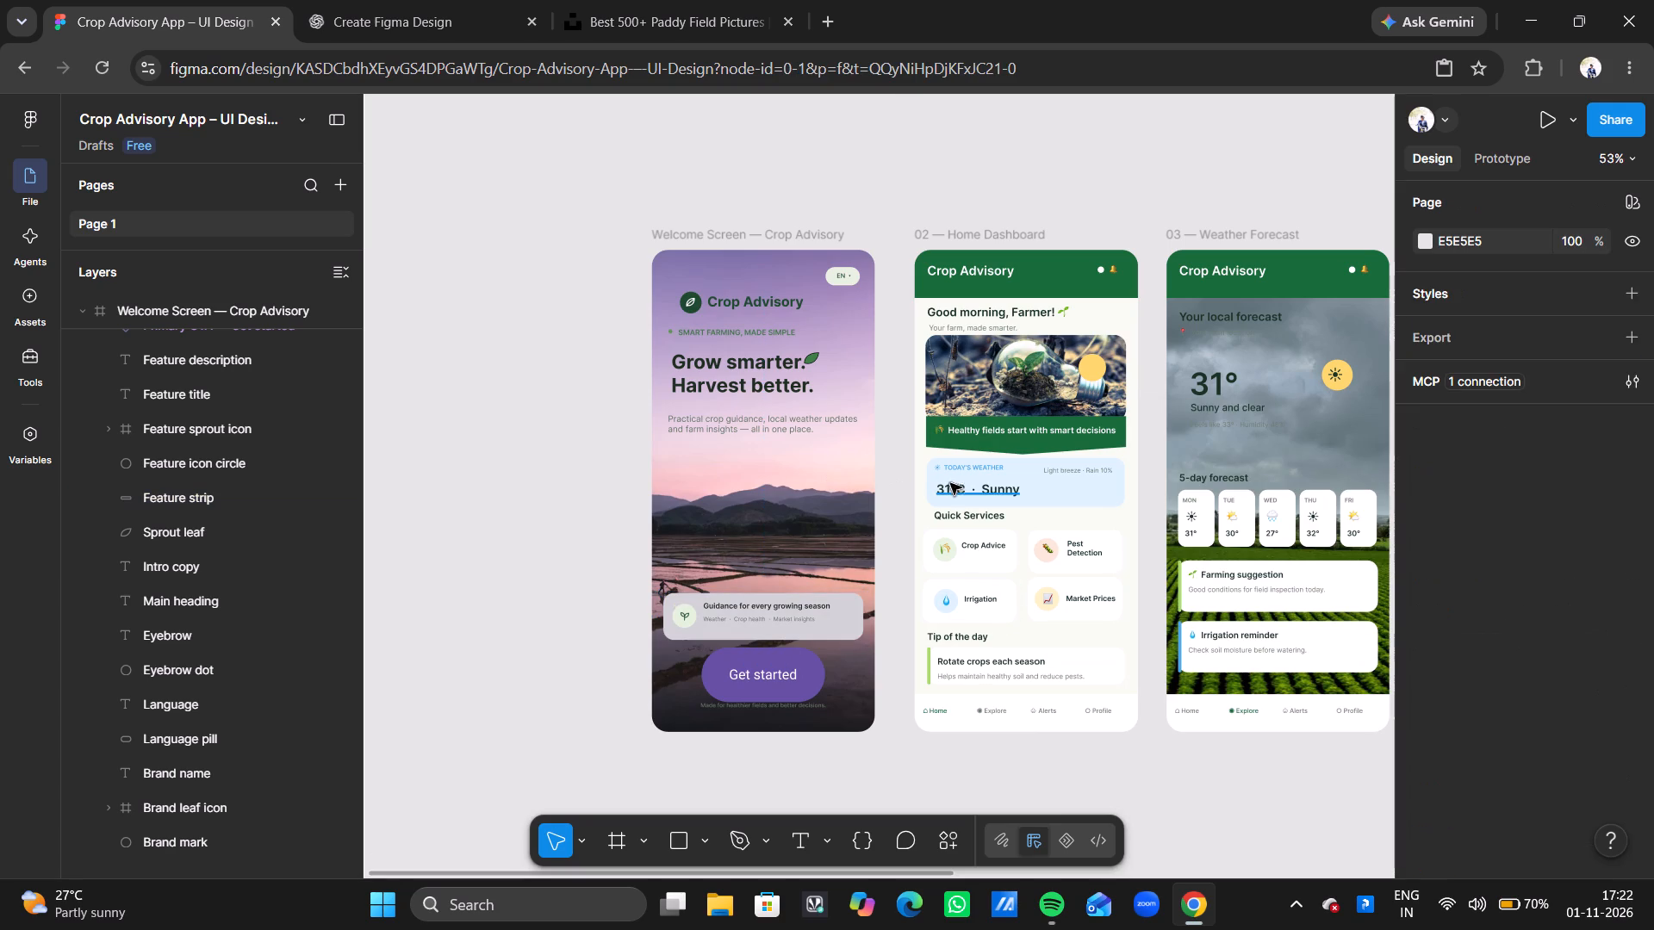
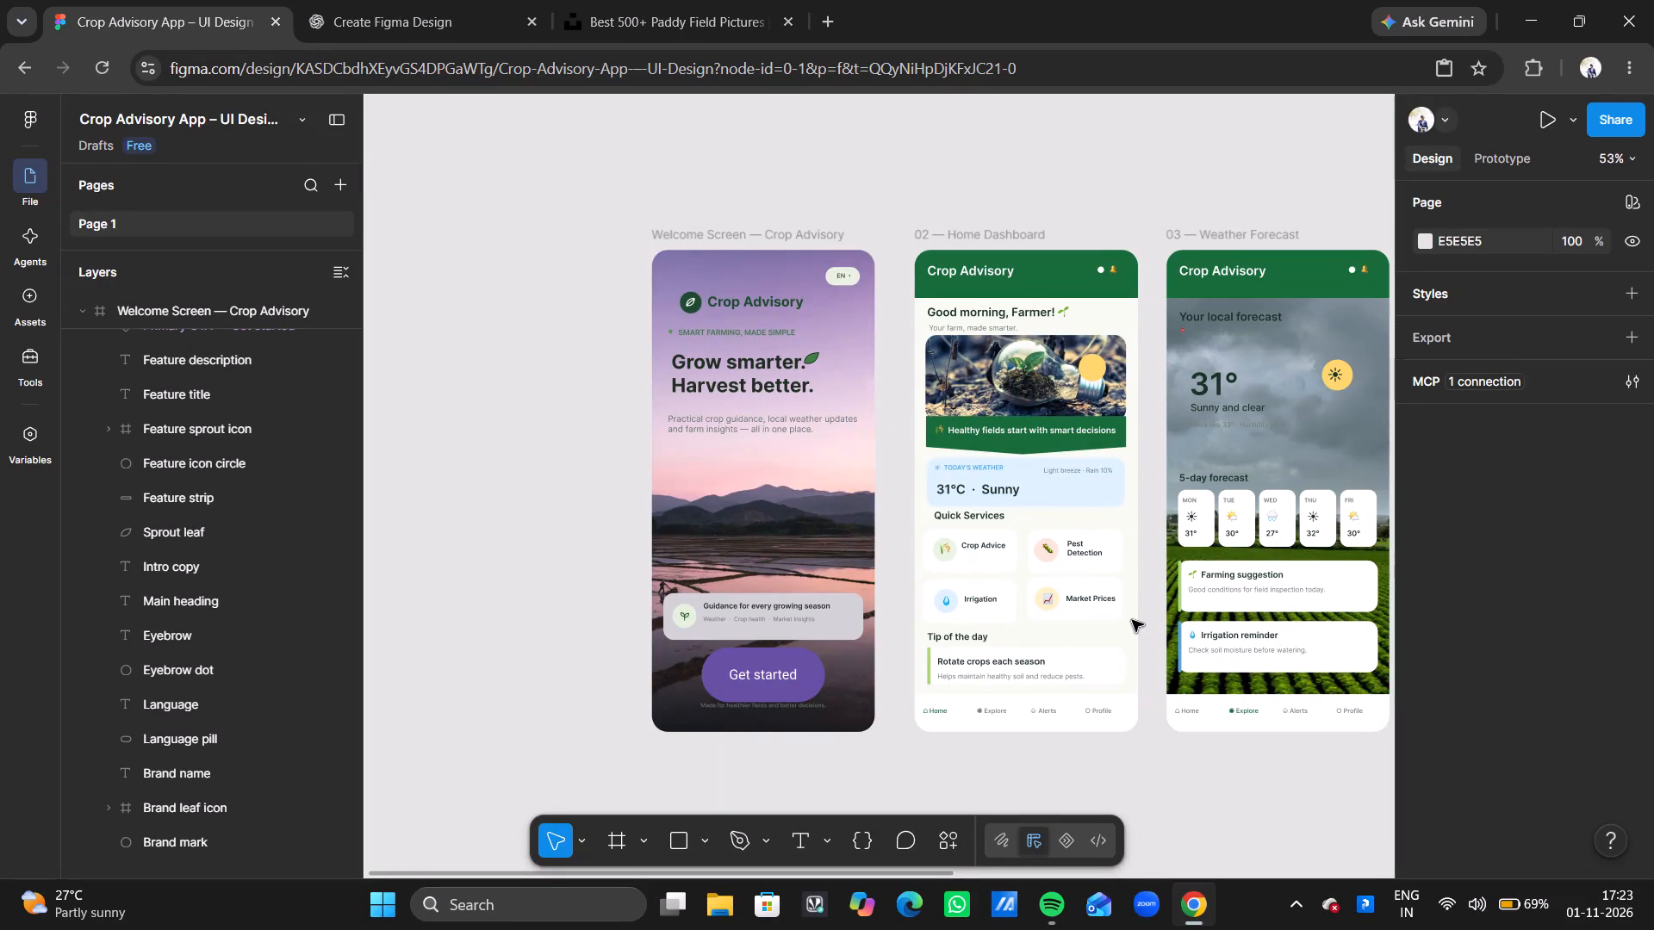
Select the 02 — Home Dashboard frame and open its background fill settings.
scroll(1132, 620, "left", 1)
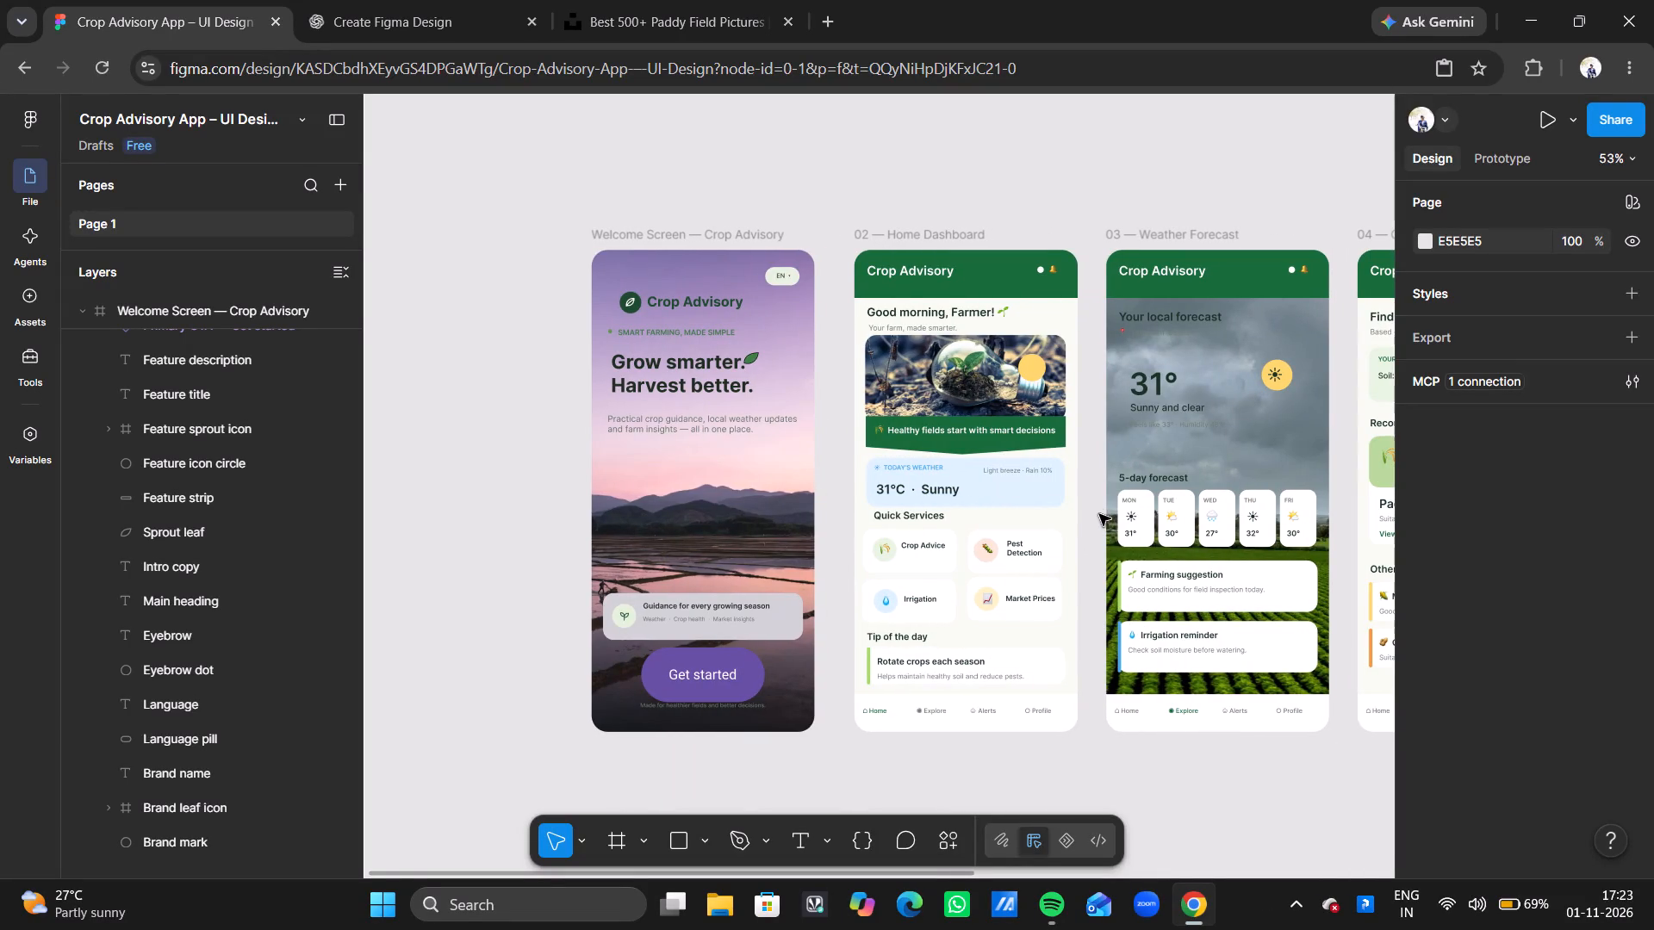
left_click(1066, 639)
left_click(1068, 524)
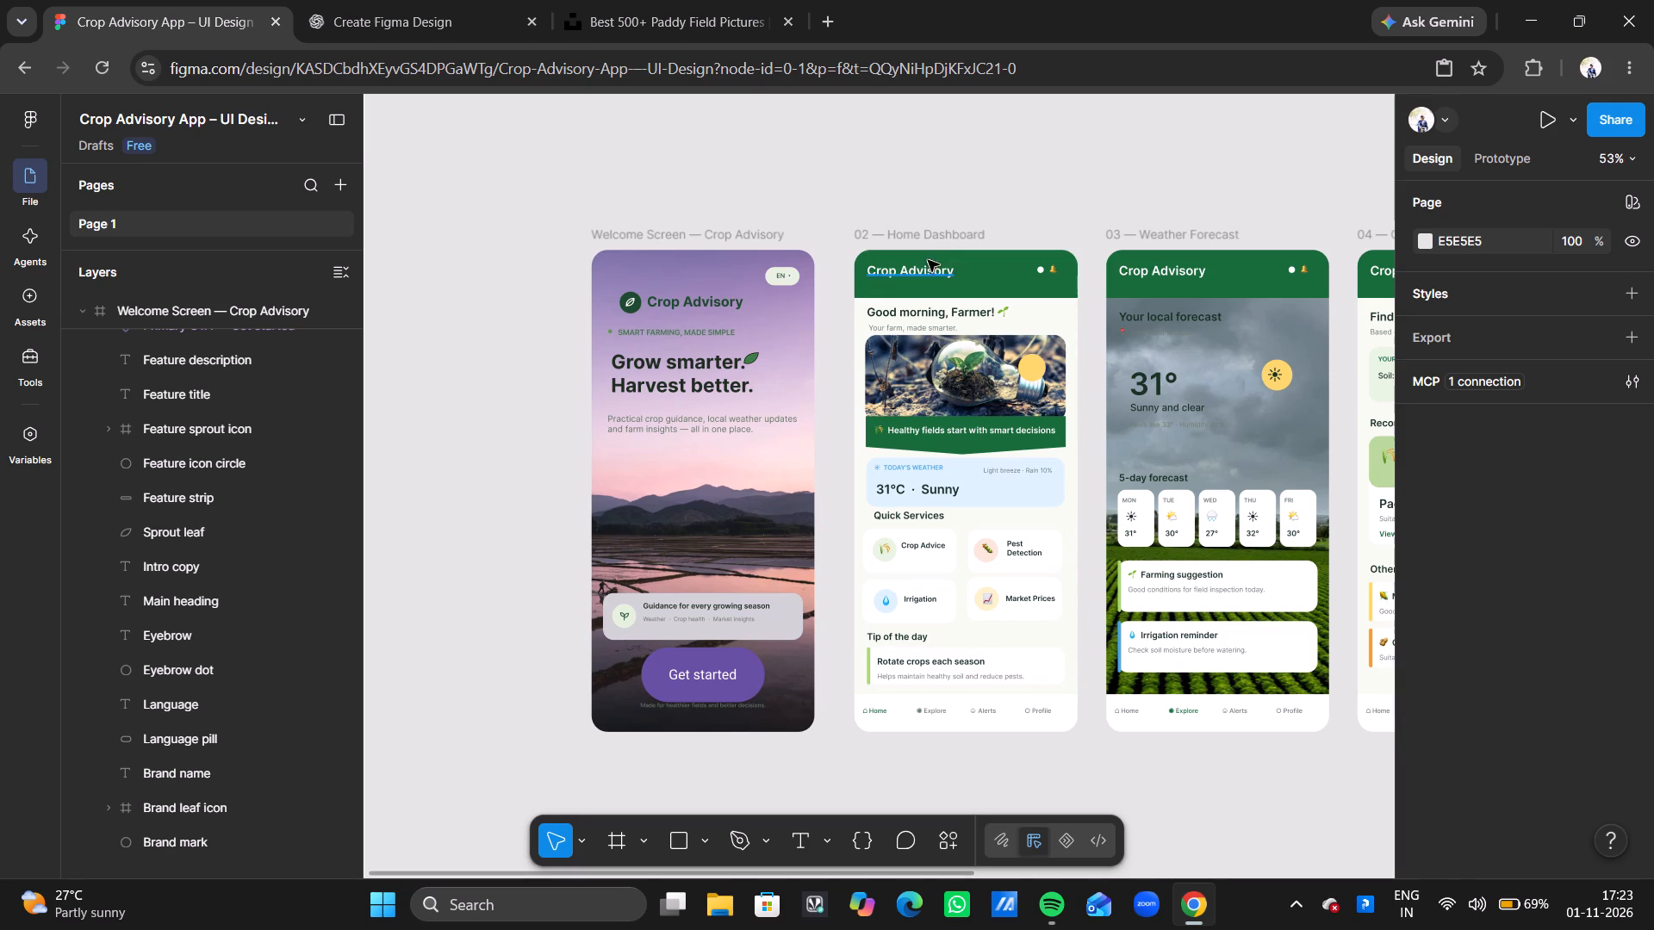
left_click(859, 313)
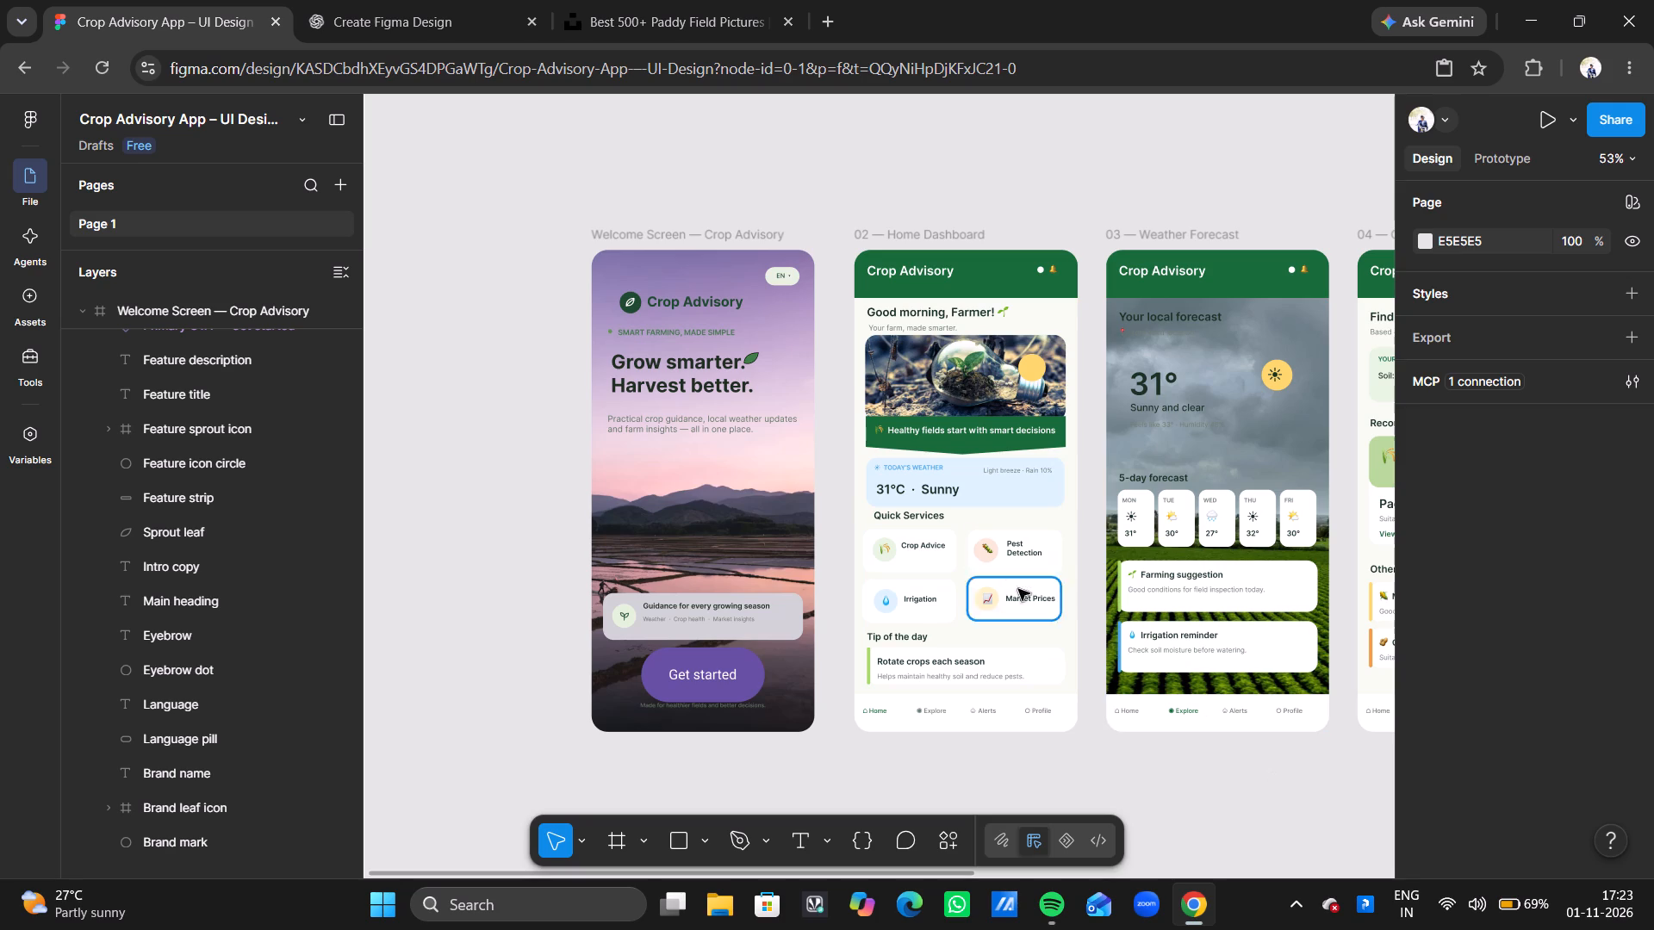
left_click(1076, 663)
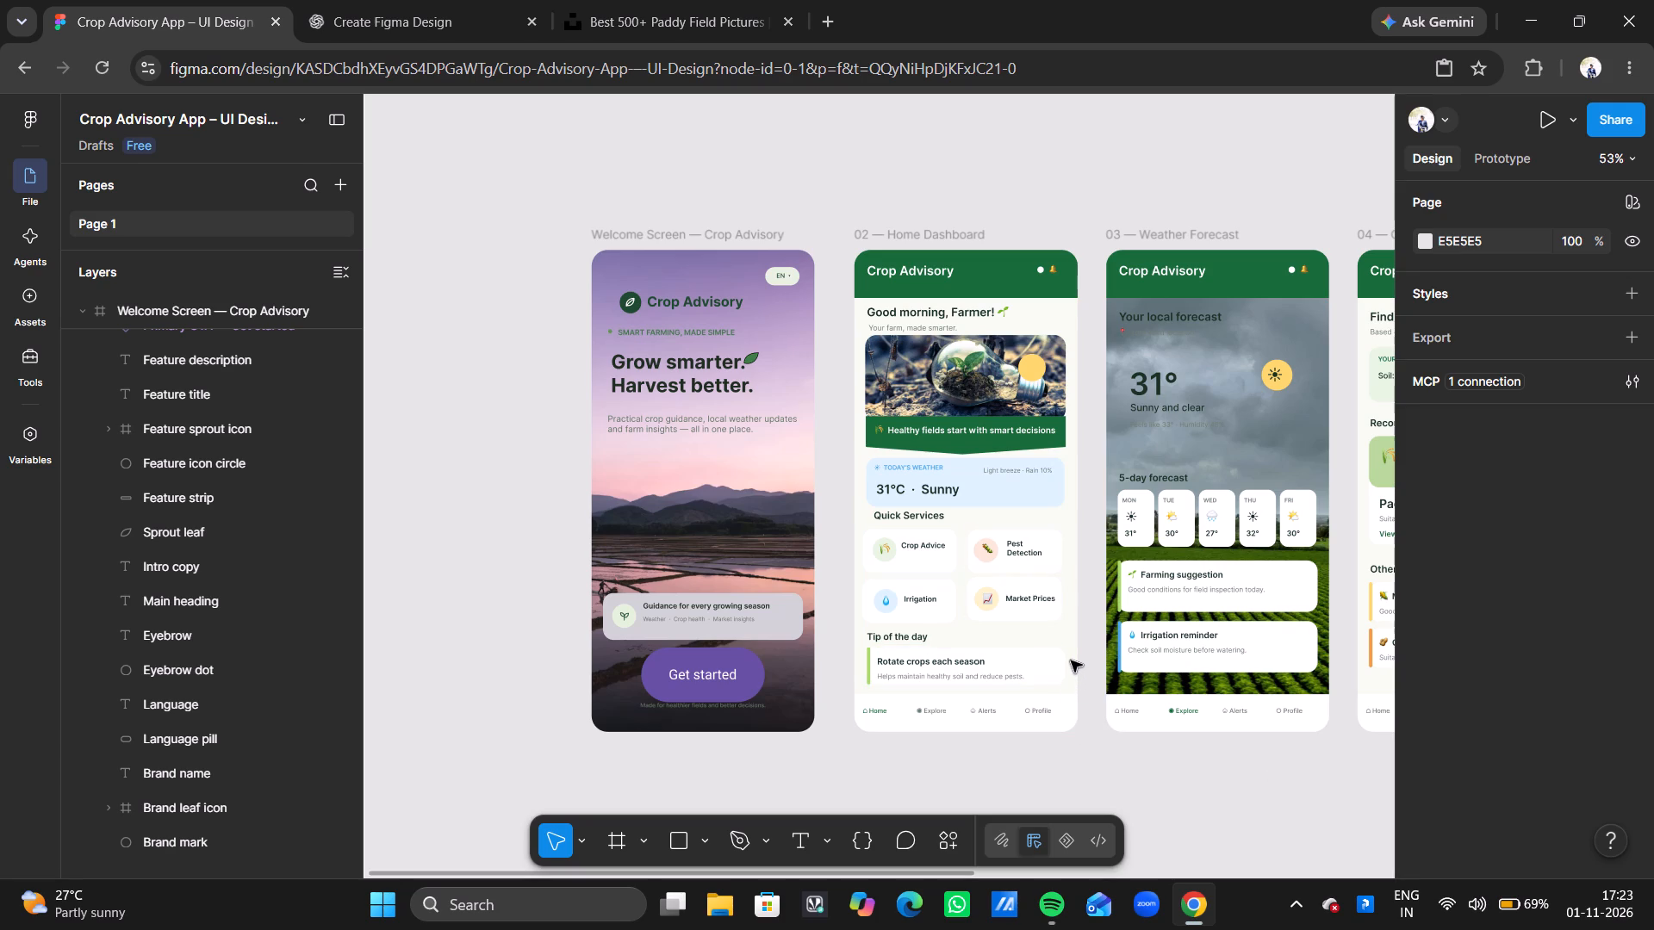
left_click(1070, 660)
right_click(1070, 660)
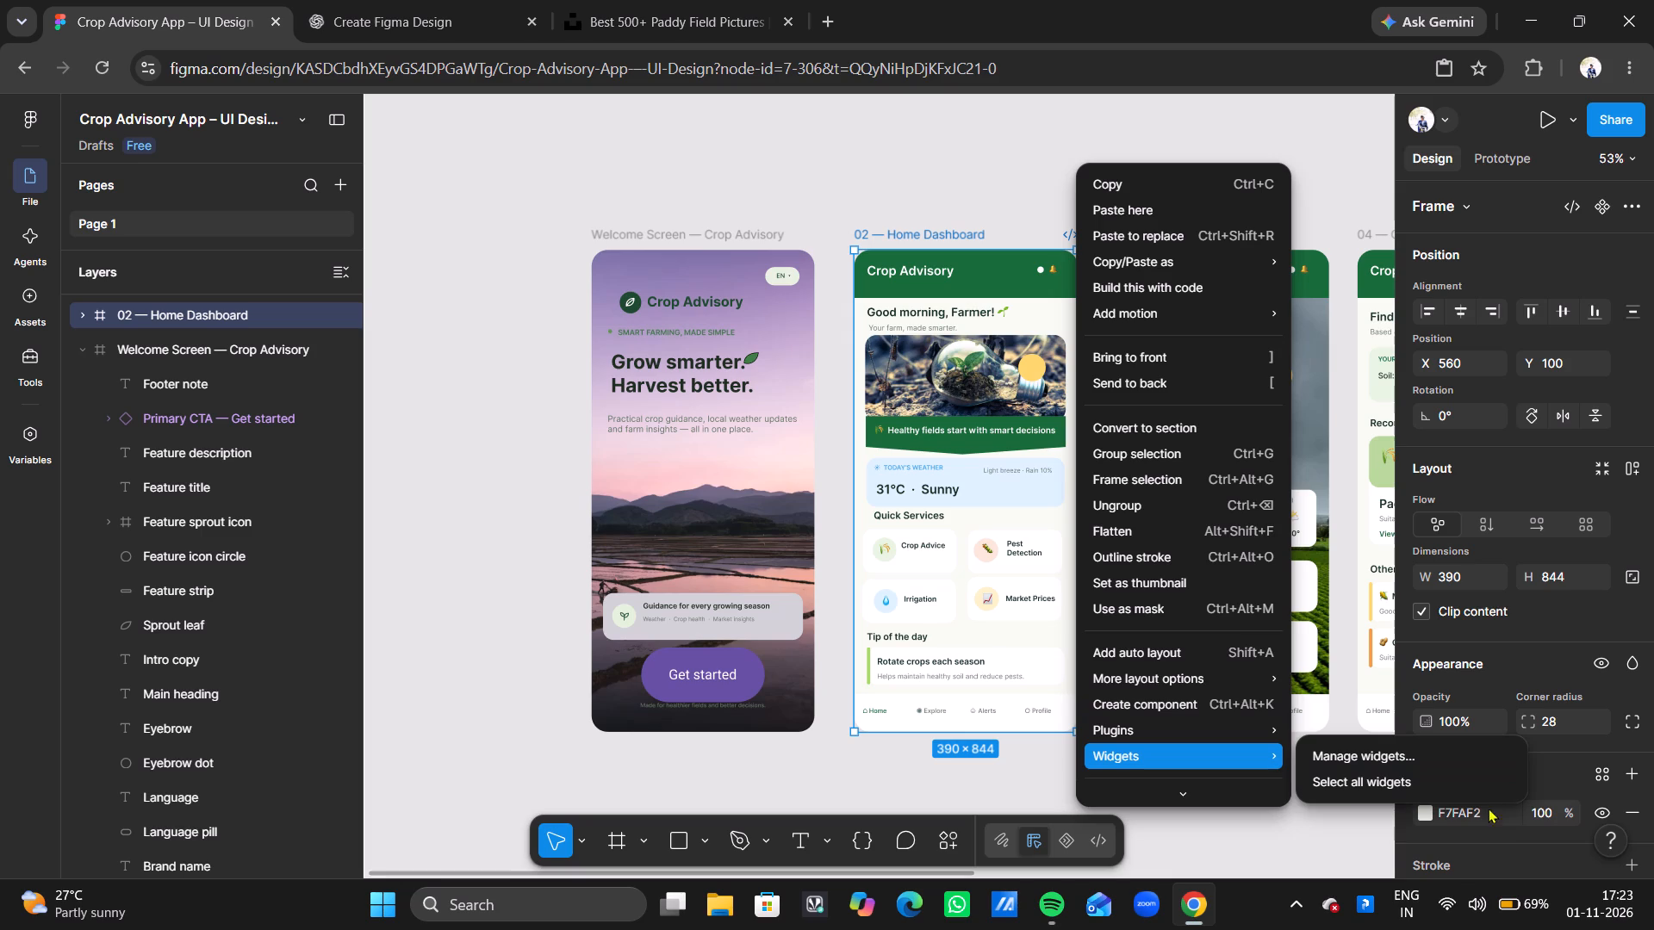
left_click(1432, 812)
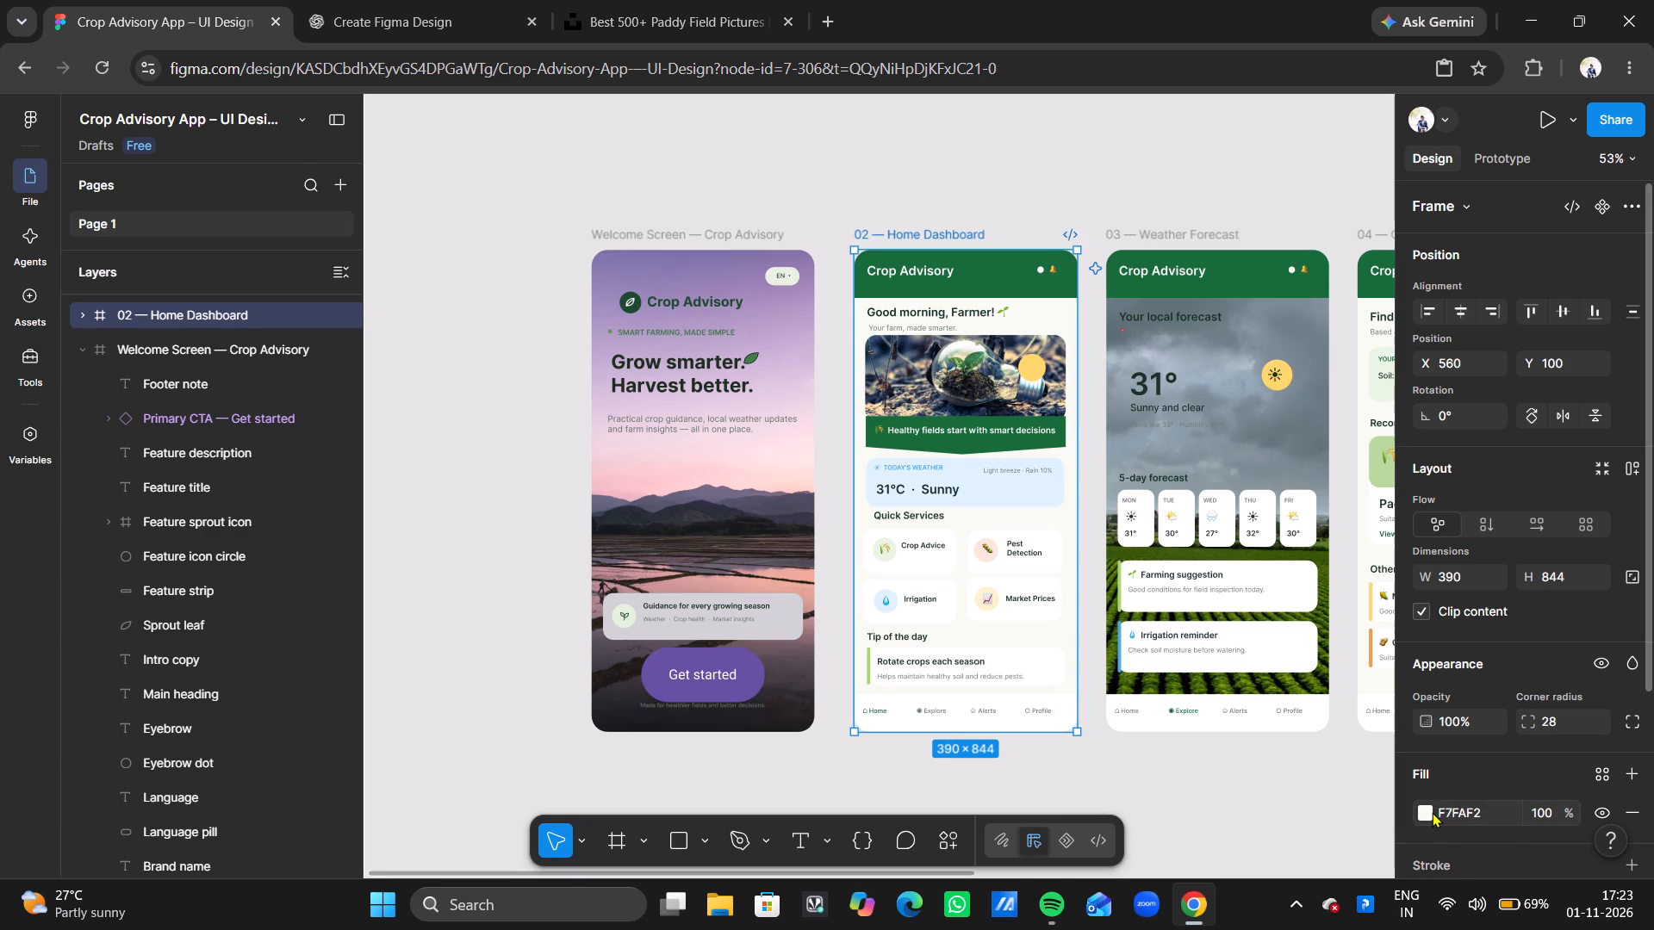
left_click(1432, 812)
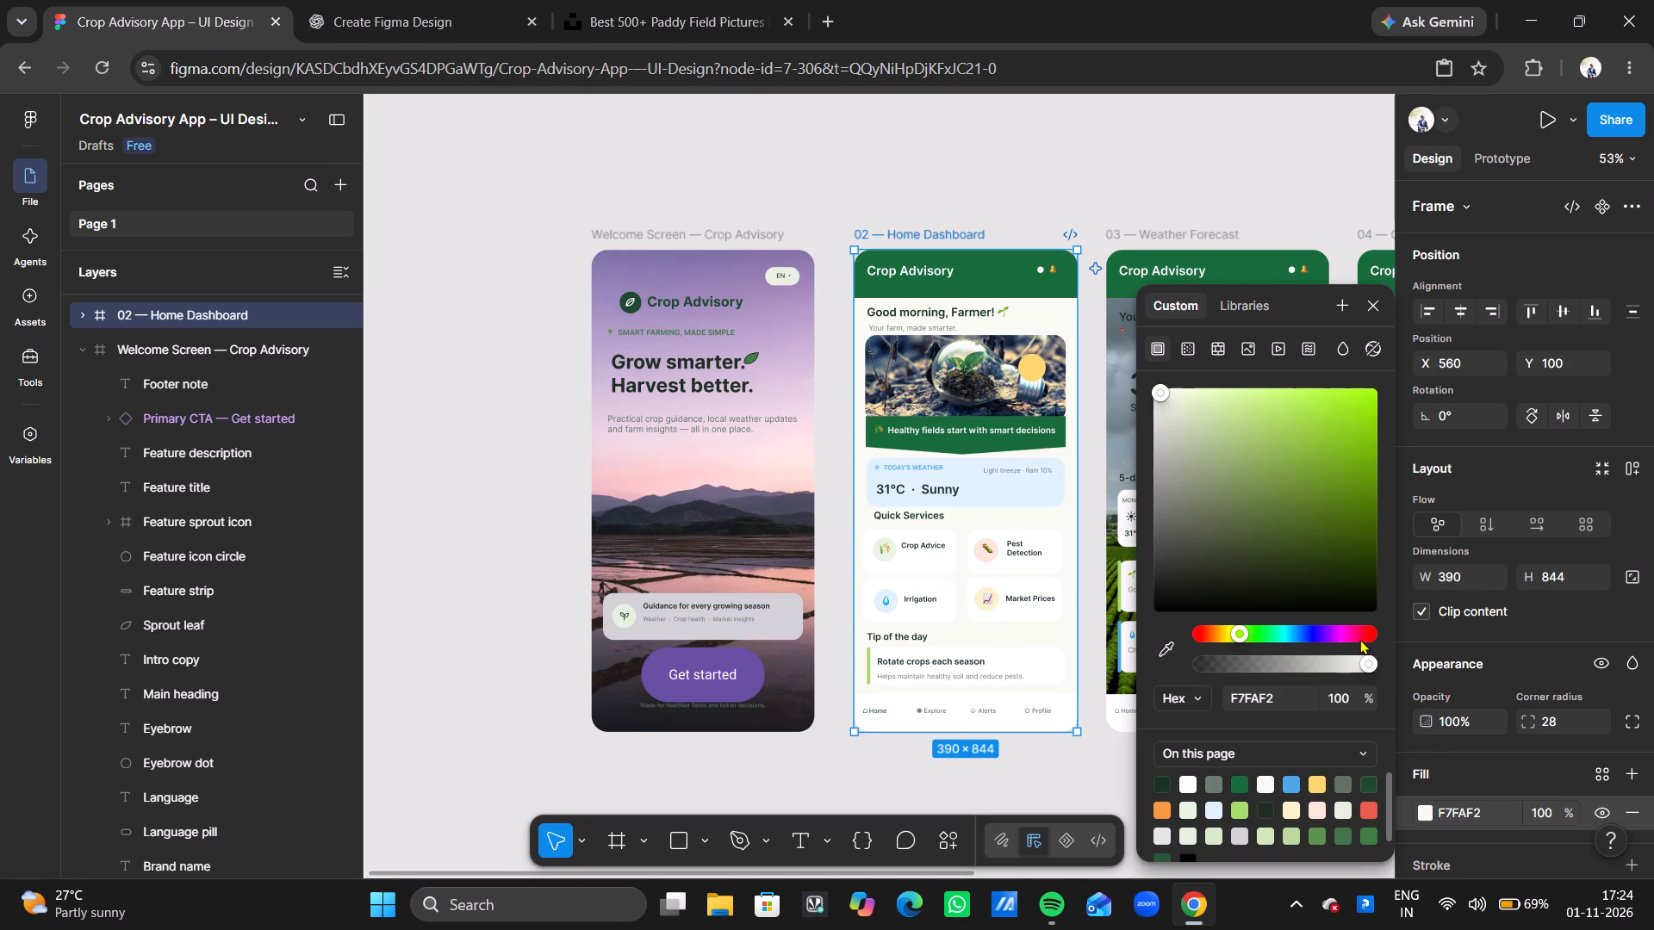
left_click(660, 2)
scroll(893, 543, "down", 4)
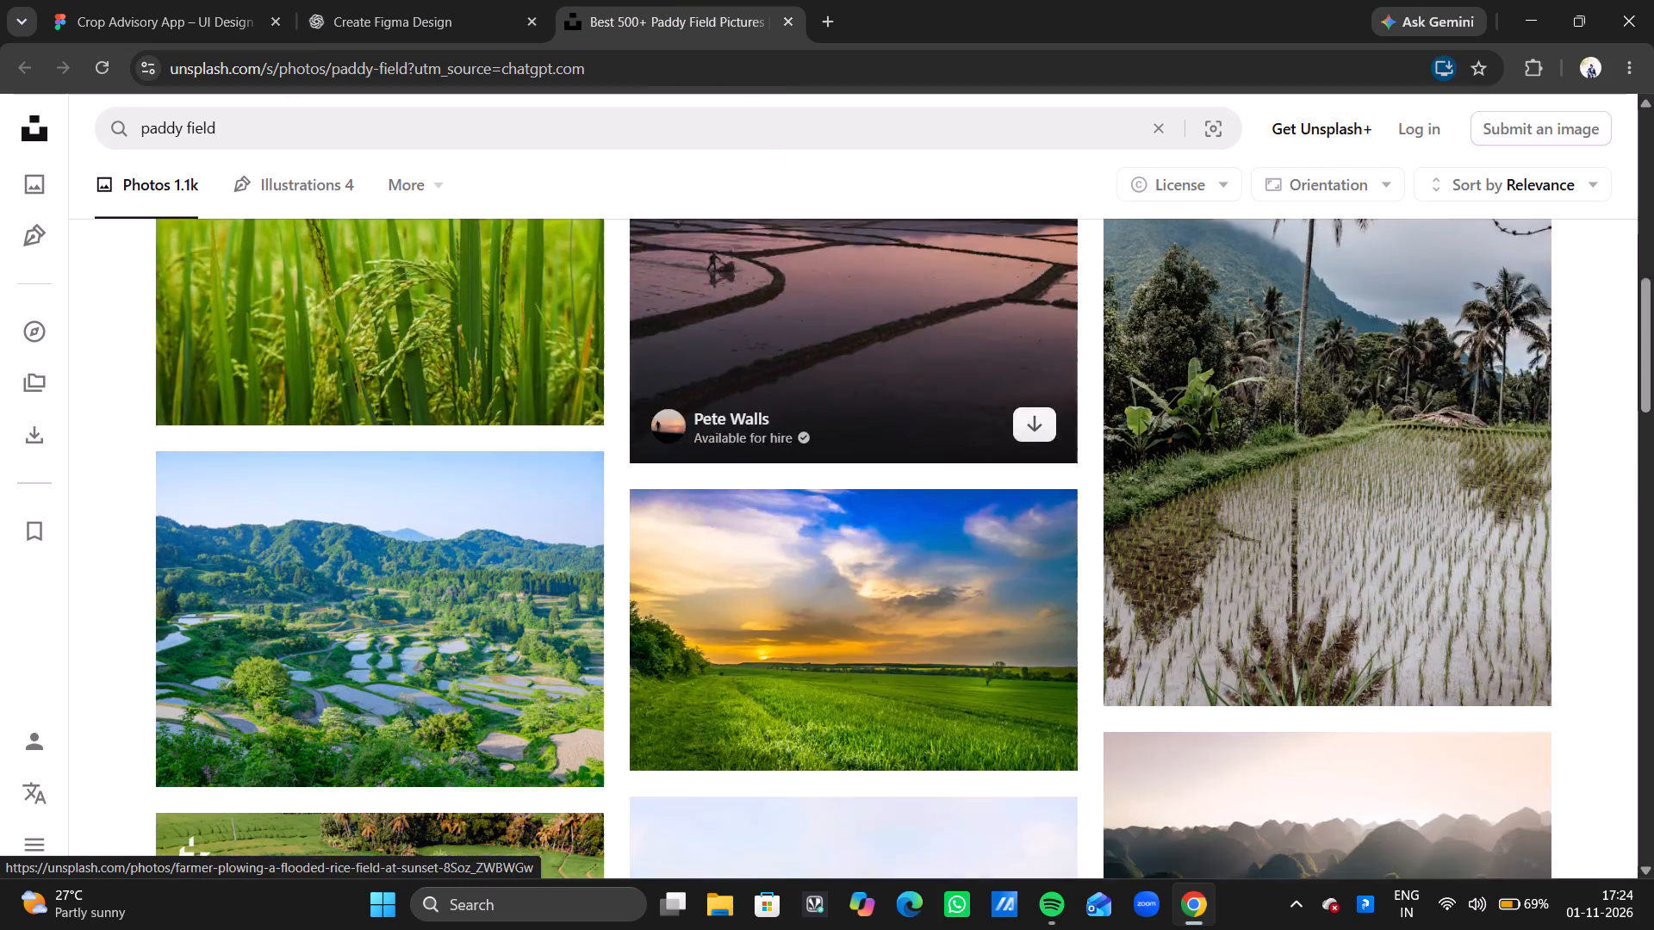
scroll(893, 543, "down", 6)
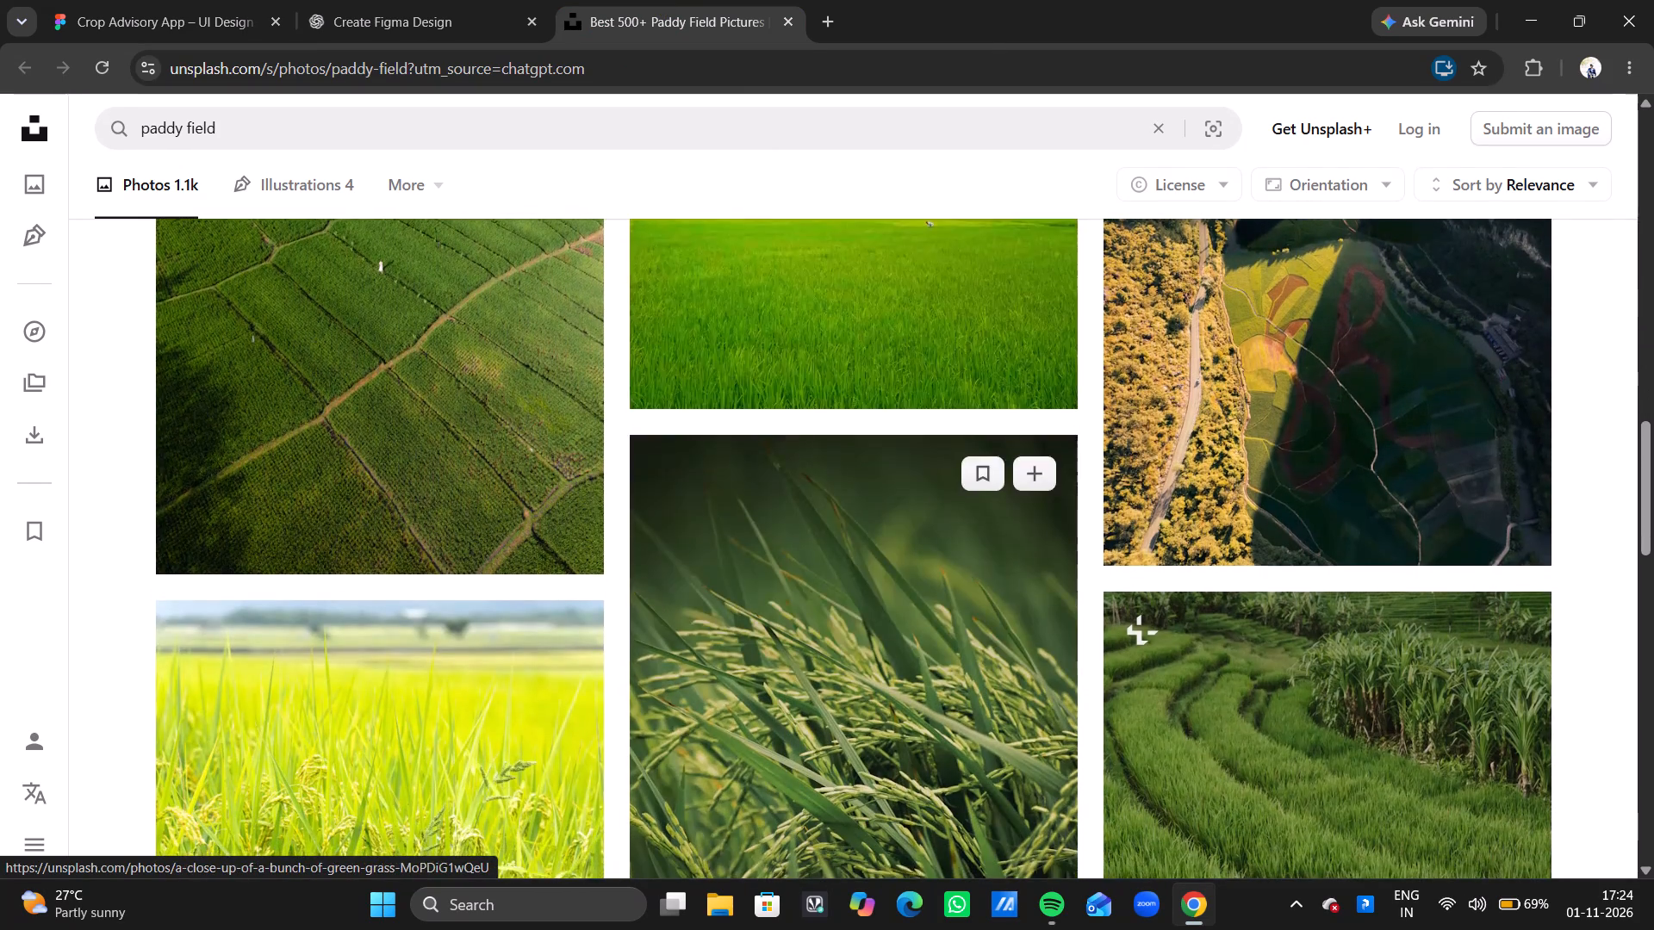
scroll(893, 543, "down", 6)
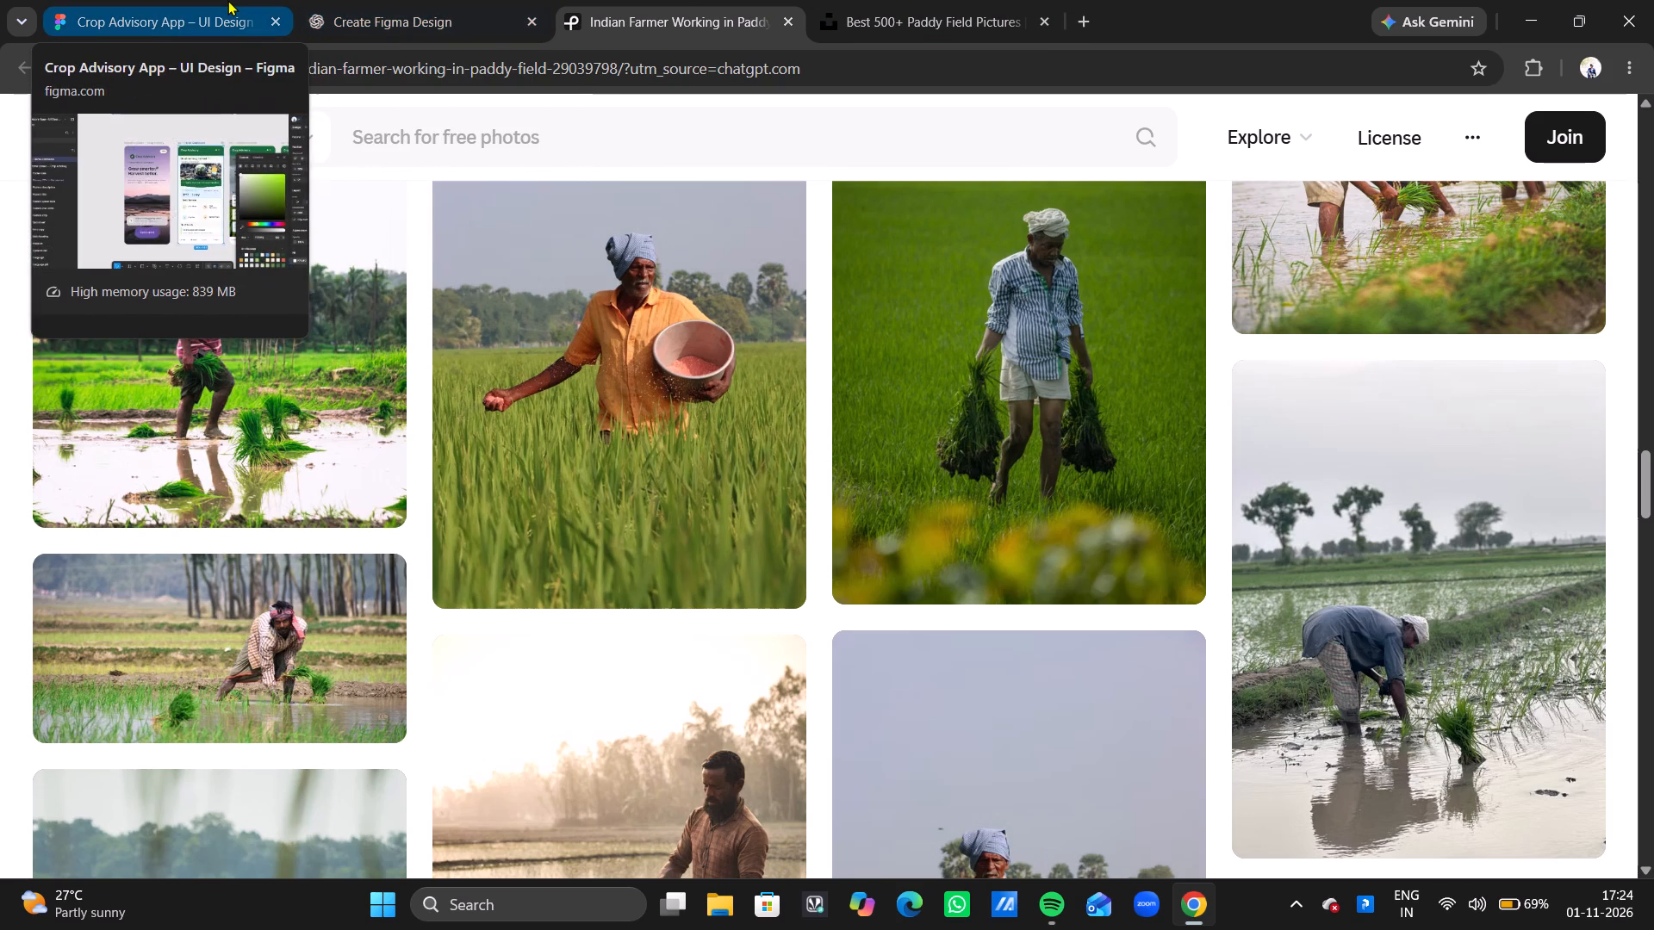
Check the Home Dashboard design in Figma, and keep looking through the similar Pexels photos for a suitable background.
left_click(227, 0)
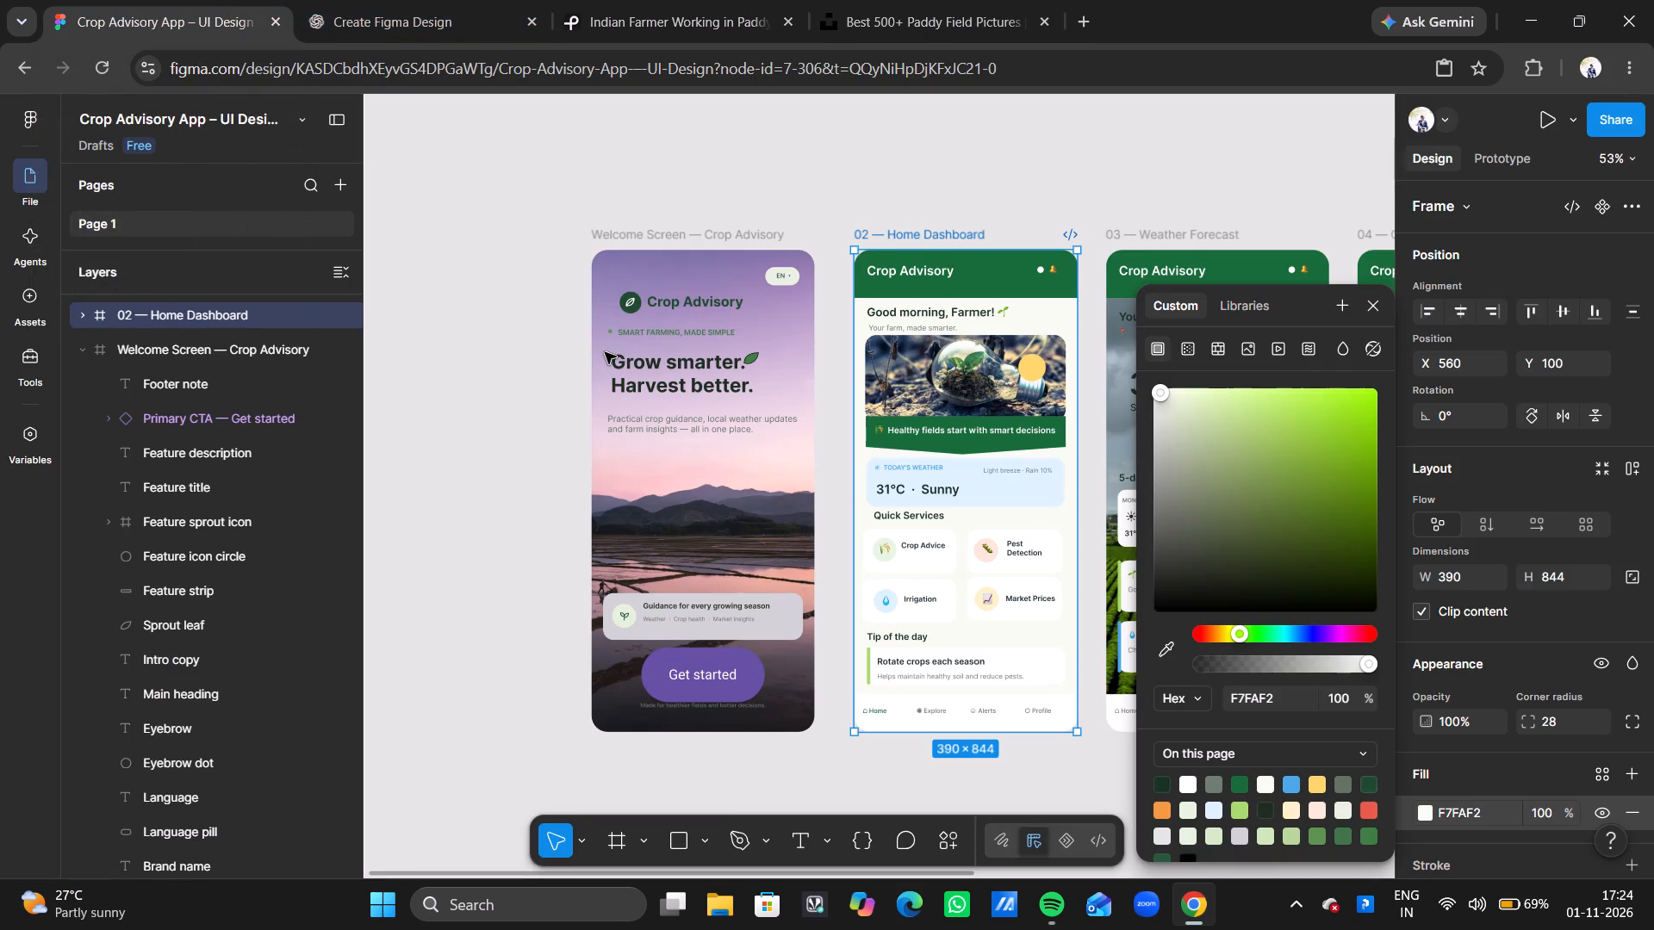
left_click(692, 0)
scroll(936, 670, "down", 3)
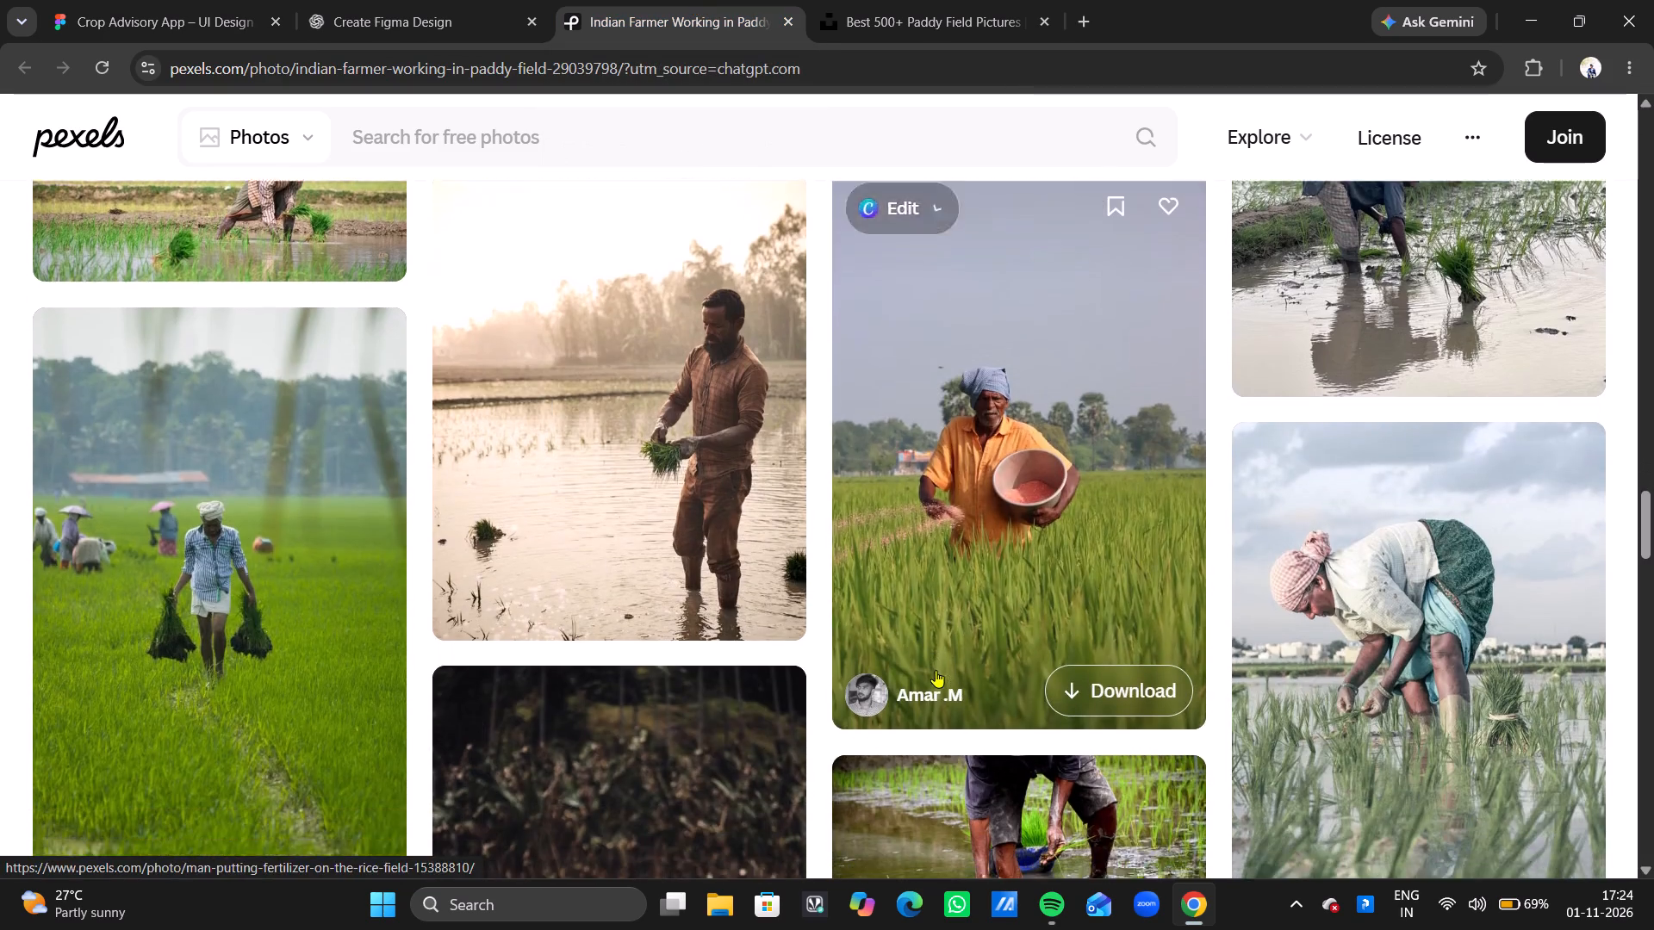
scroll(936, 670, "down", 4)
scroll(936, 670, "up", 2)
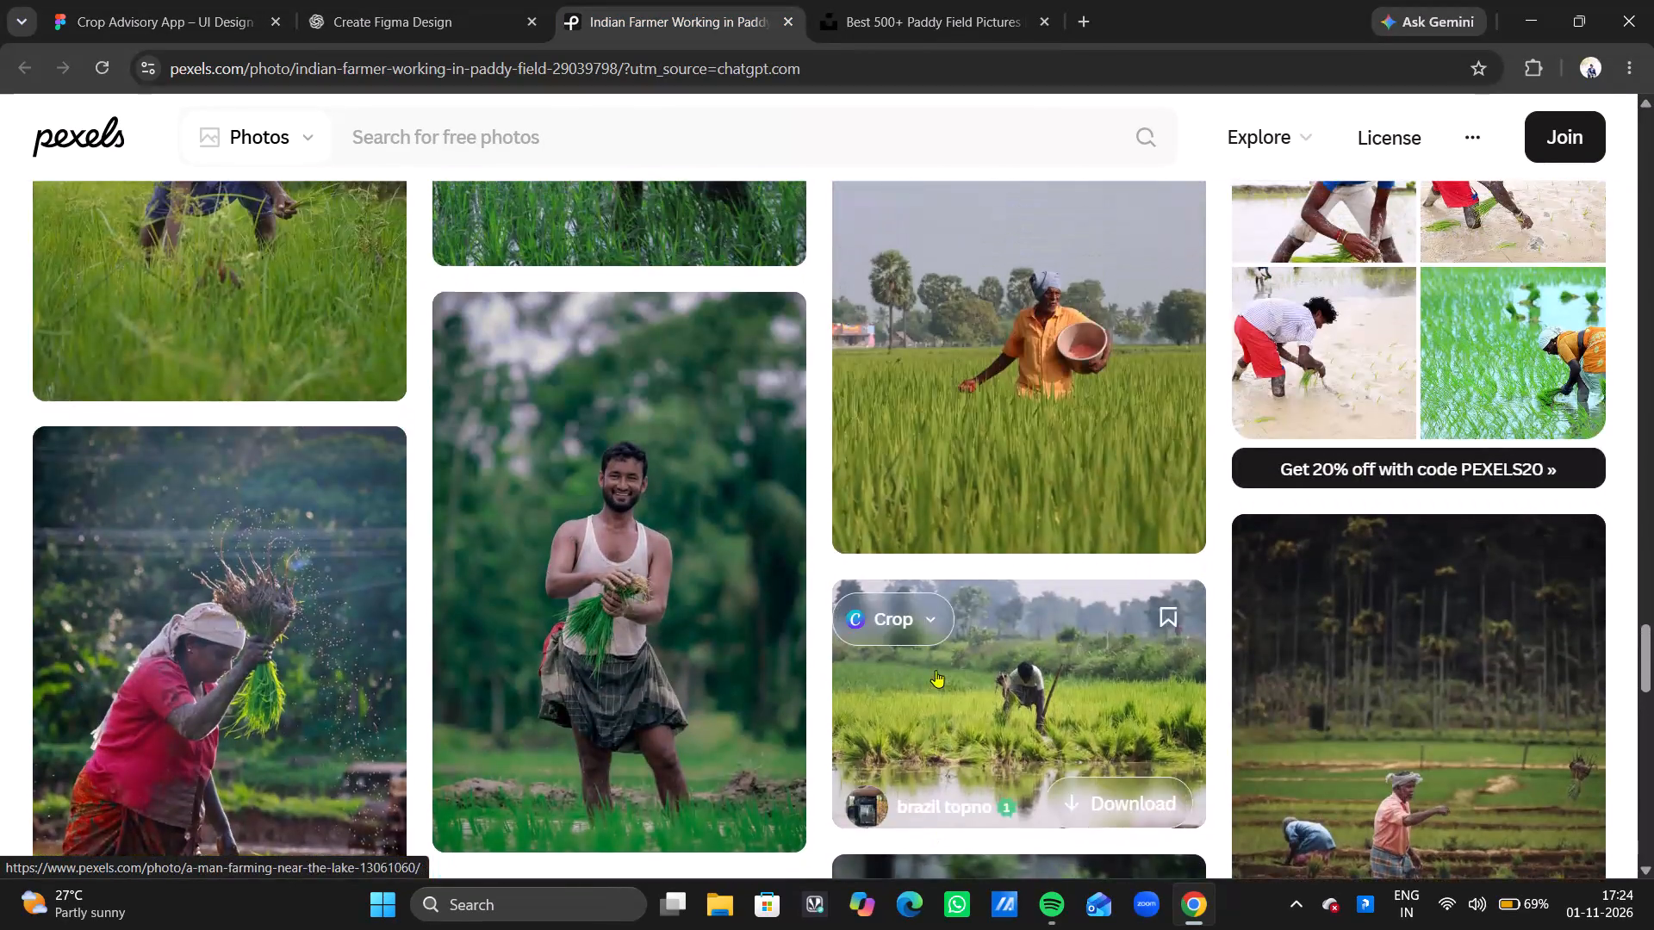
scroll(936, 670, "up", 1)
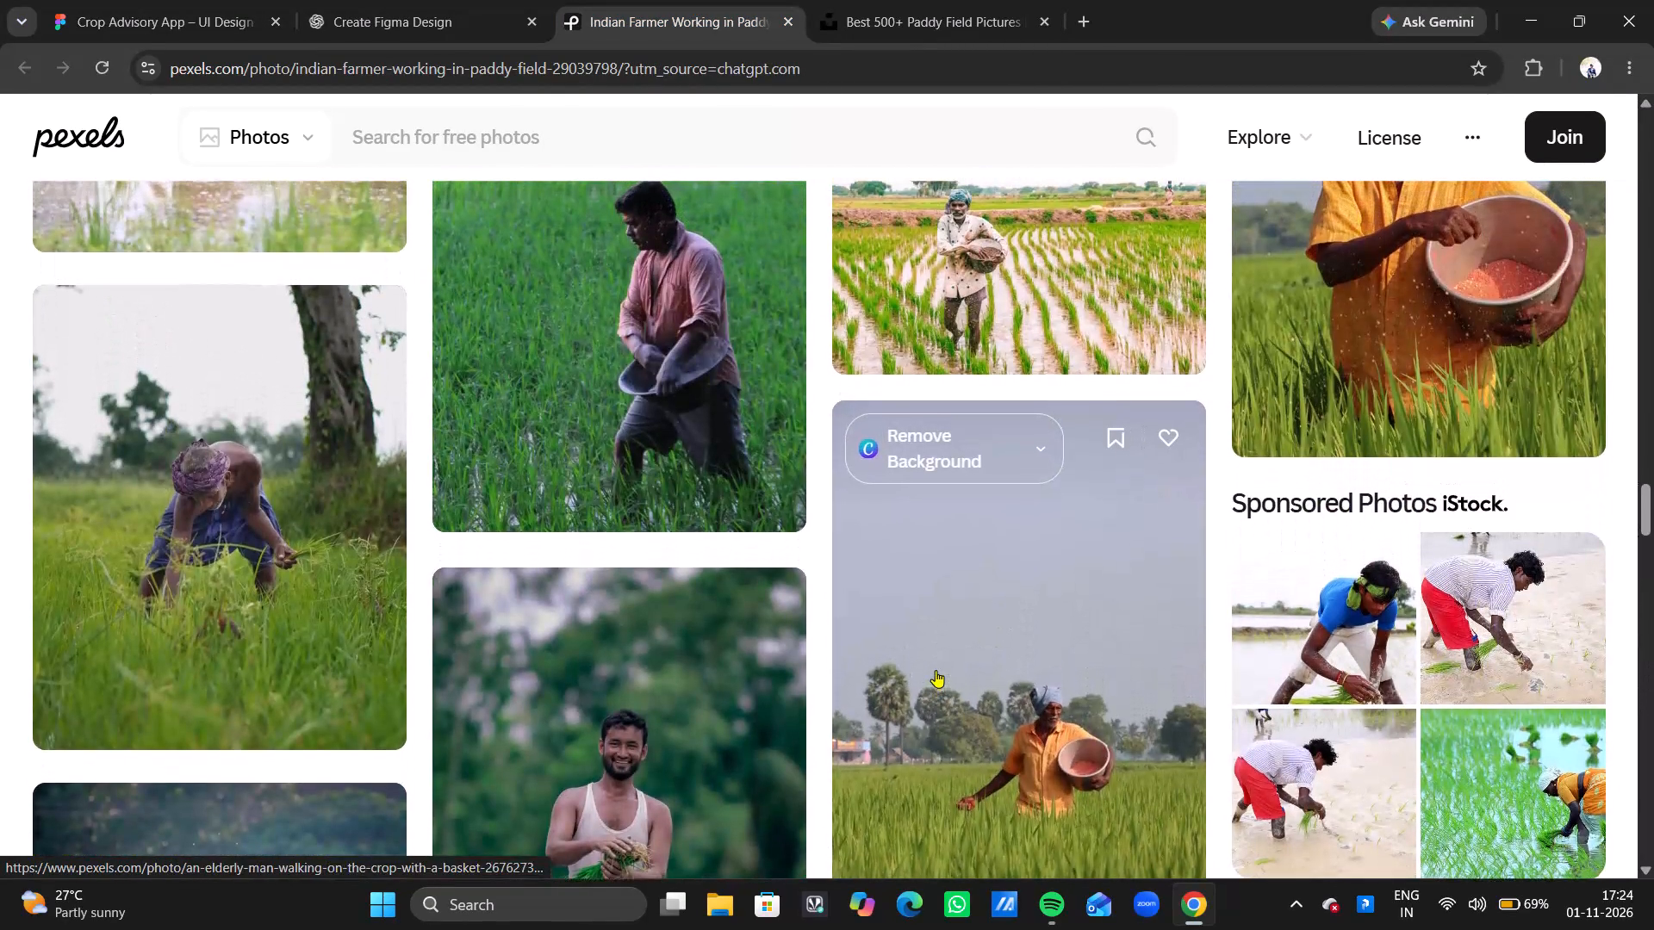
scroll(936, 670, "down", 5)
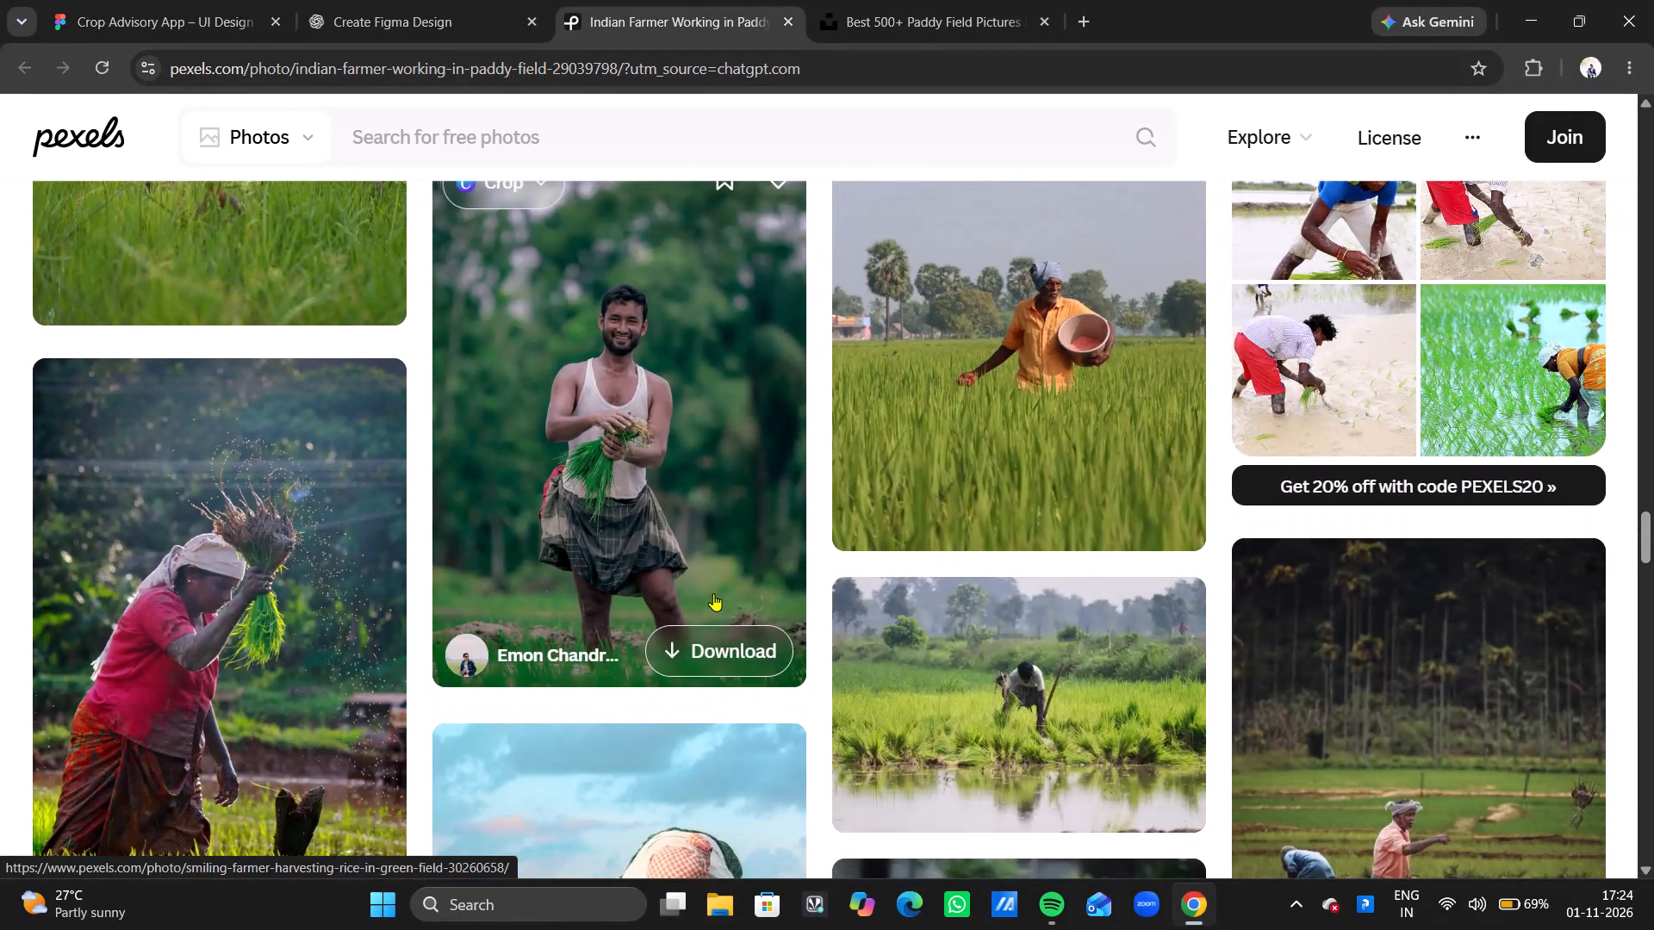
scroll(713, 593, "down", 7)
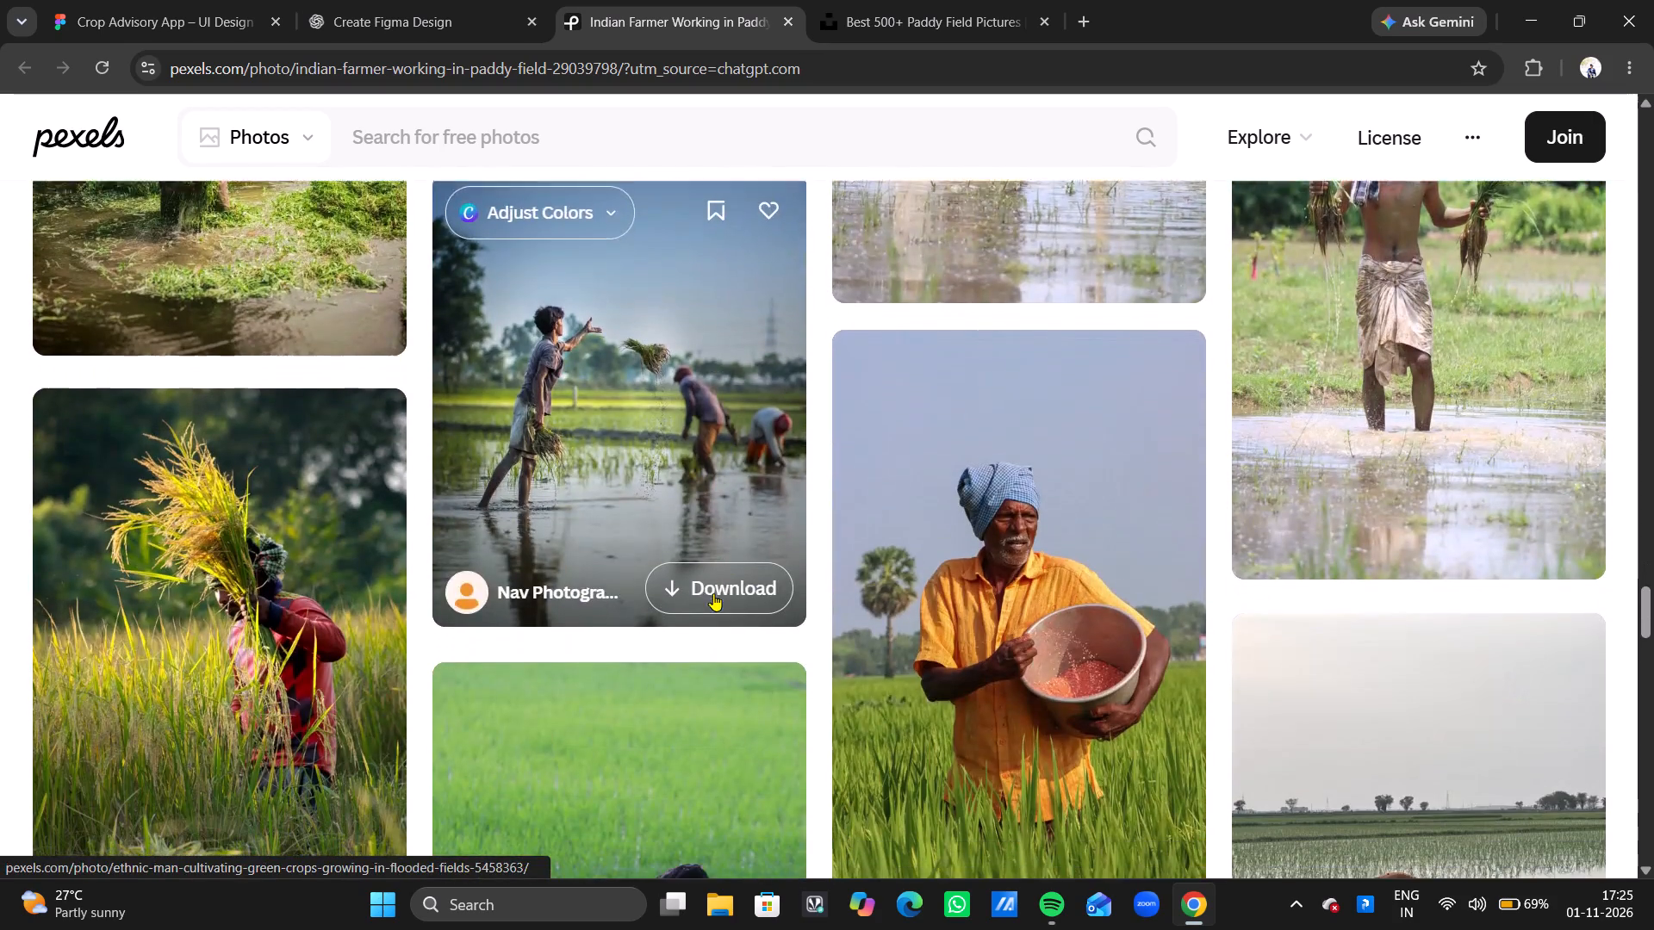
scroll(713, 593, "down", 7)
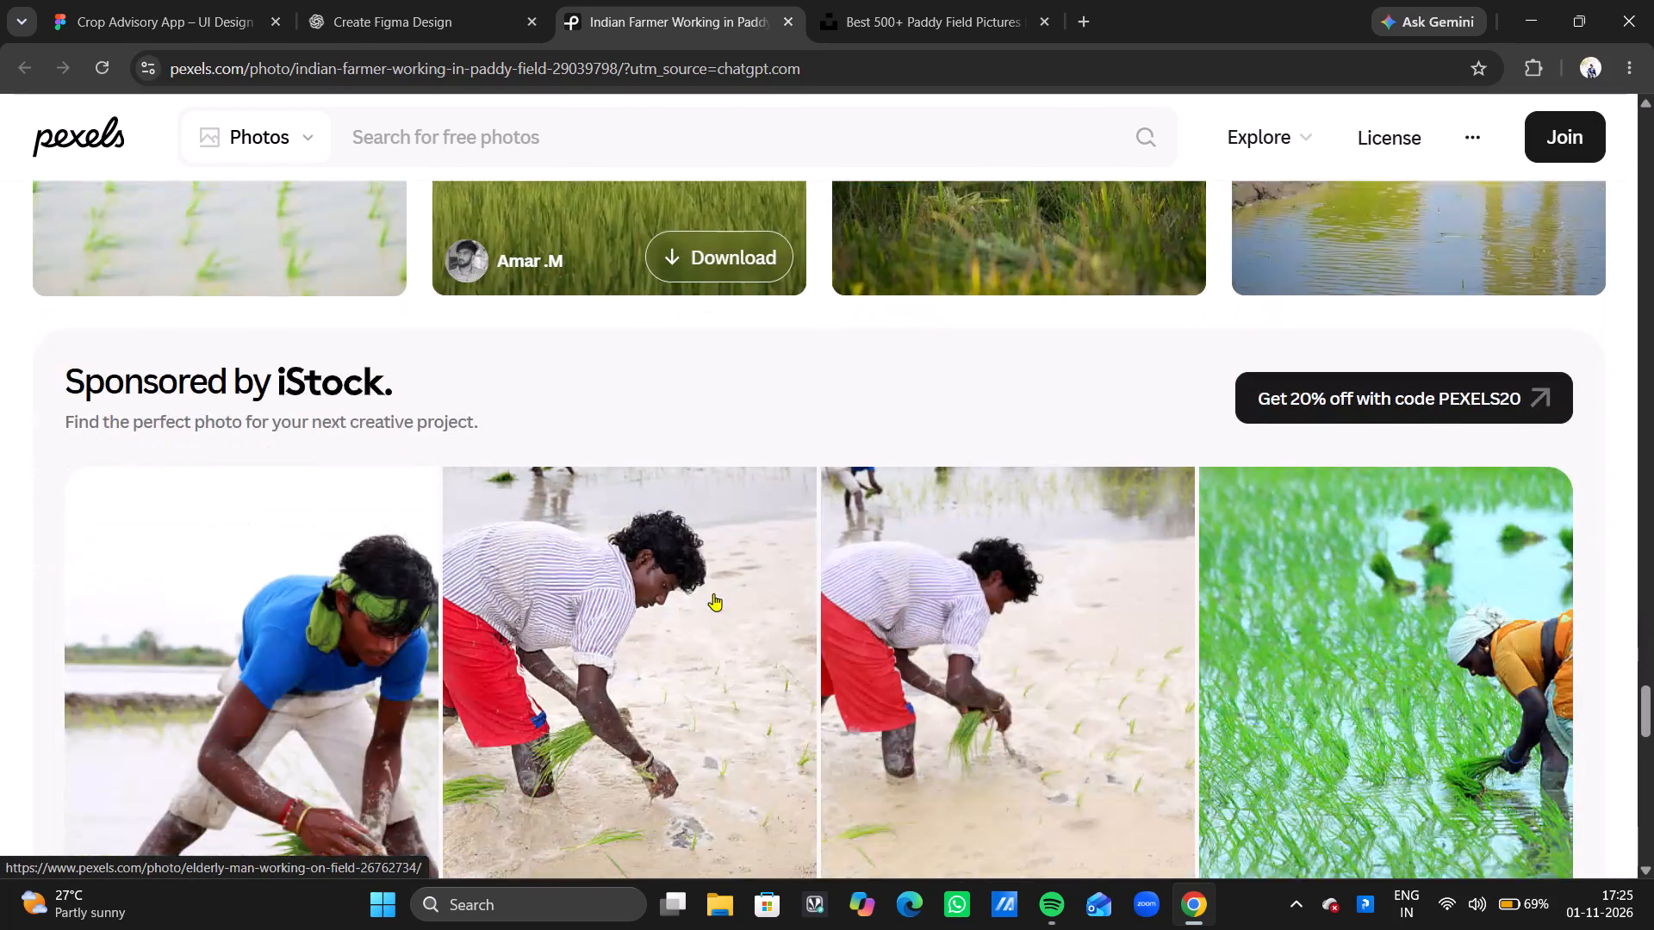
scroll(713, 593, "down", 2)
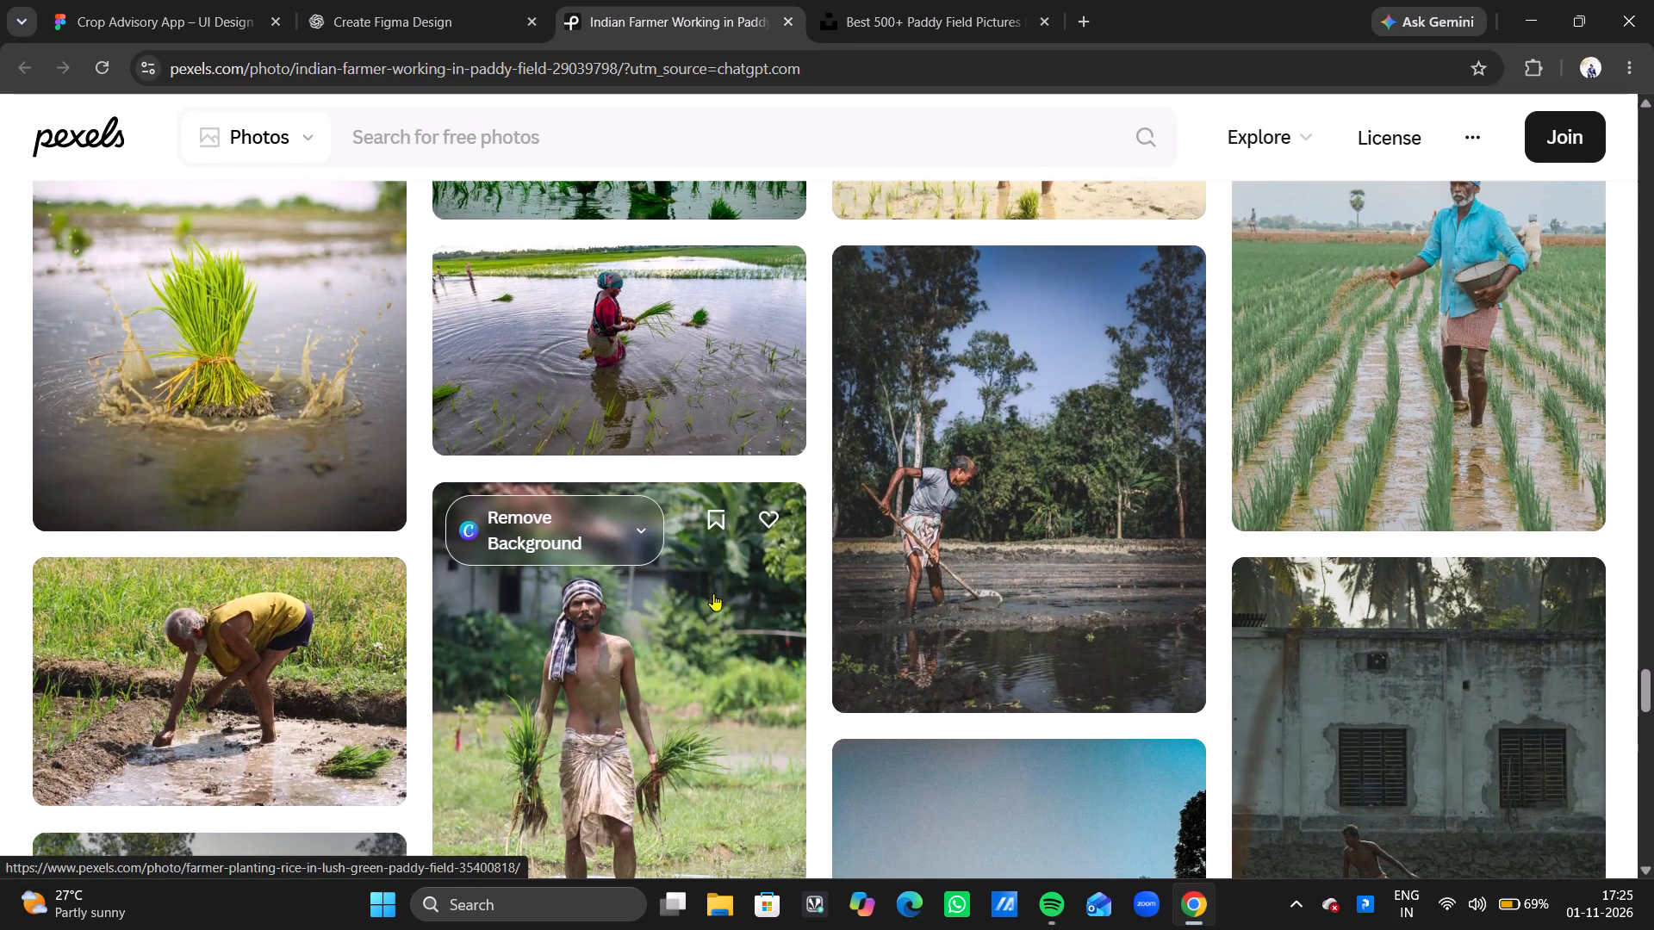
Copy the Pexels photo of a hand above a rice seedling bundle splashing in water, and return to the Figma design.
left_click(247, 369)
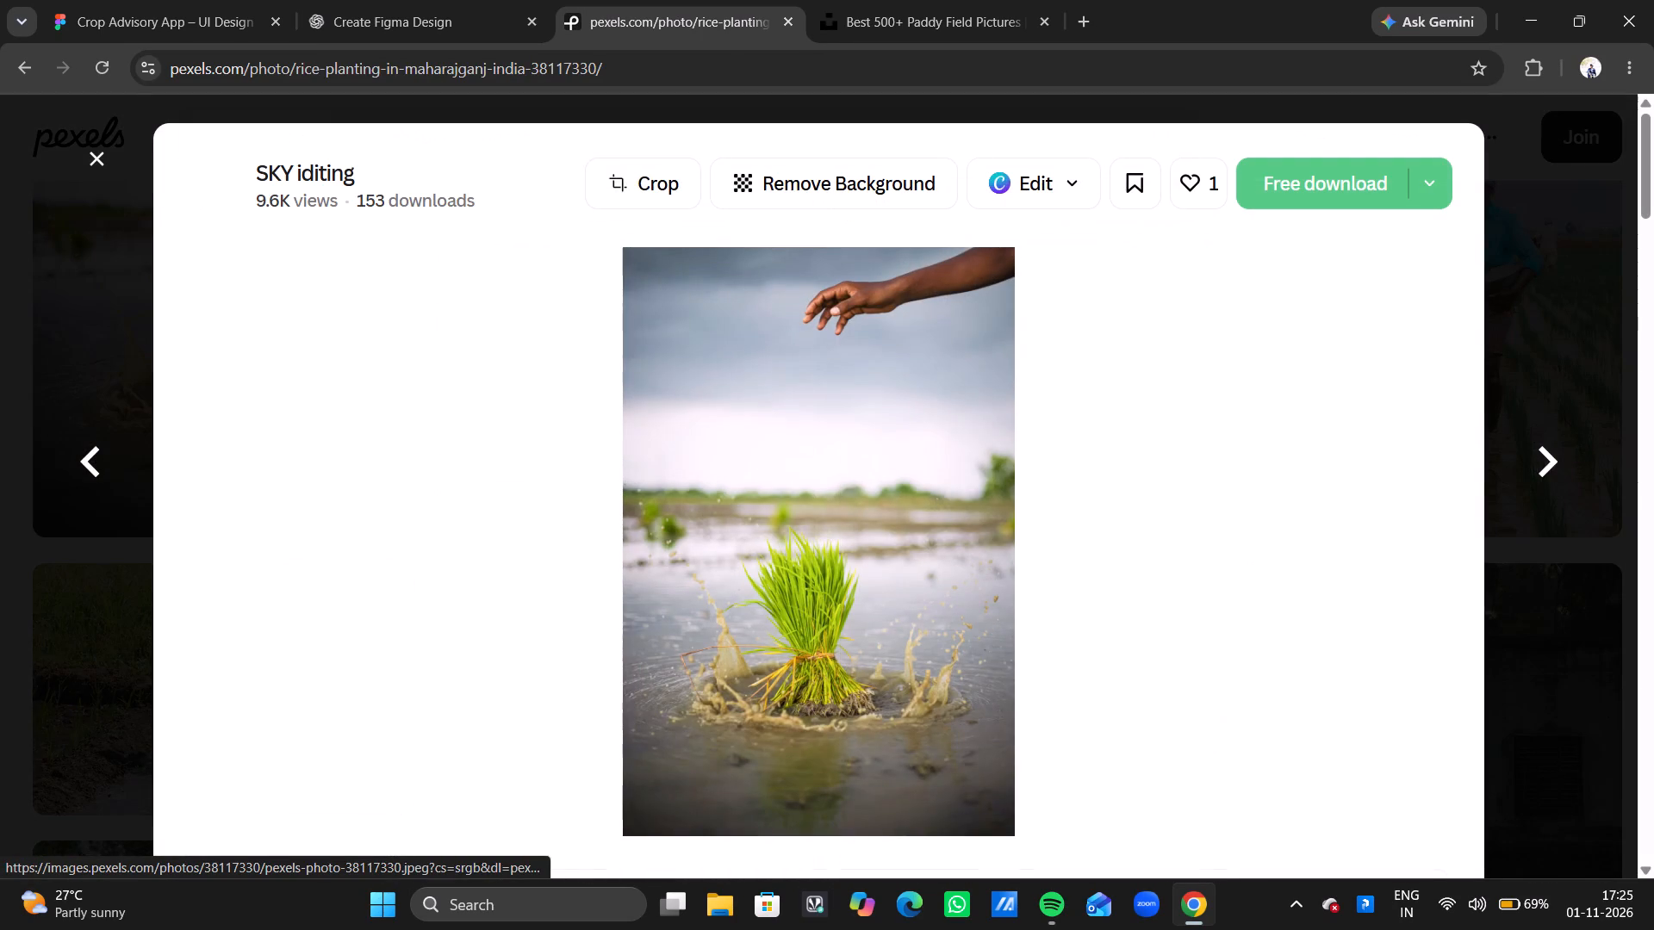
right_click(859, 536)
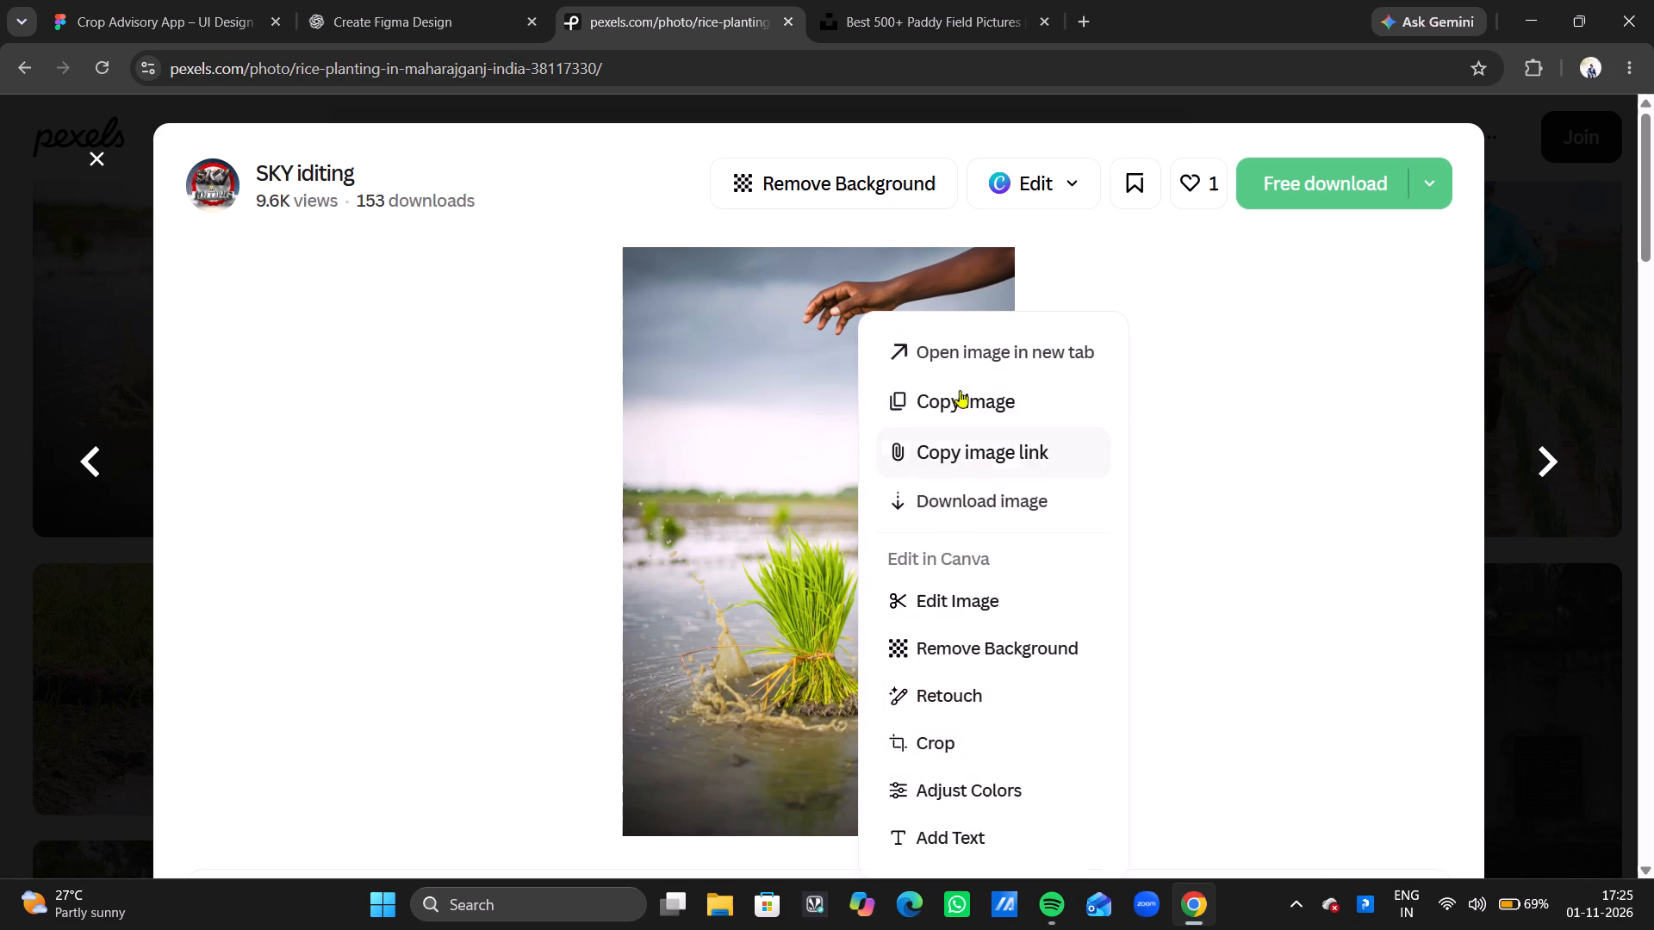
left_click(977, 392)
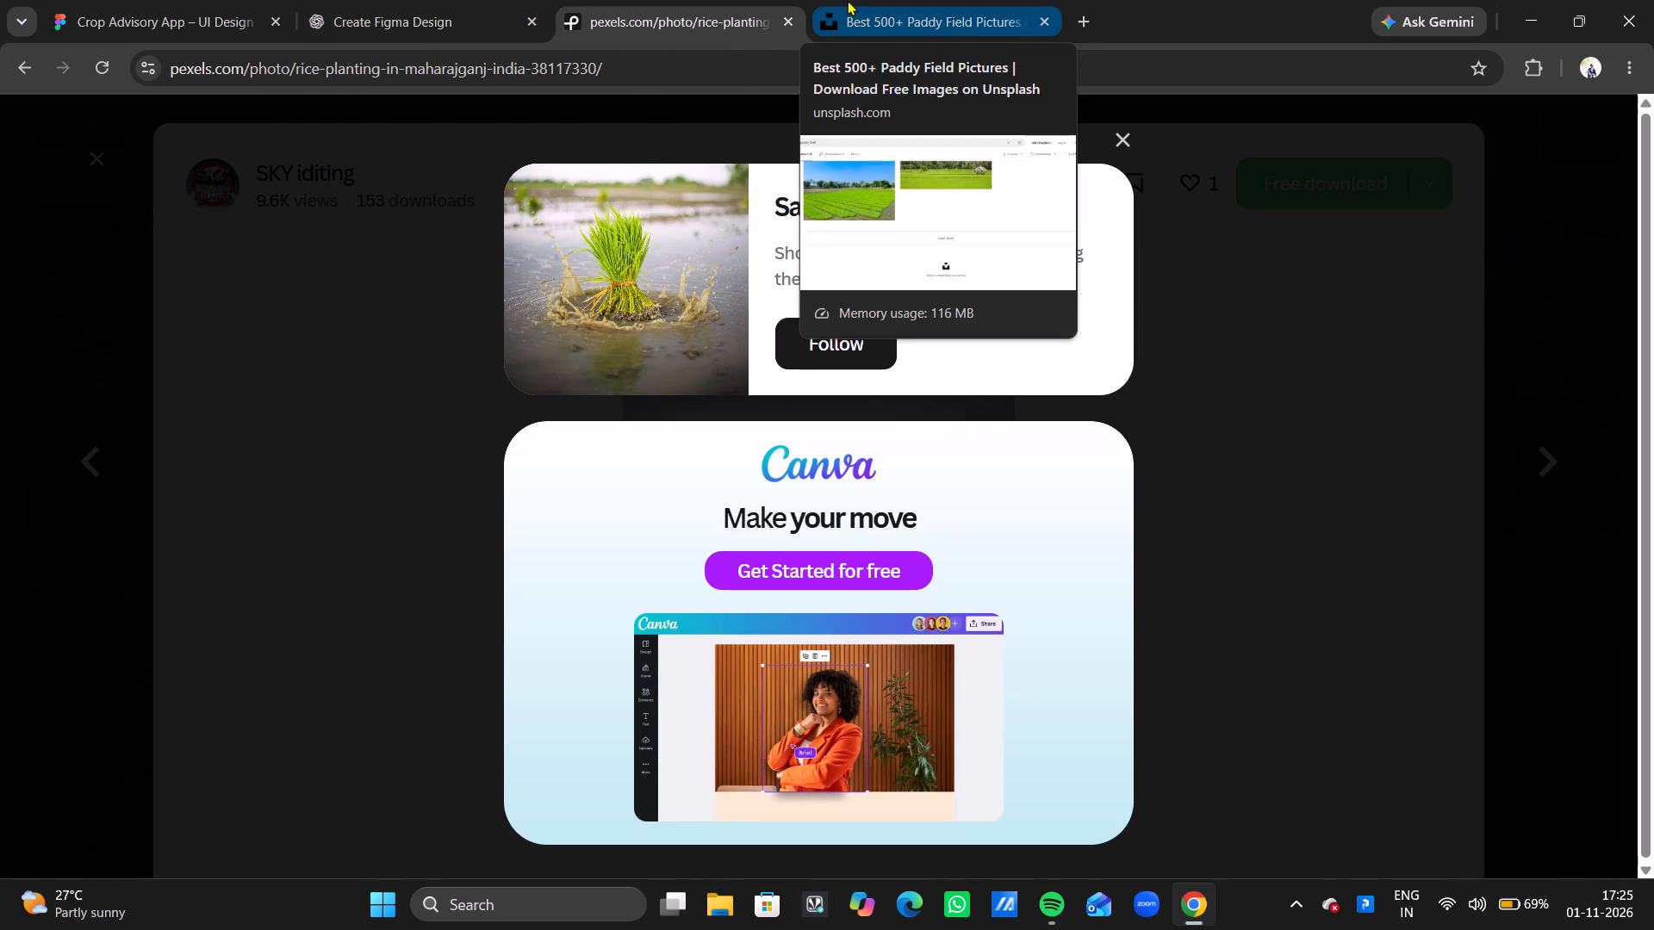
left_click(847, 0)
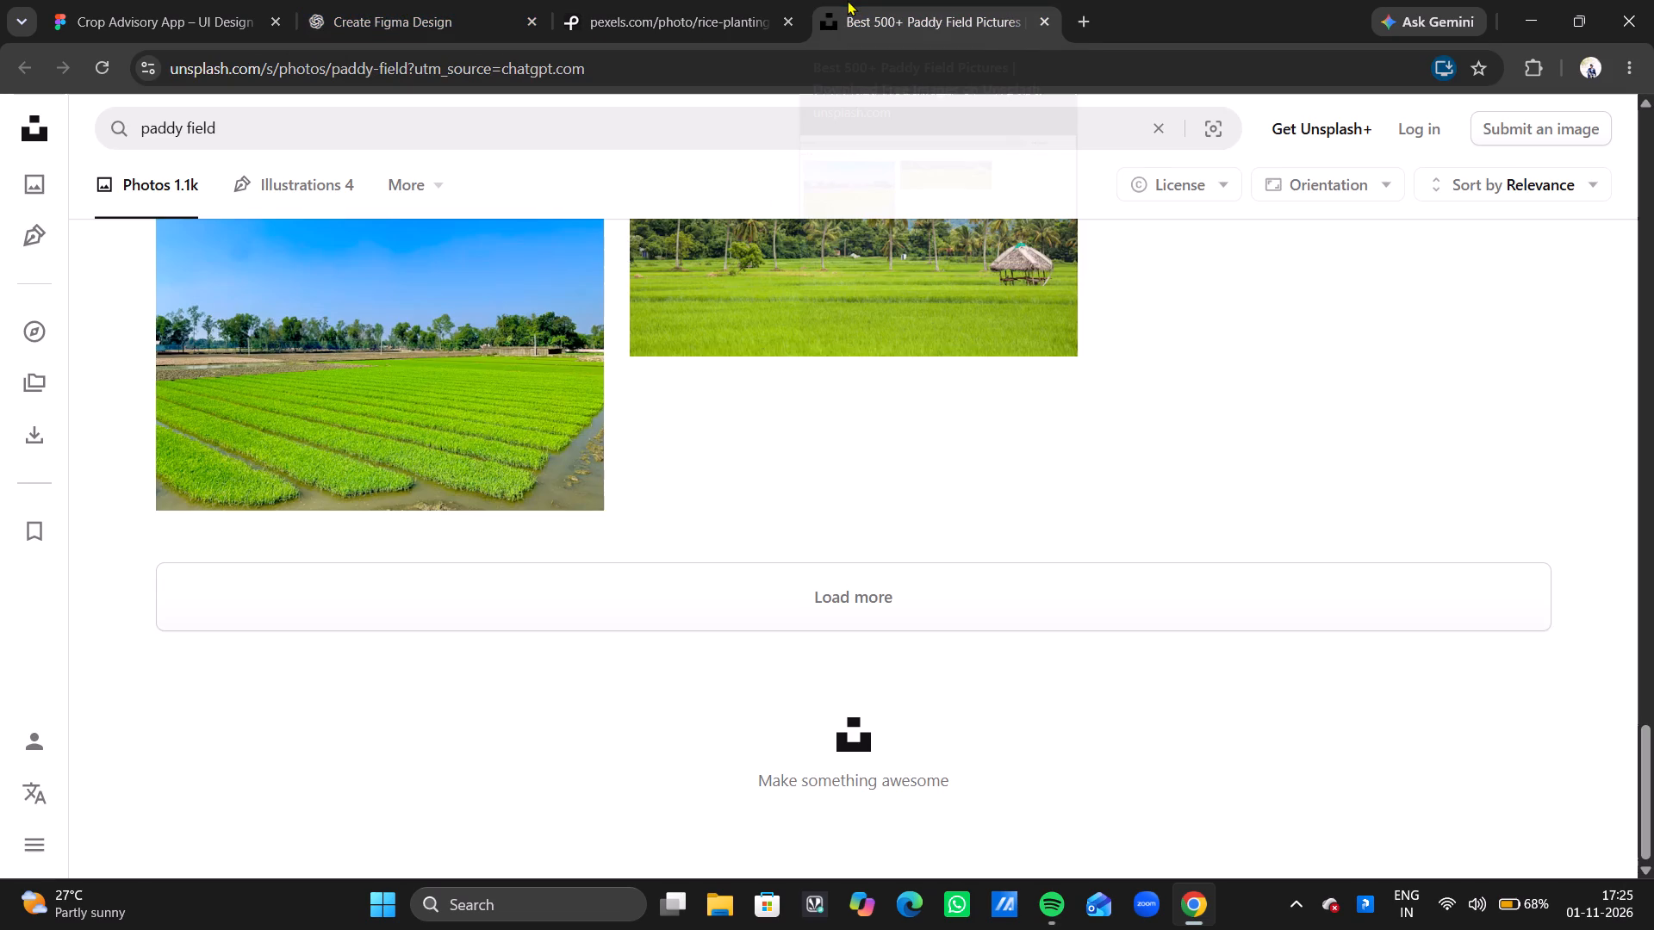
left_click(203, 0)
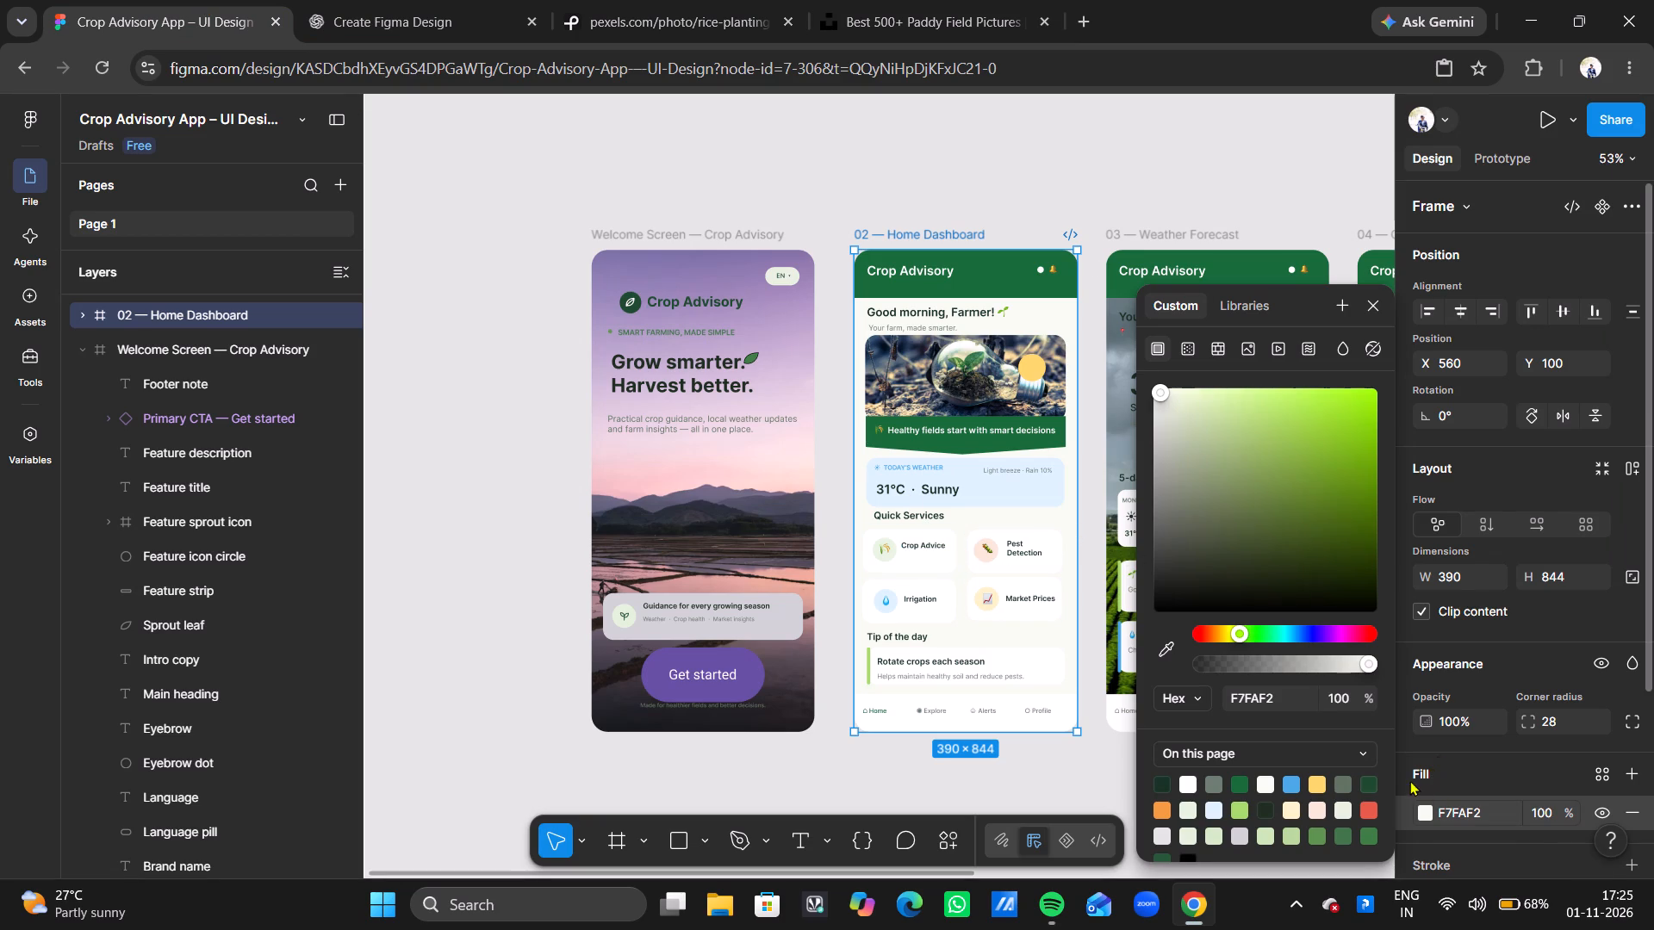
Replace the 02 — Home Dashboard frame's solid fill with an image fill using the copied rice seedling photo.
left_click(1427, 799)
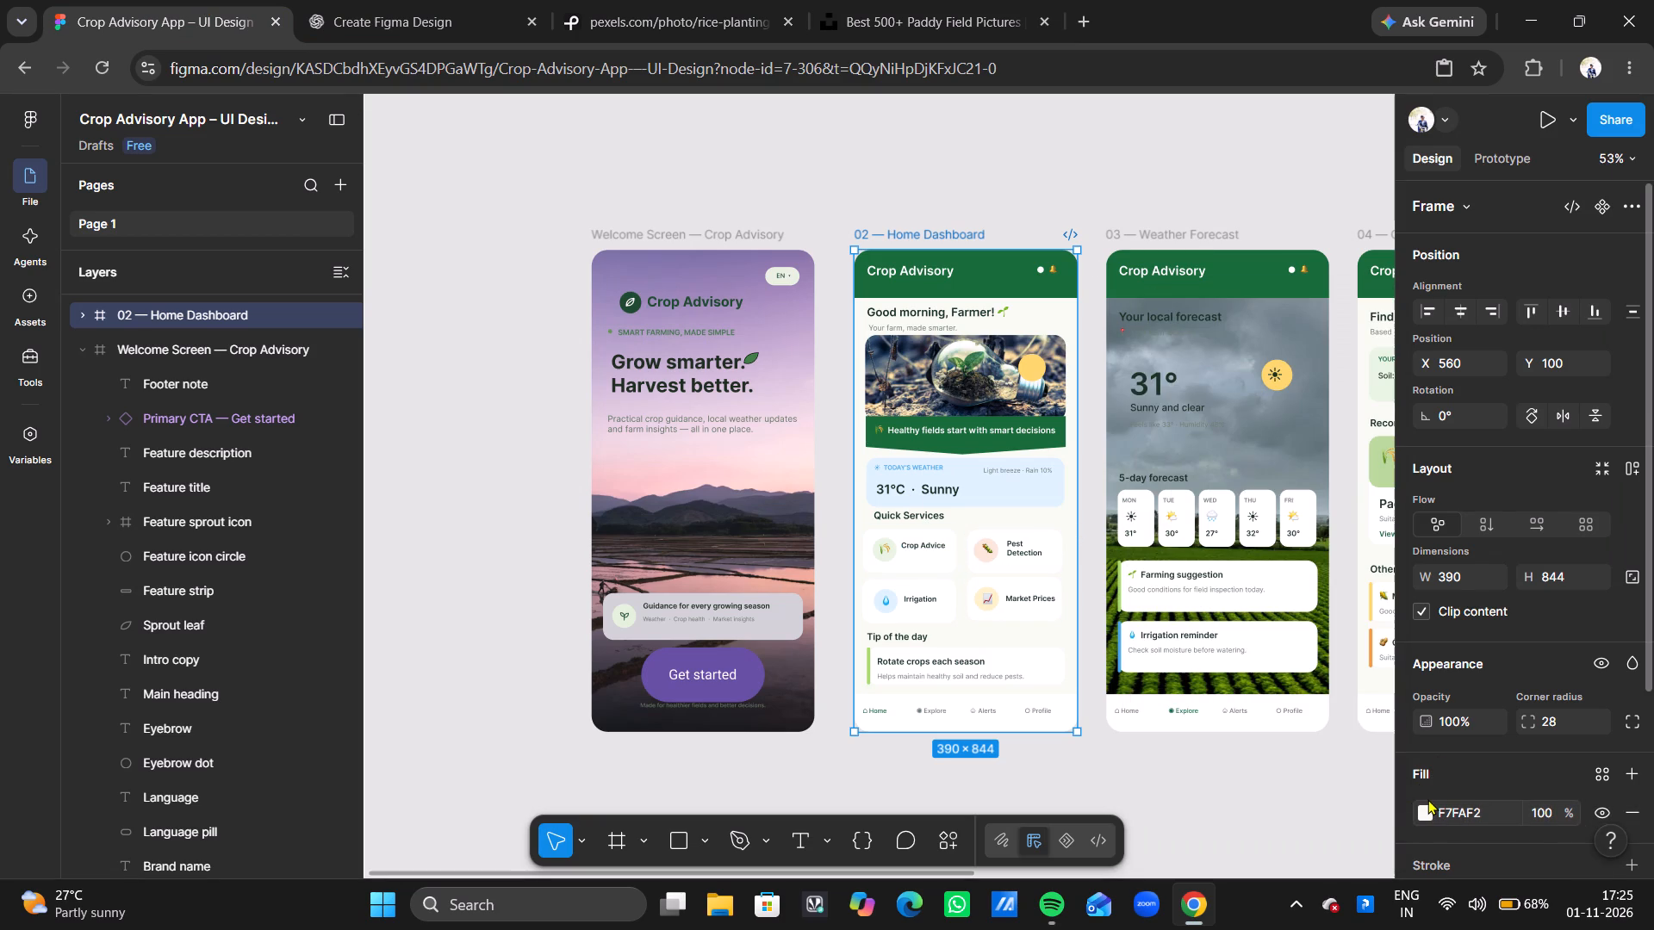
left_click(1422, 809)
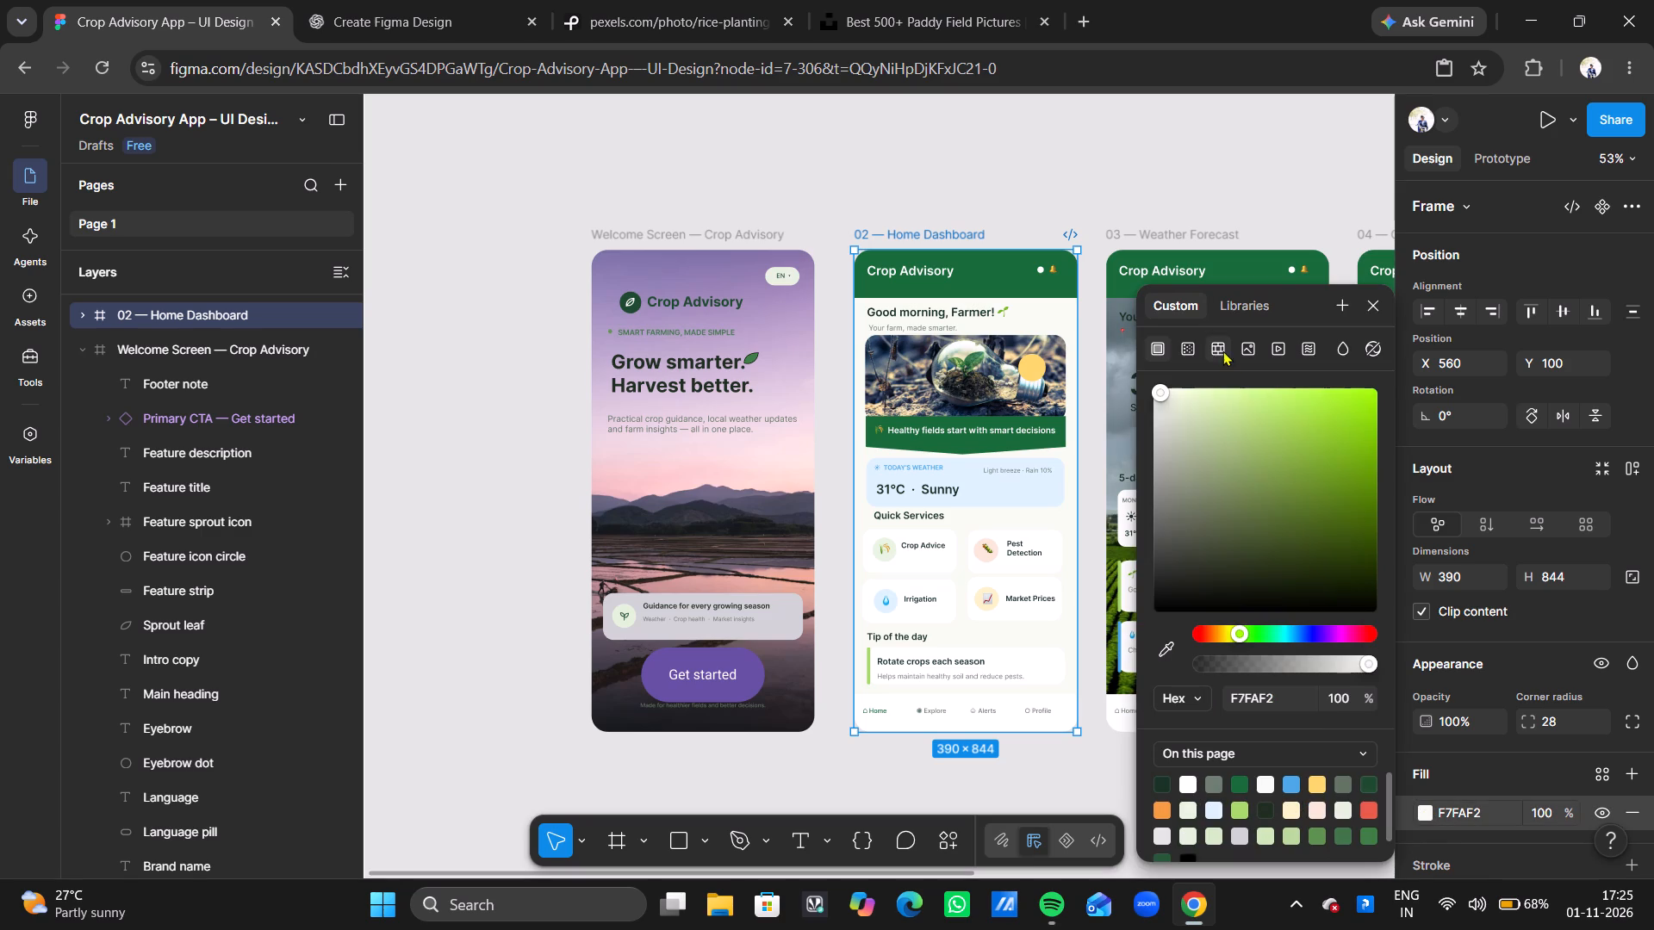
left_click(1251, 346)
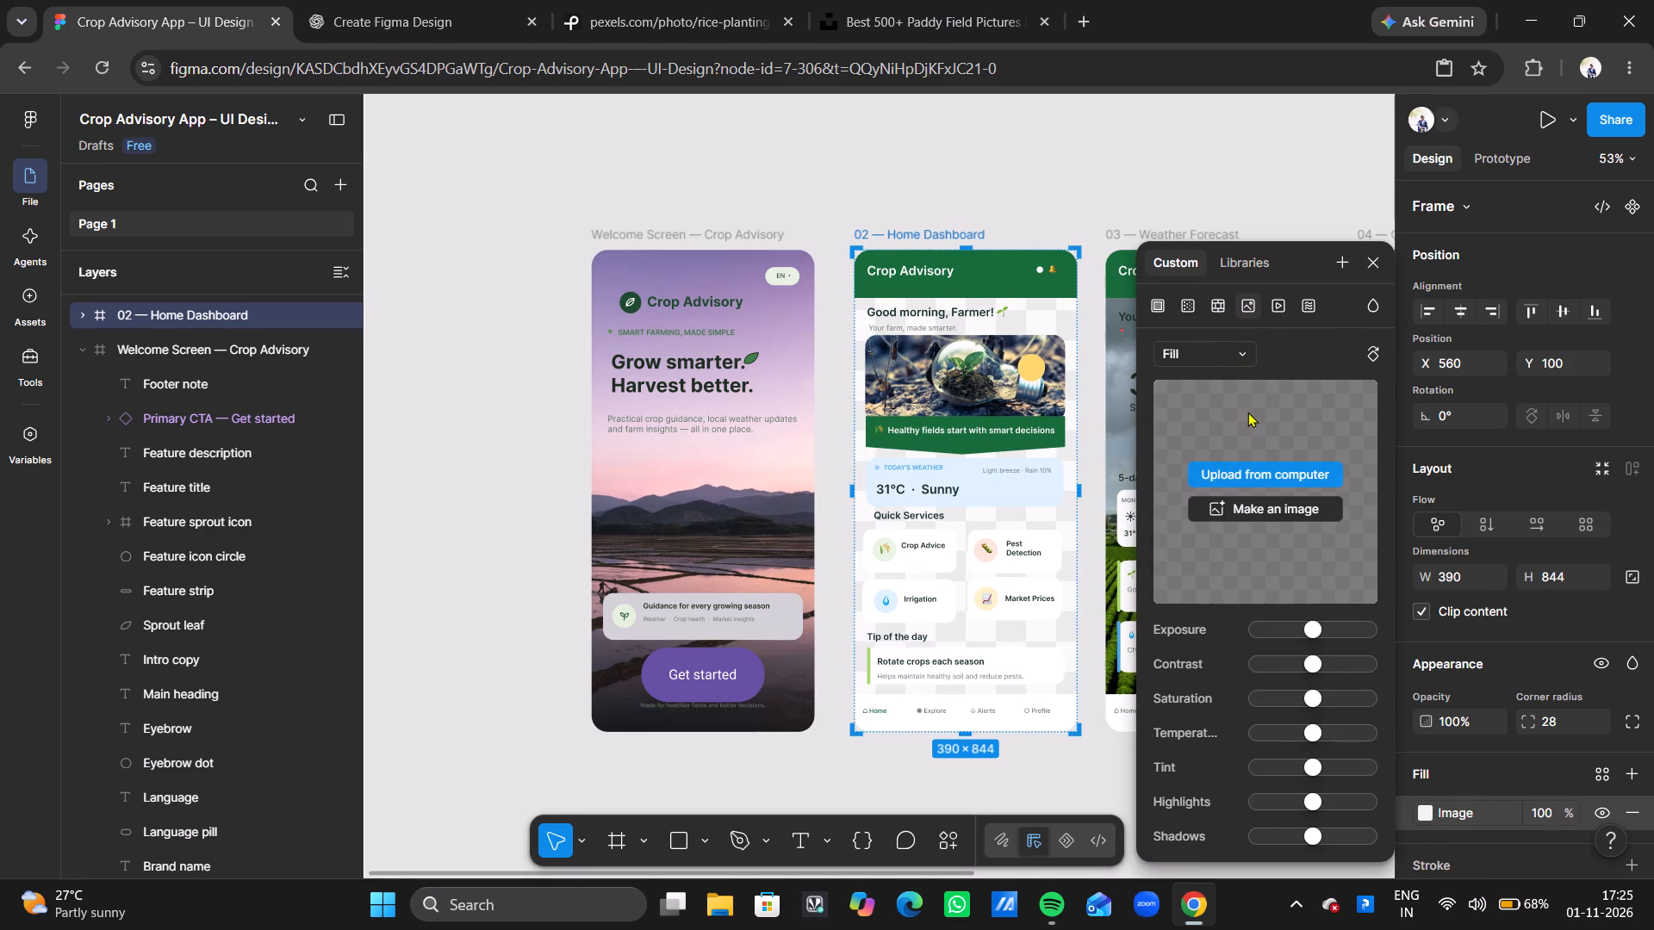
left_click(1251, 432)
key("ctrl+v")
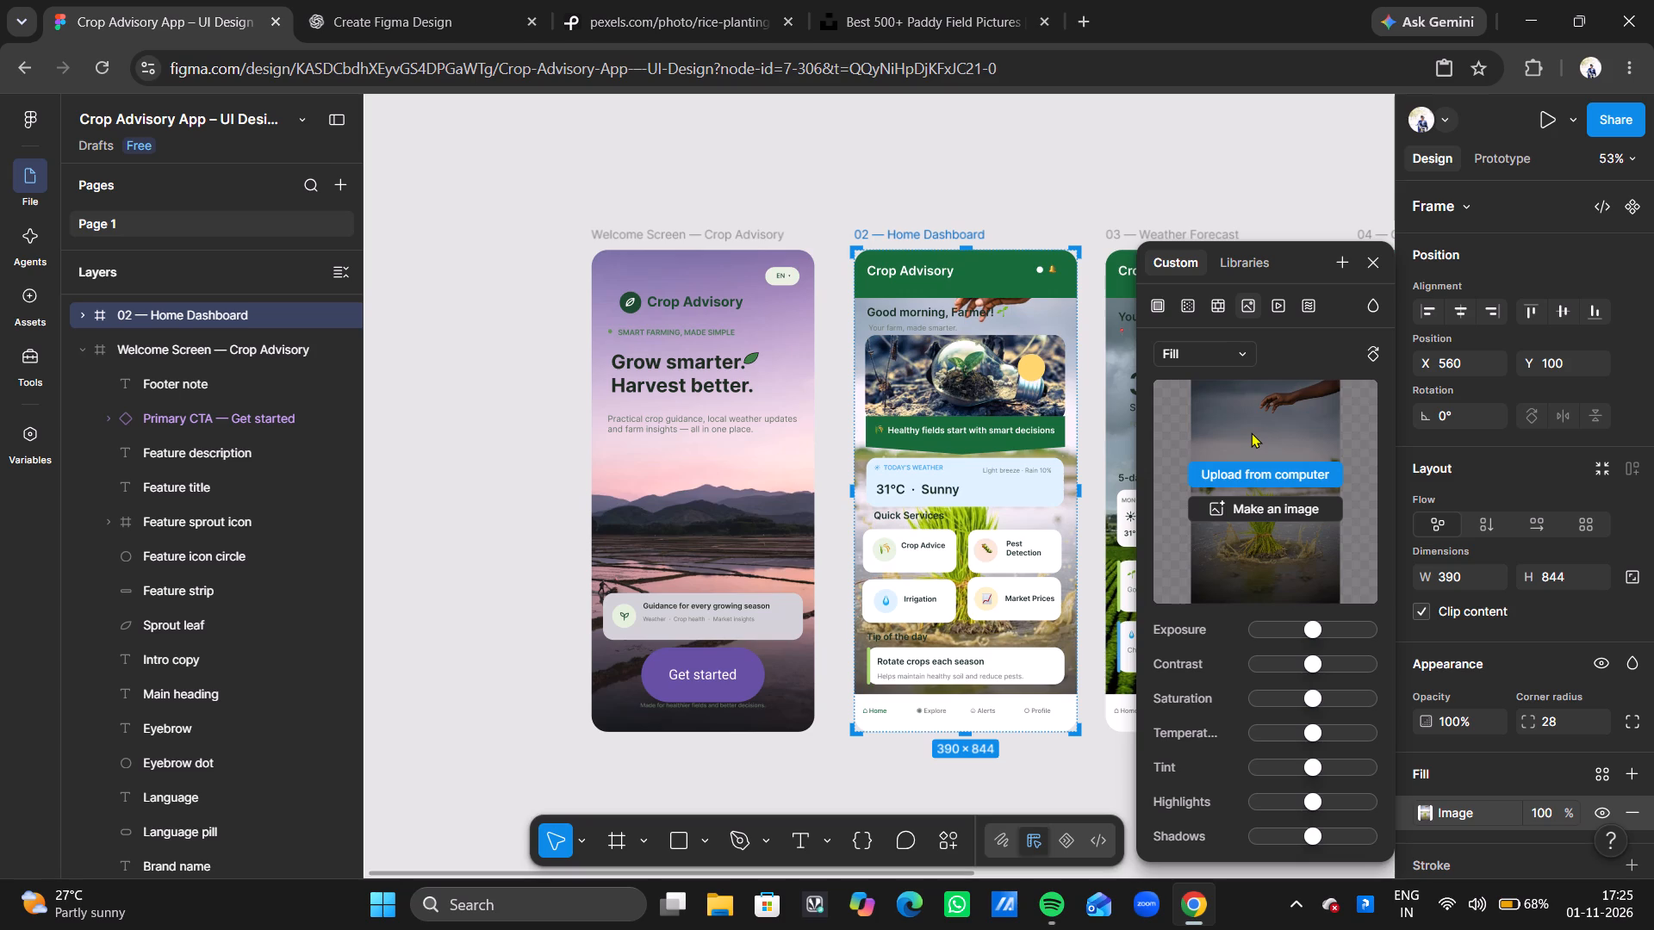
Set the Home Dashboard image fill to Crop and shift the photo slightly down, keeping it horizontally centred on the frame.
left_click(1241, 349)
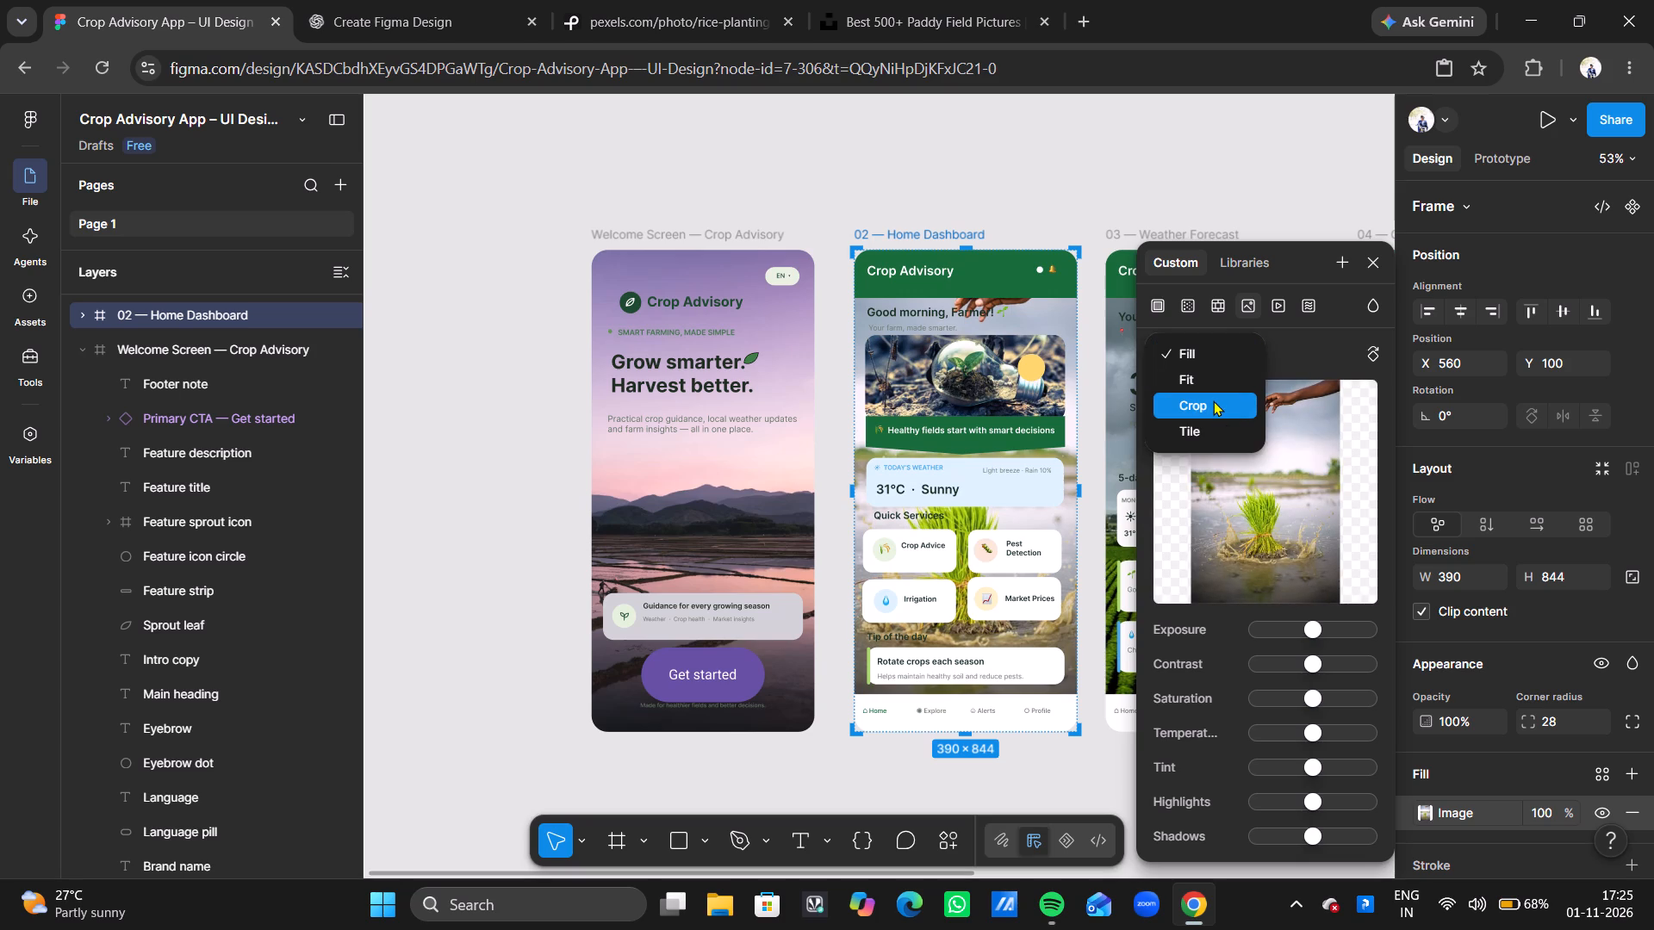
left_click(1213, 400)
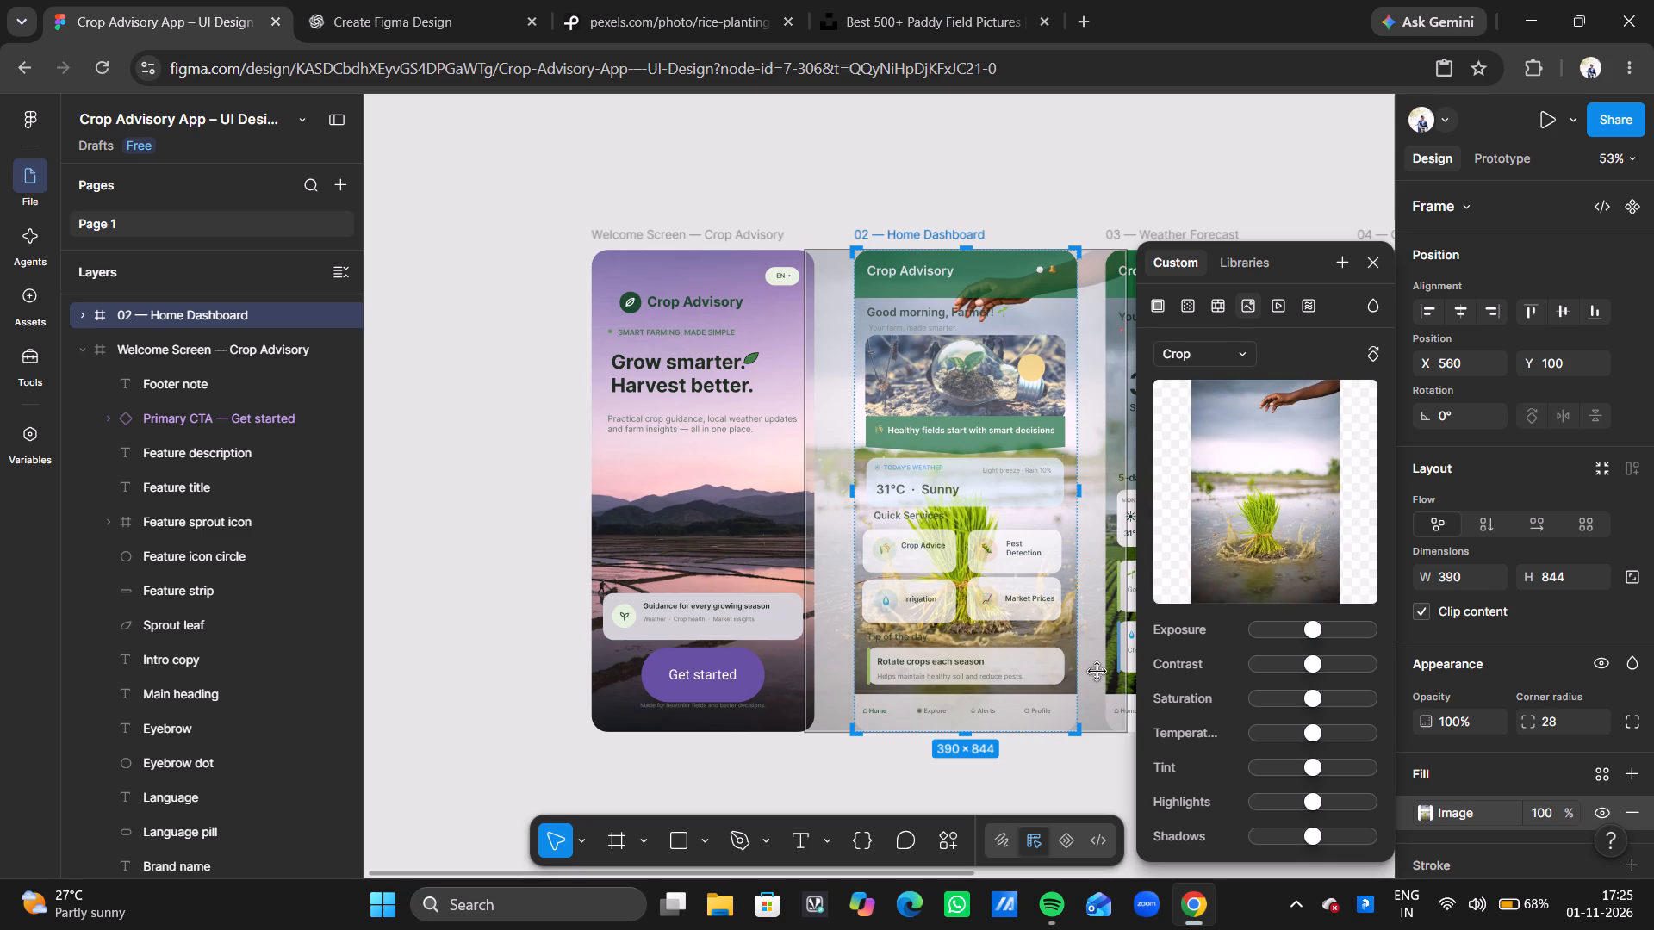
left_click_drag(1098, 671, 1093, 690)
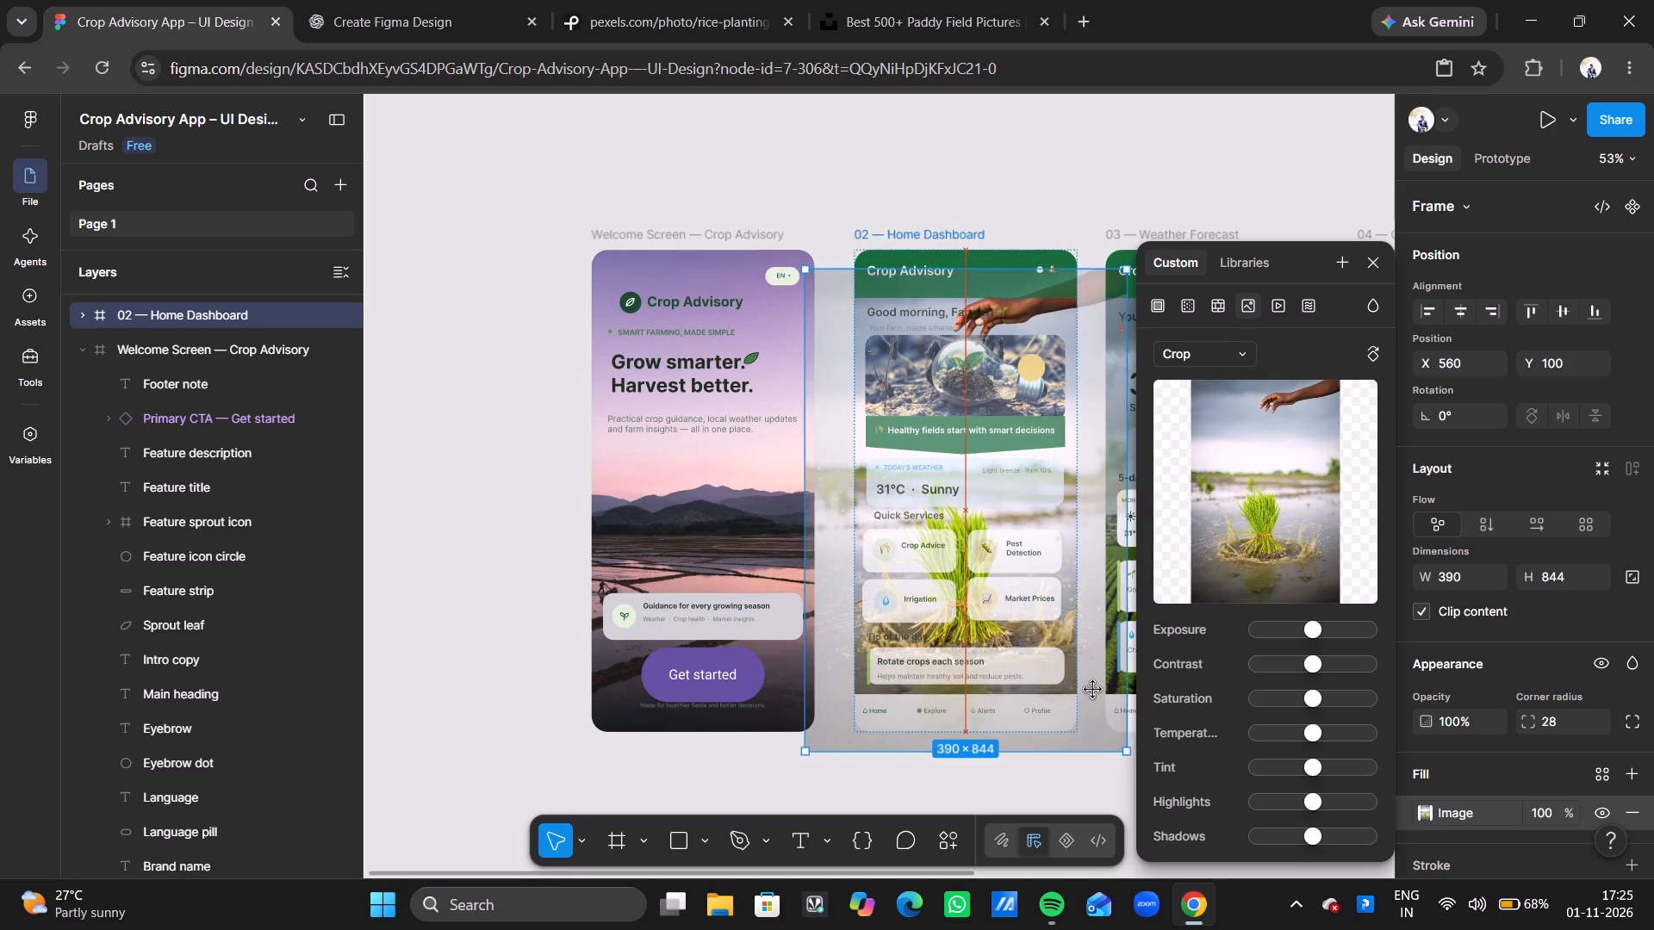
left_click_drag(1093, 690, 1085, 697)
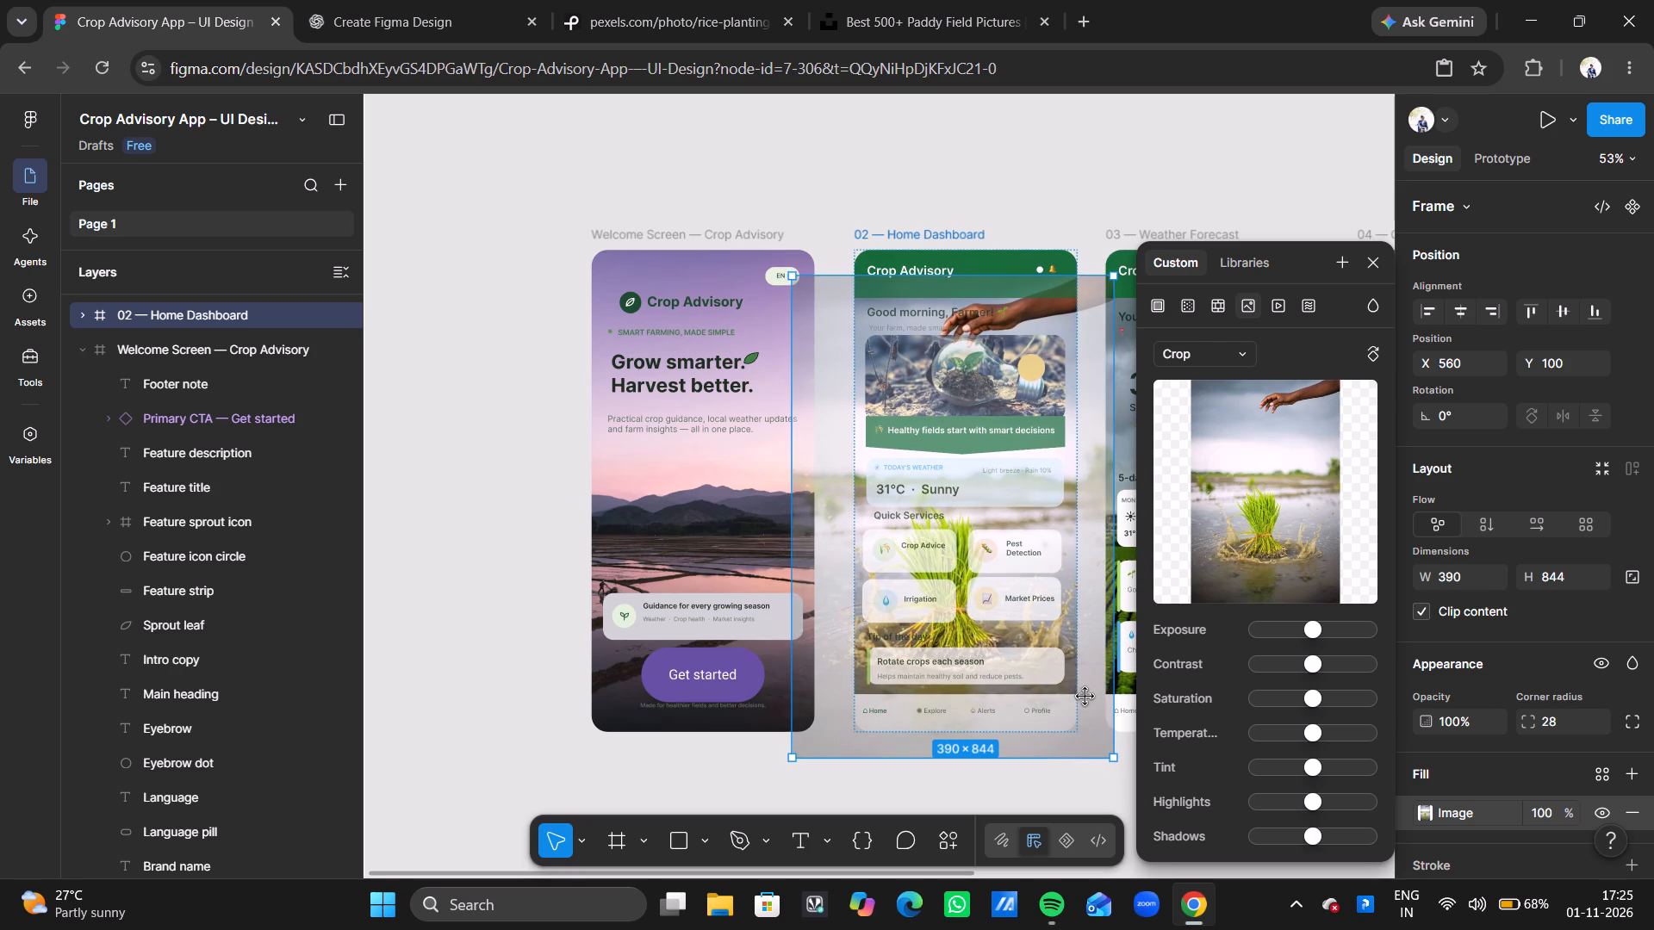
left_click_drag(1085, 697, 1102, 691)
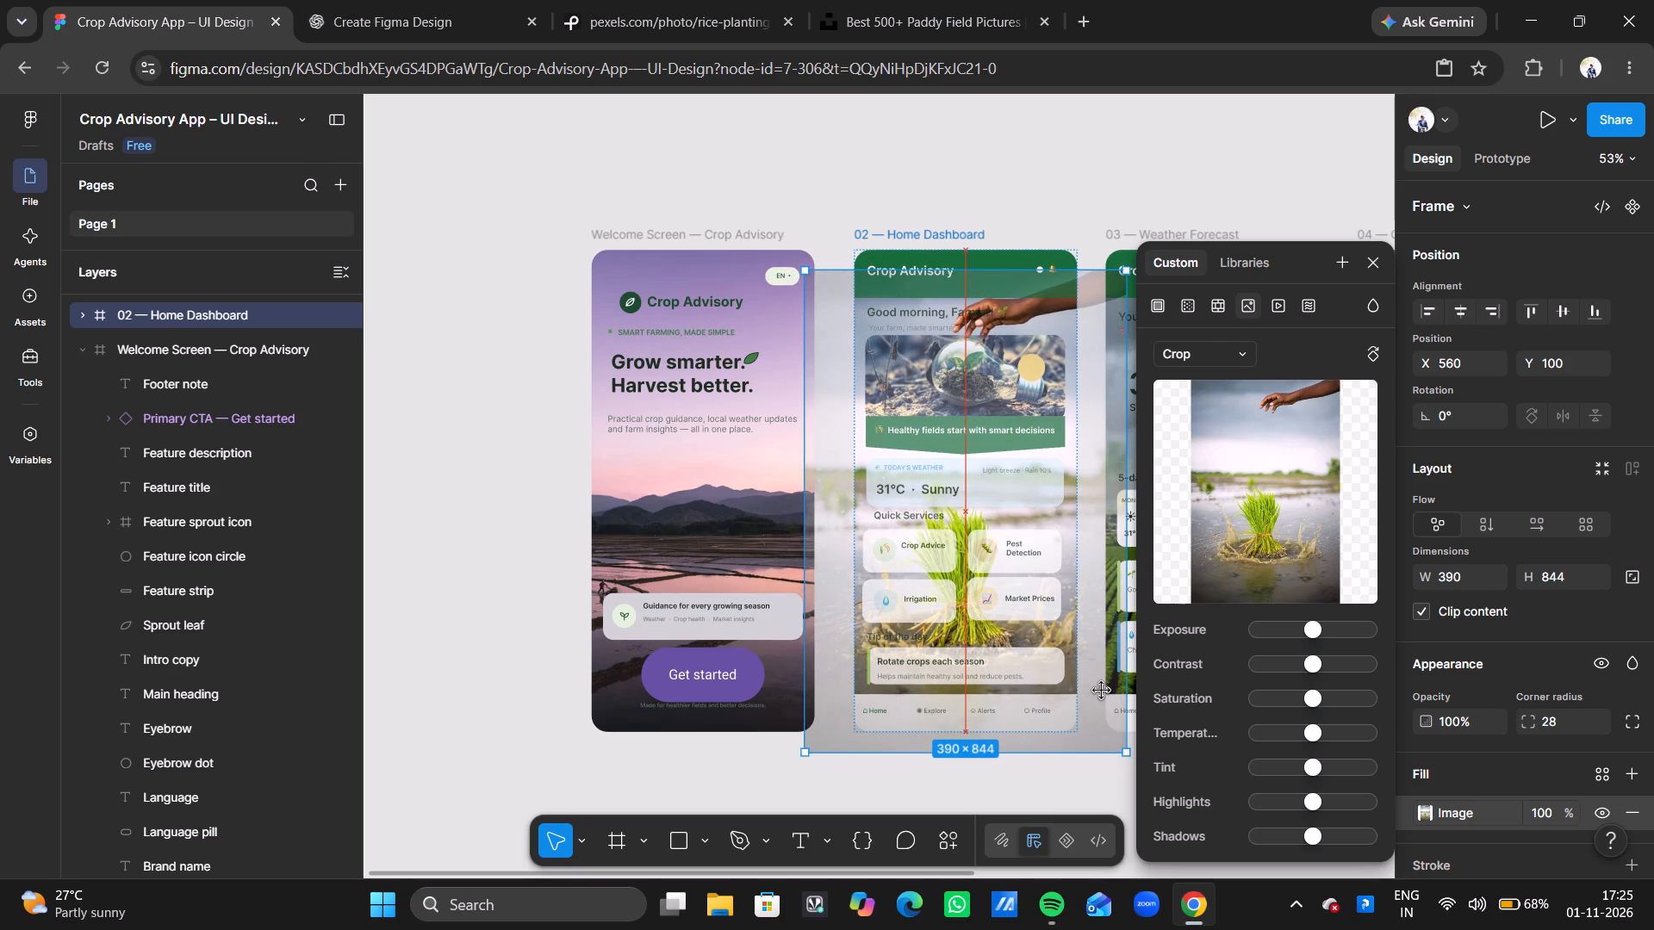
left_click_drag(1102, 691, 1096, 680)
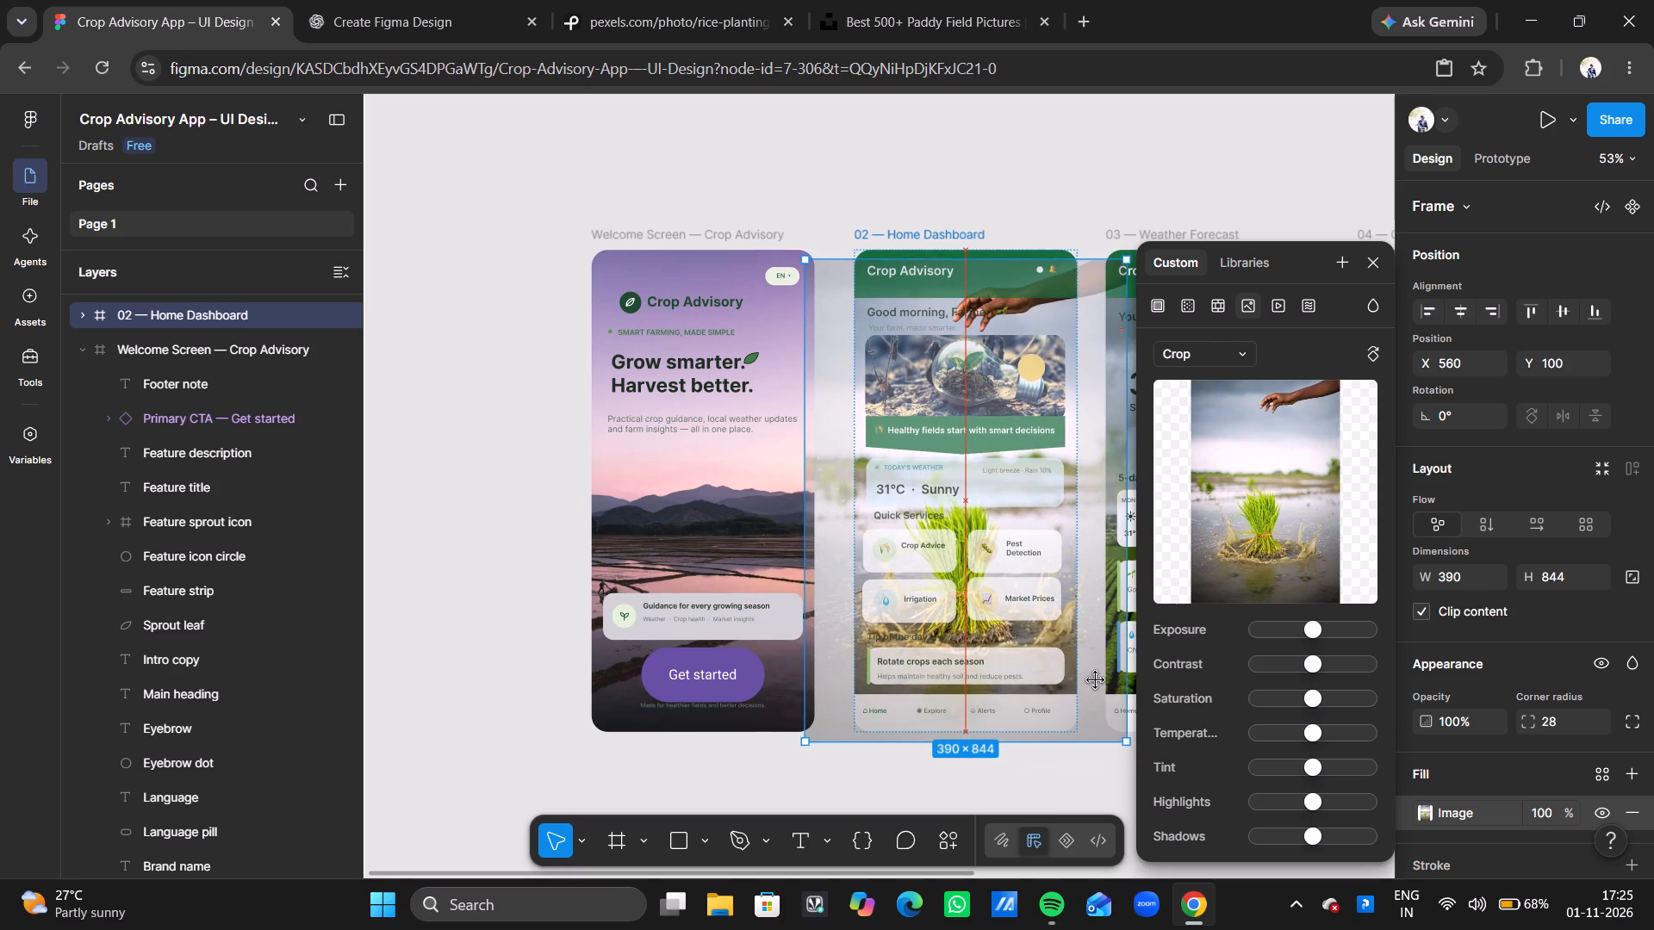
left_click_drag(1096, 680, 1092, 698)
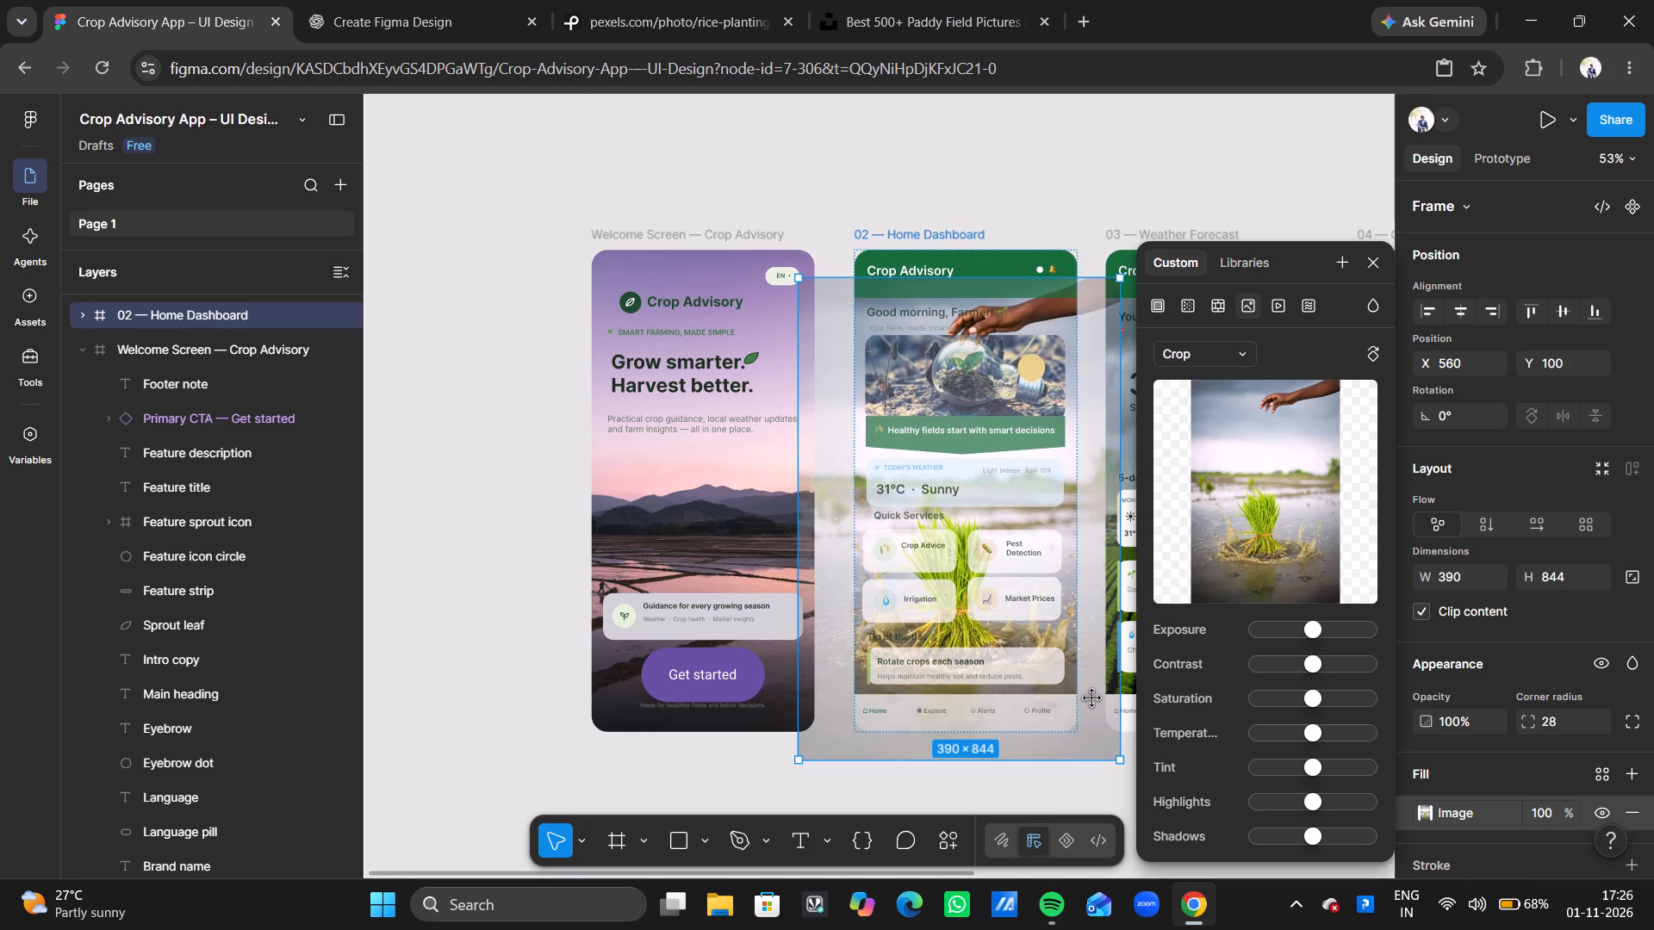
left_click_drag(1092, 698, 1092, 701)
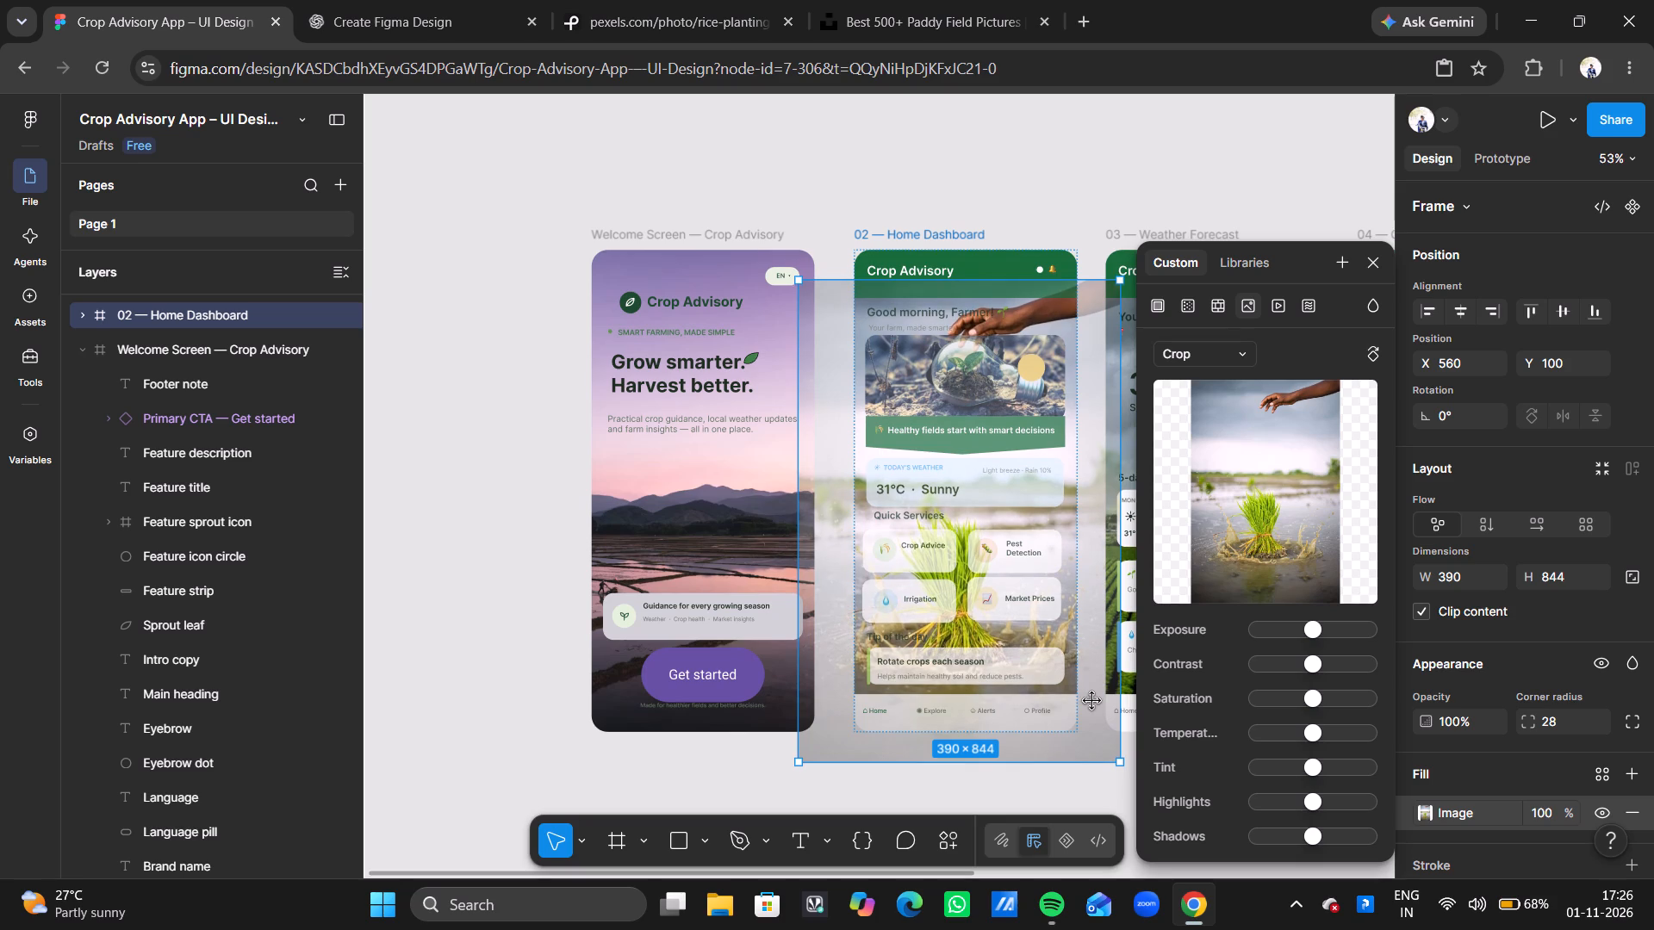
left_click_drag(1092, 701, 1093, 701)
left_click(1093, 701)
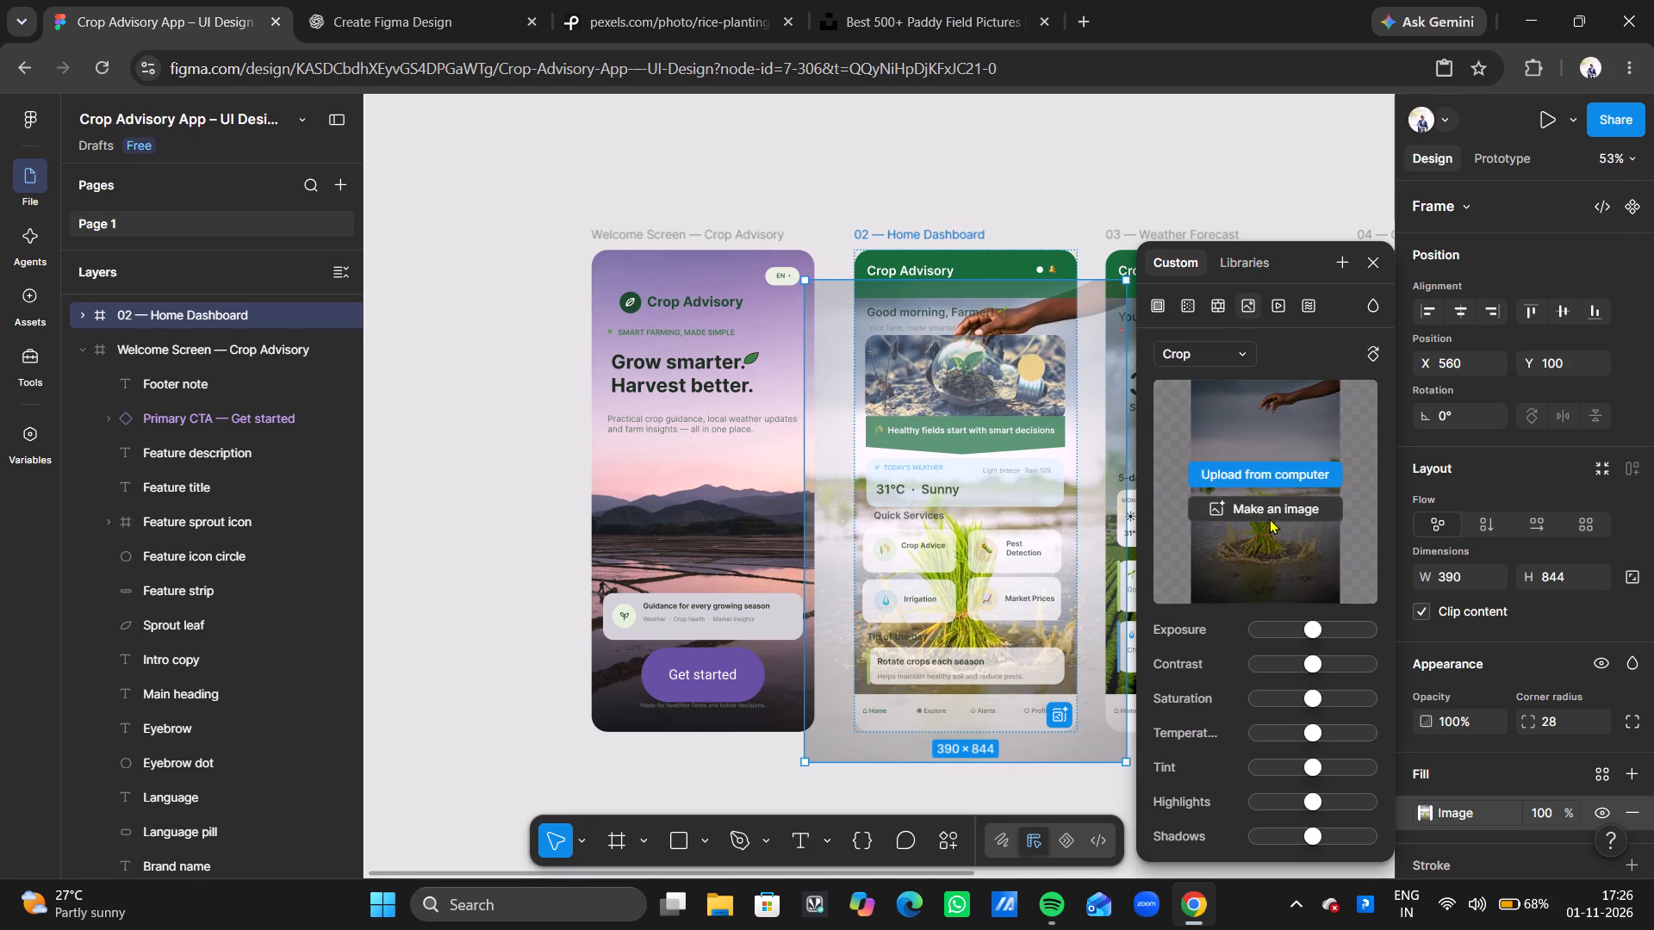
key("Return")
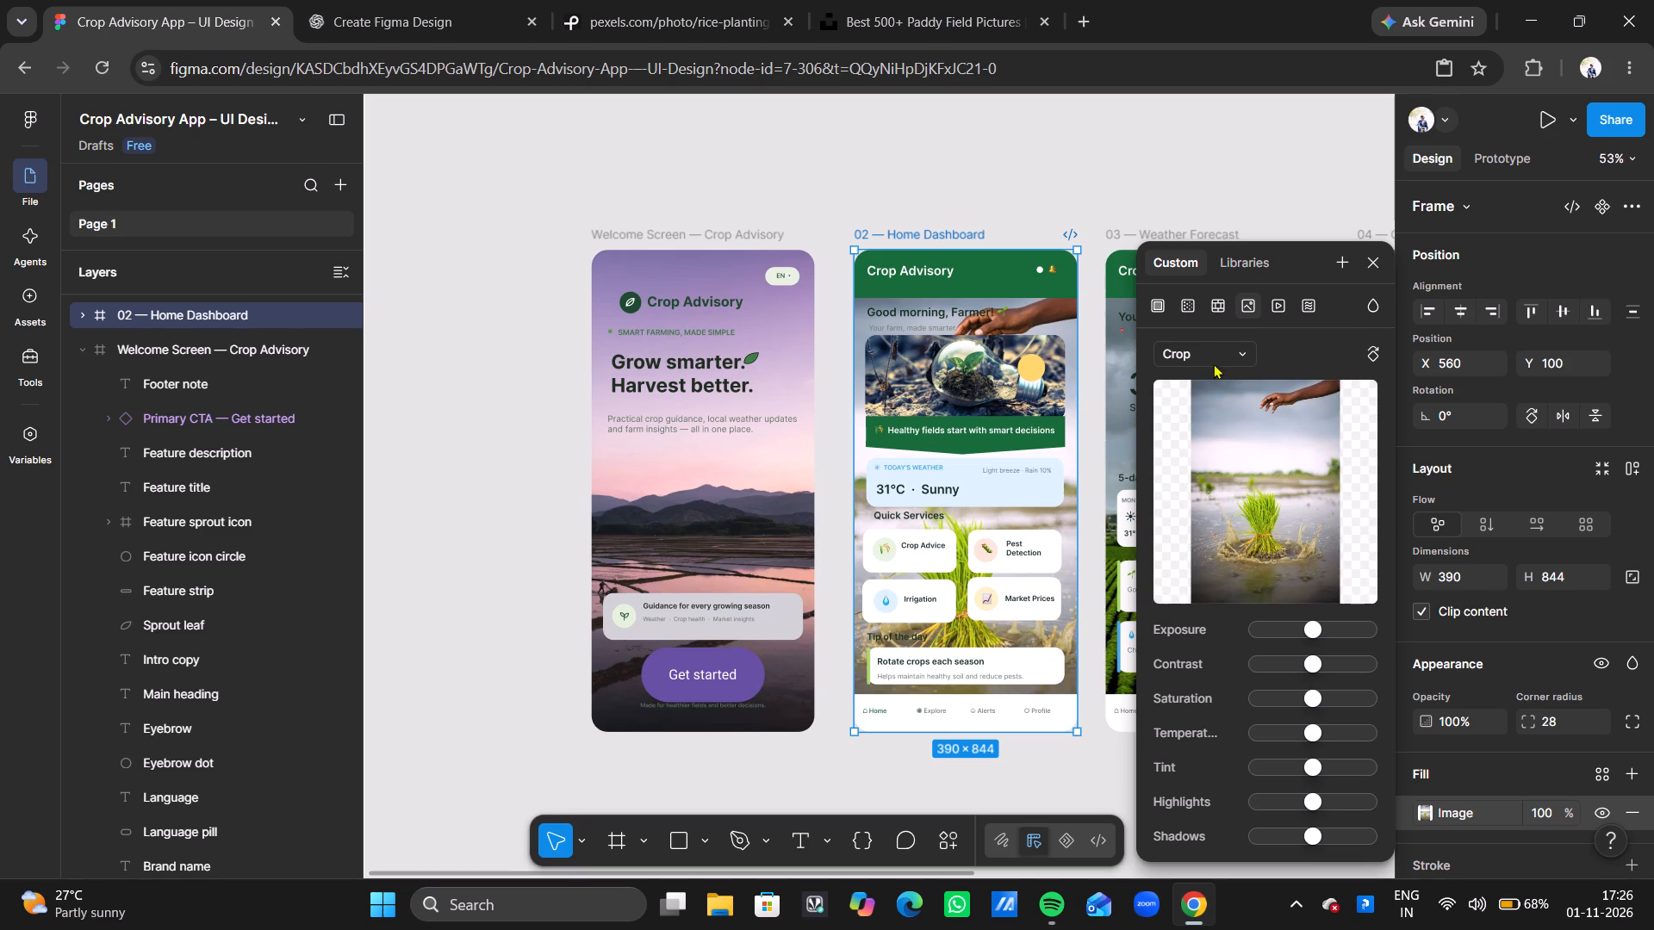
Reopen the crop and scale the rice seedling photo down so it is only moderately wider than the Home Dashboard frame.
double_click(1237, 340)
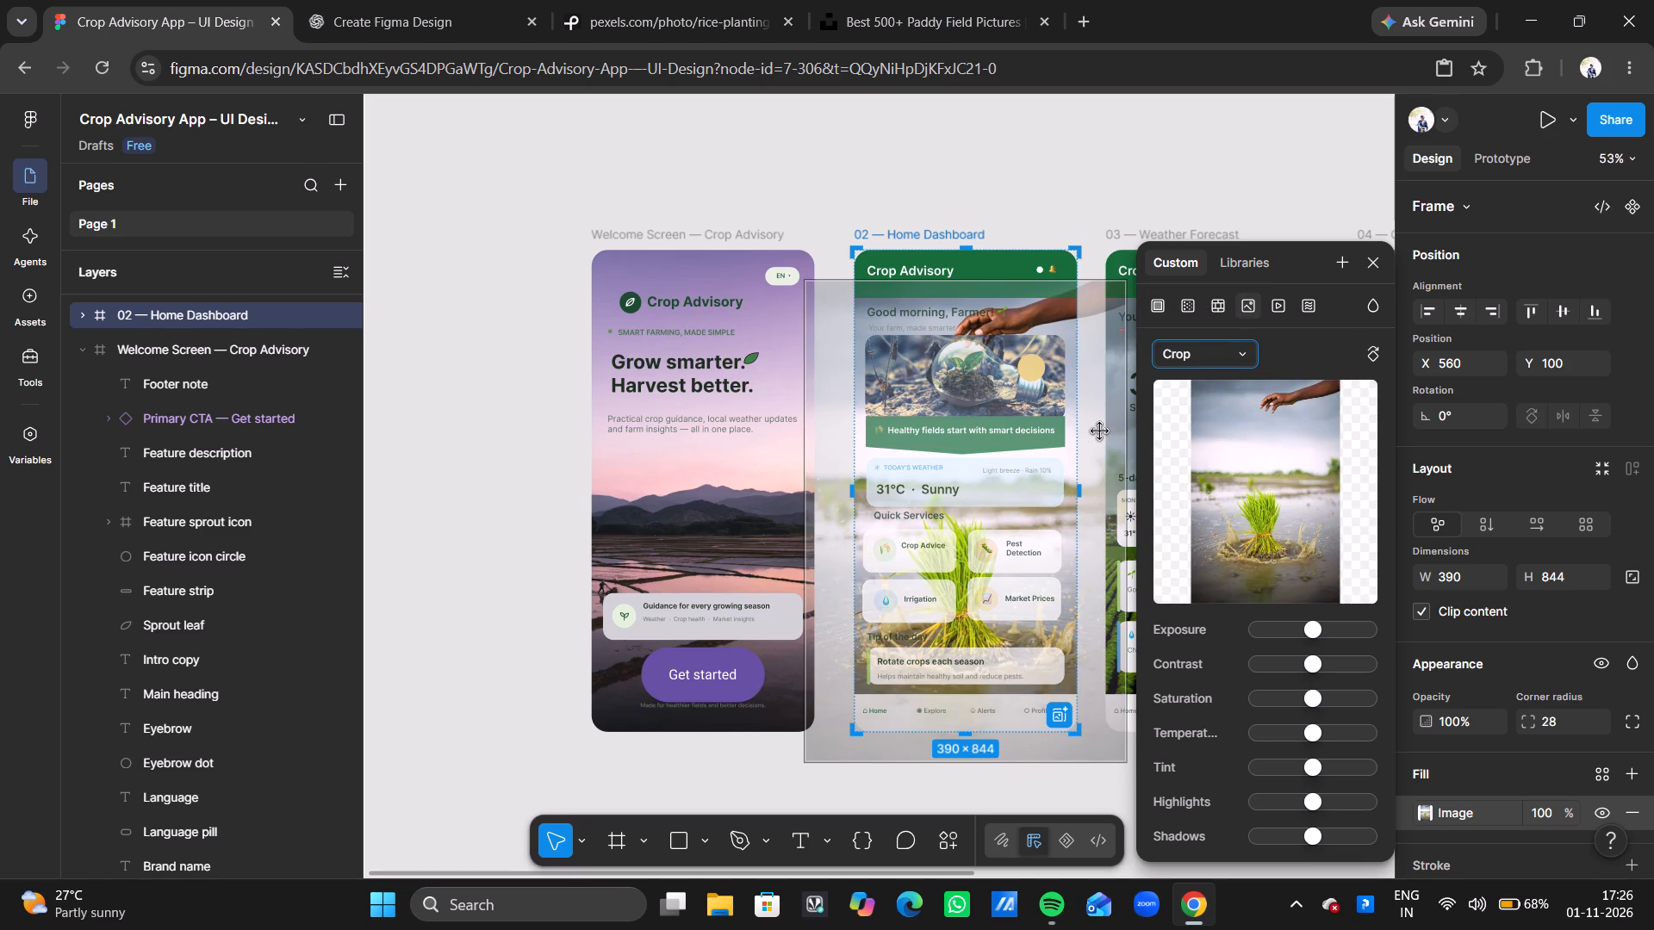
left_click(1100, 431)
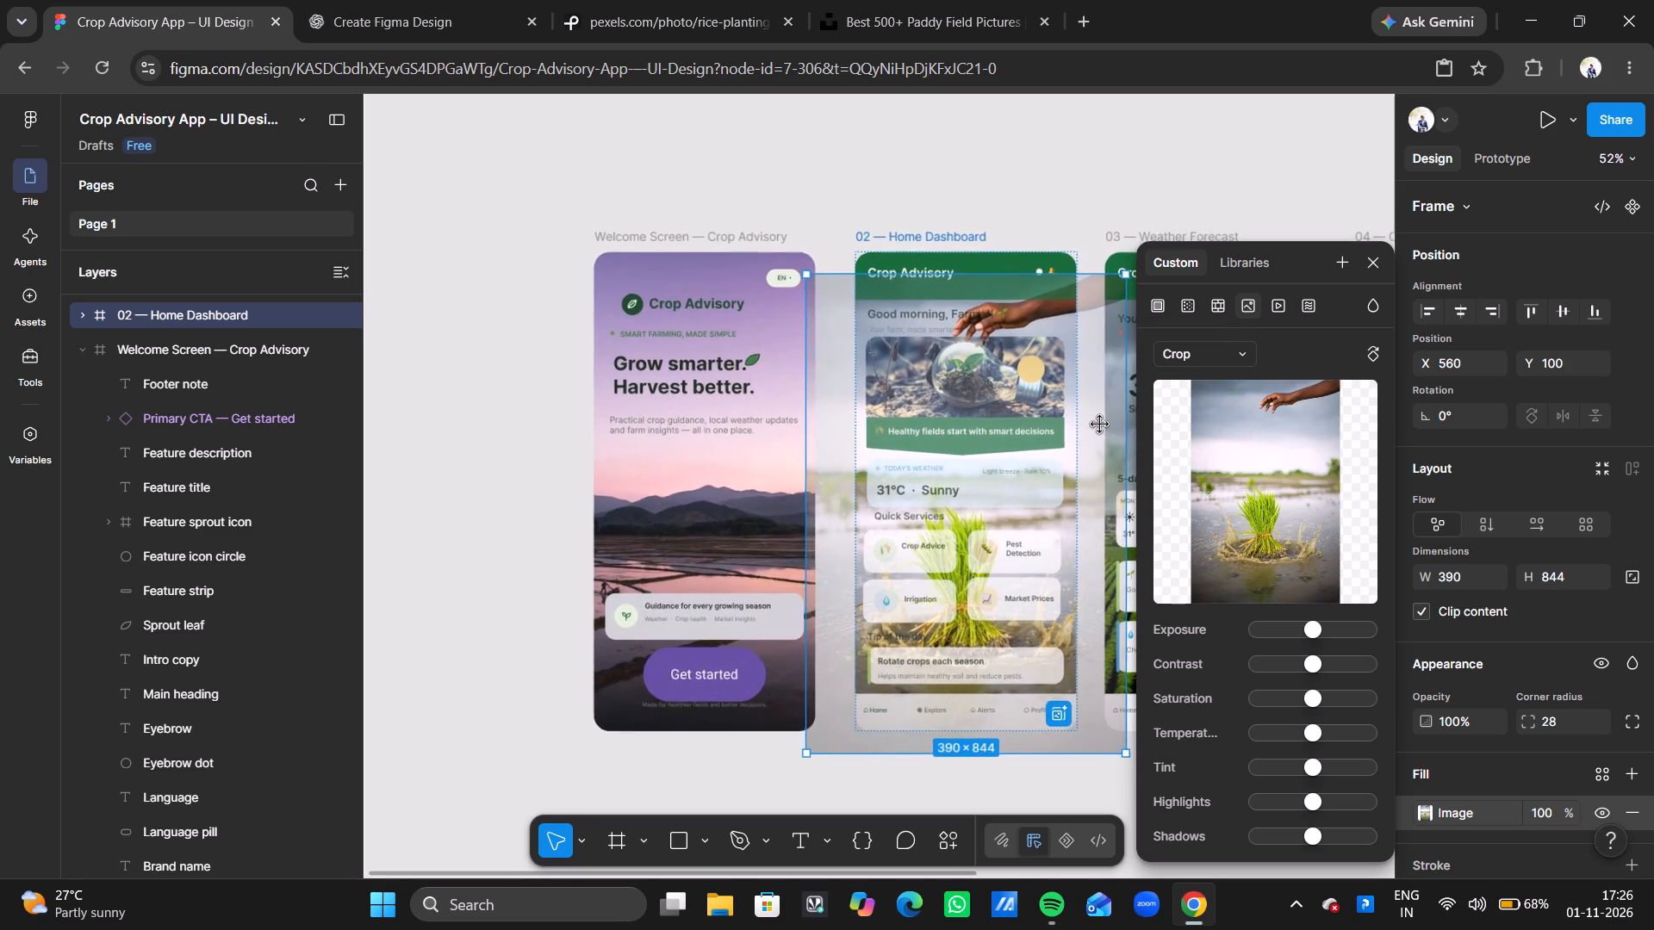
left_click(1125, 759)
left_click_drag(1125, 759, 1116, 753)
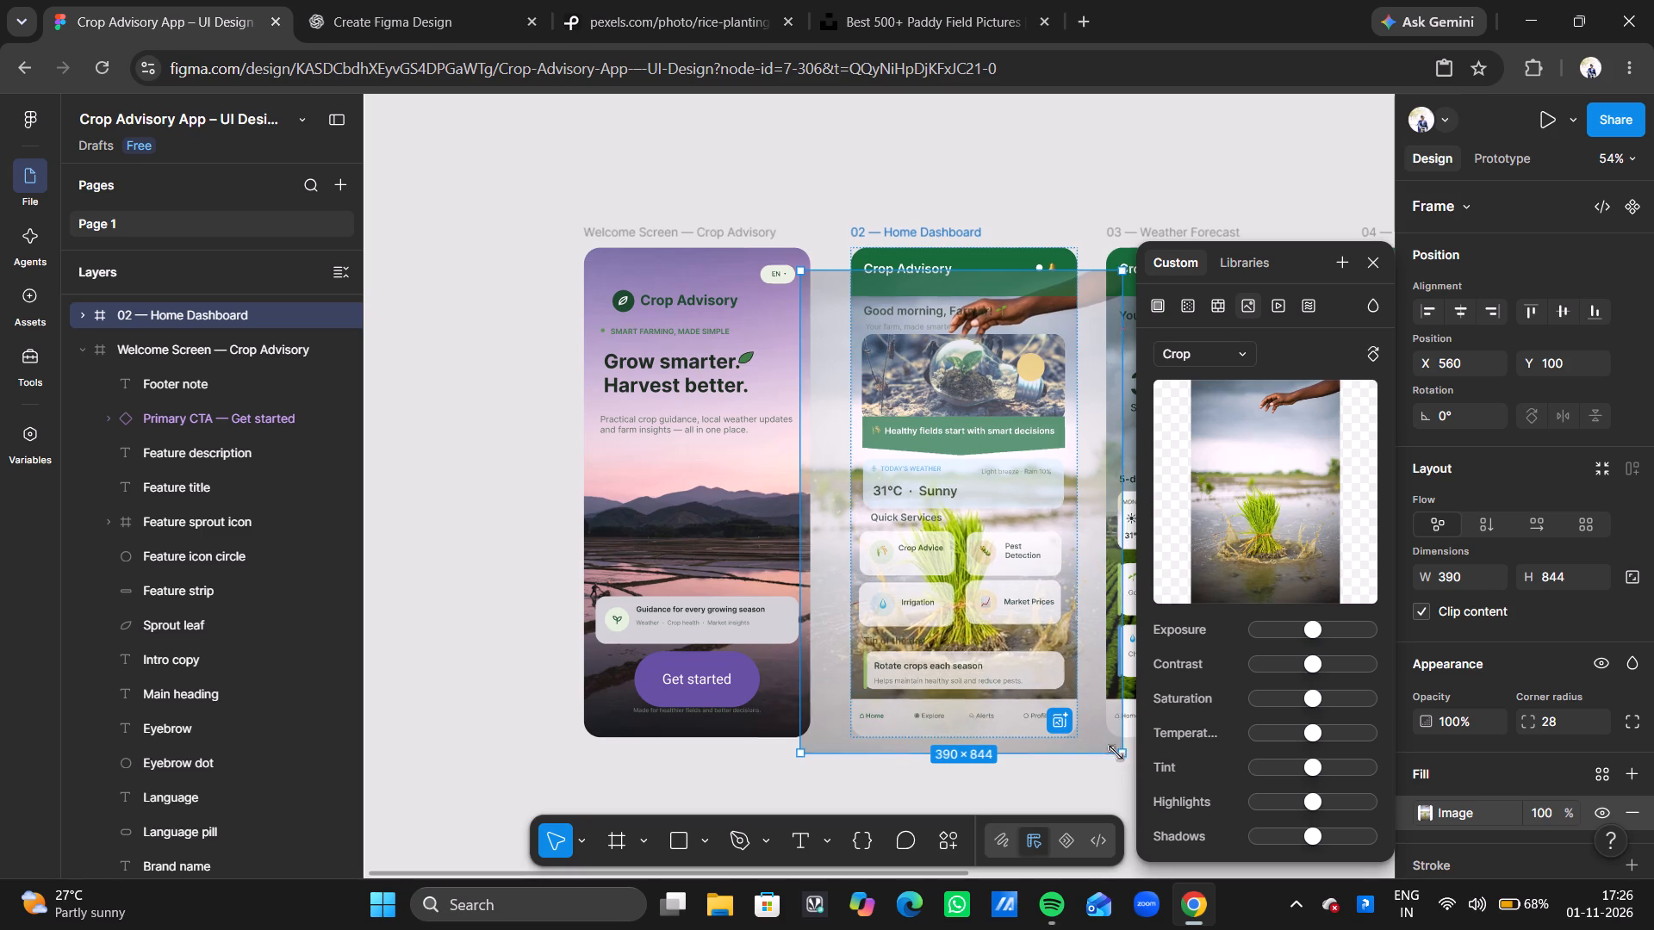
left_click_drag(1116, 753, 1064, 716)
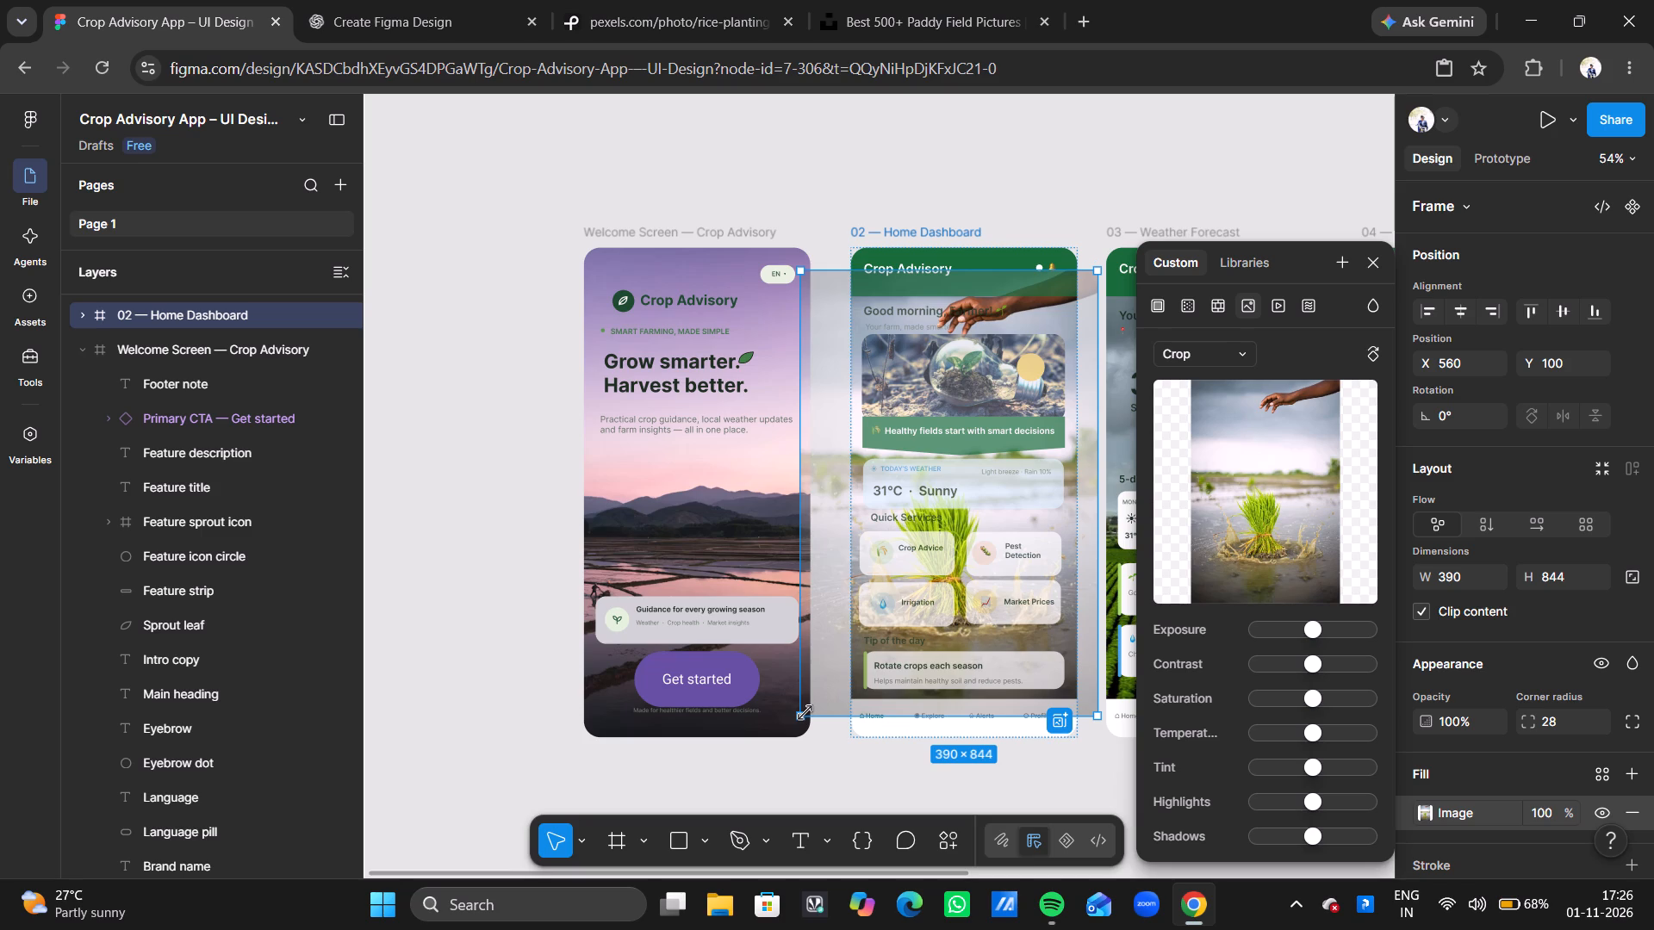
left_click_drag(805, 712, 832, 717)
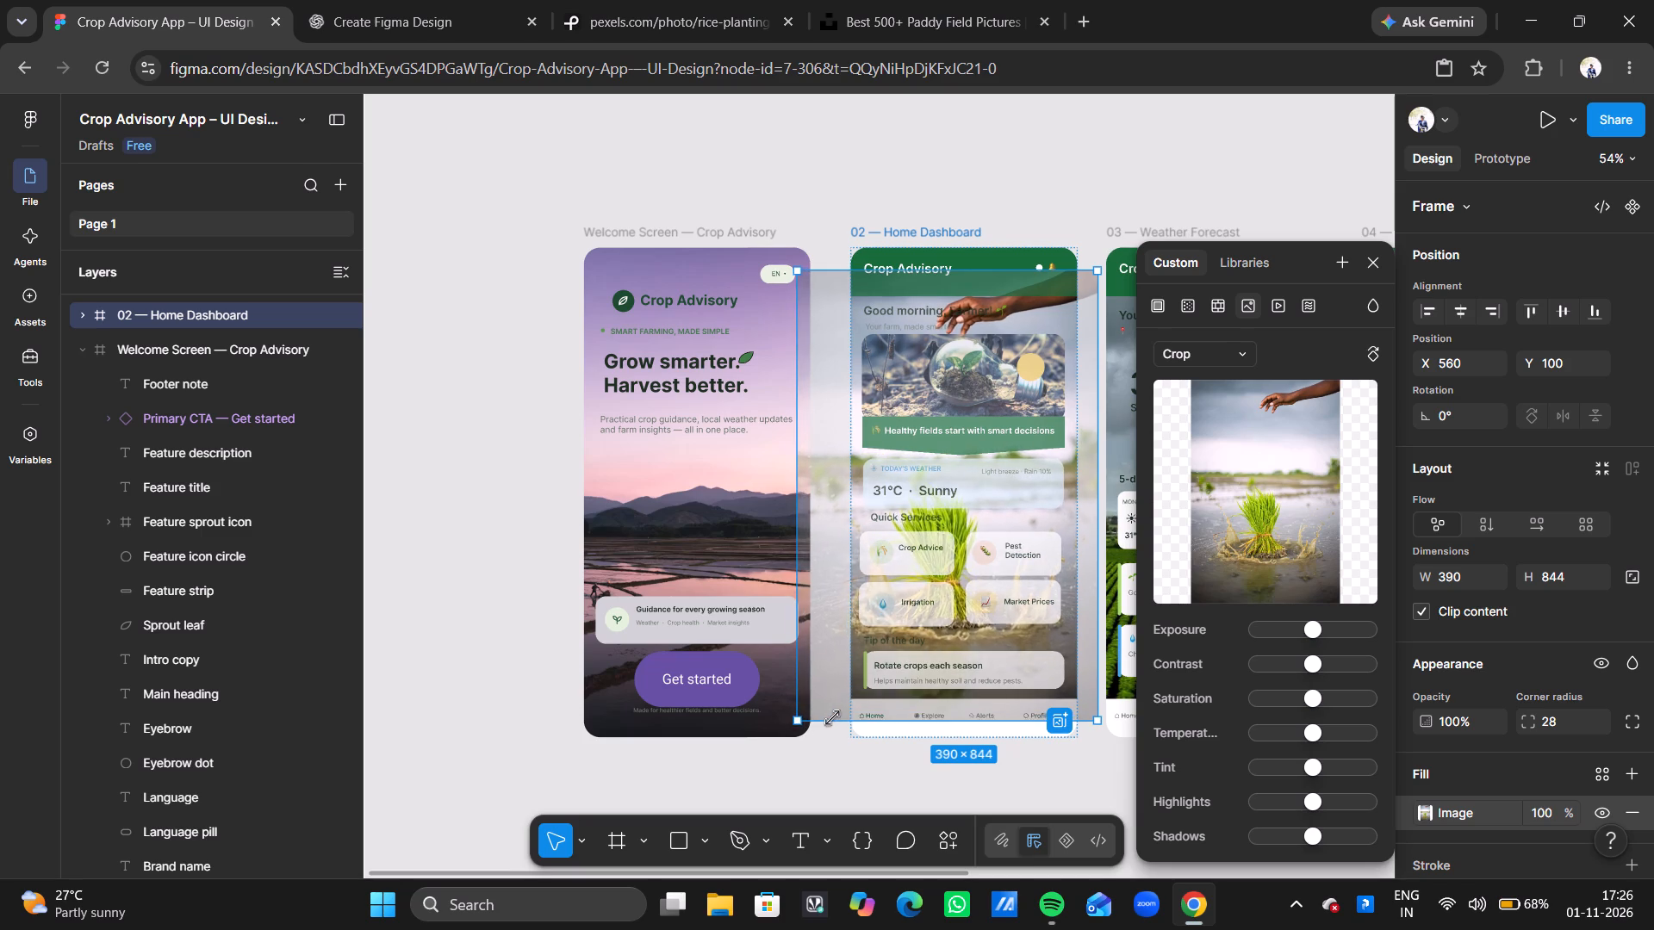
left_click_drag(832, 717, 843, 709)
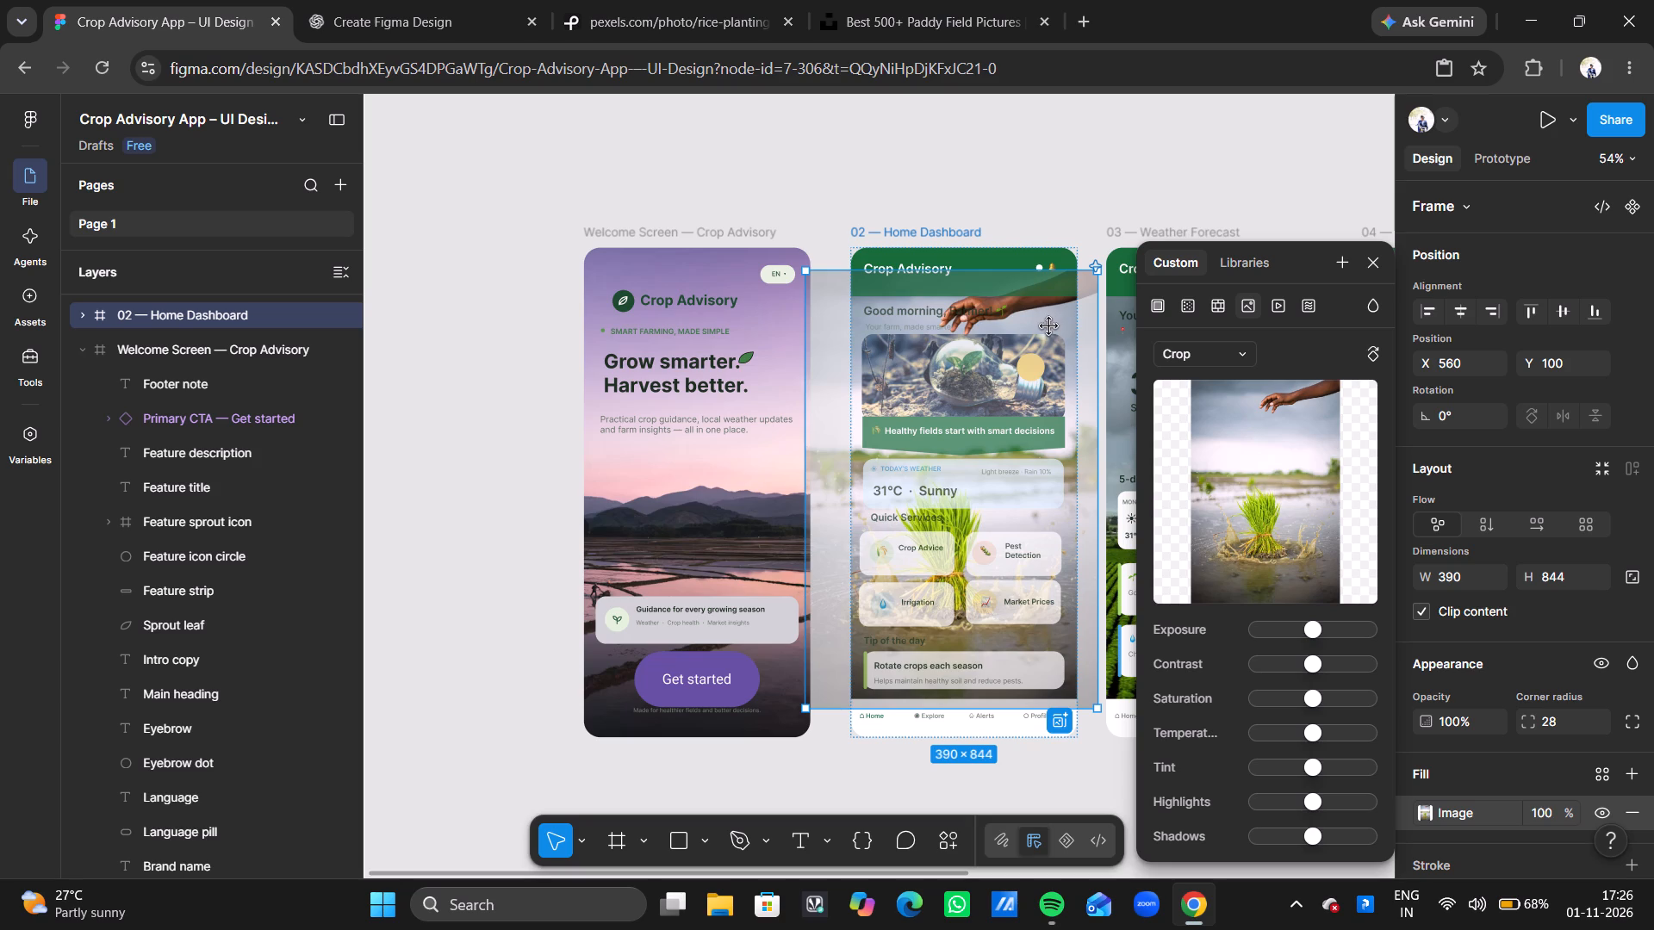
Reposition the scaled photo so the hand sits beside the greeting and its lower edge meets the bottom navigation bar.
left_click_drag(1049, 326, 1058, 336)
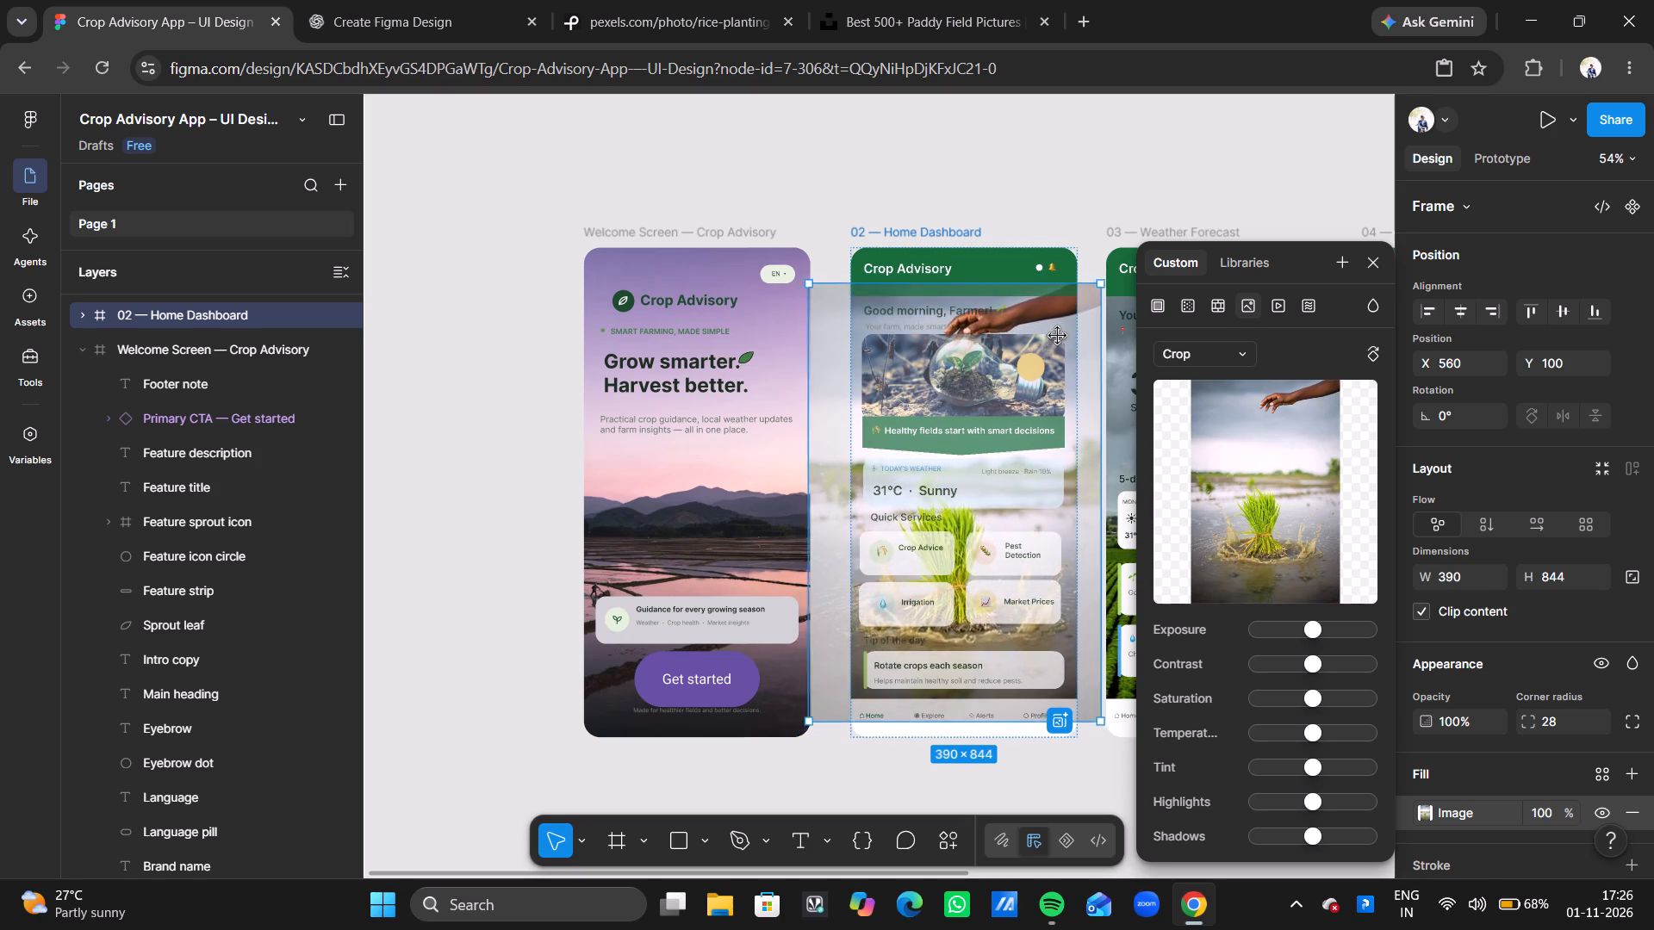
left_click_drag(1058, 336, 1083, 312)
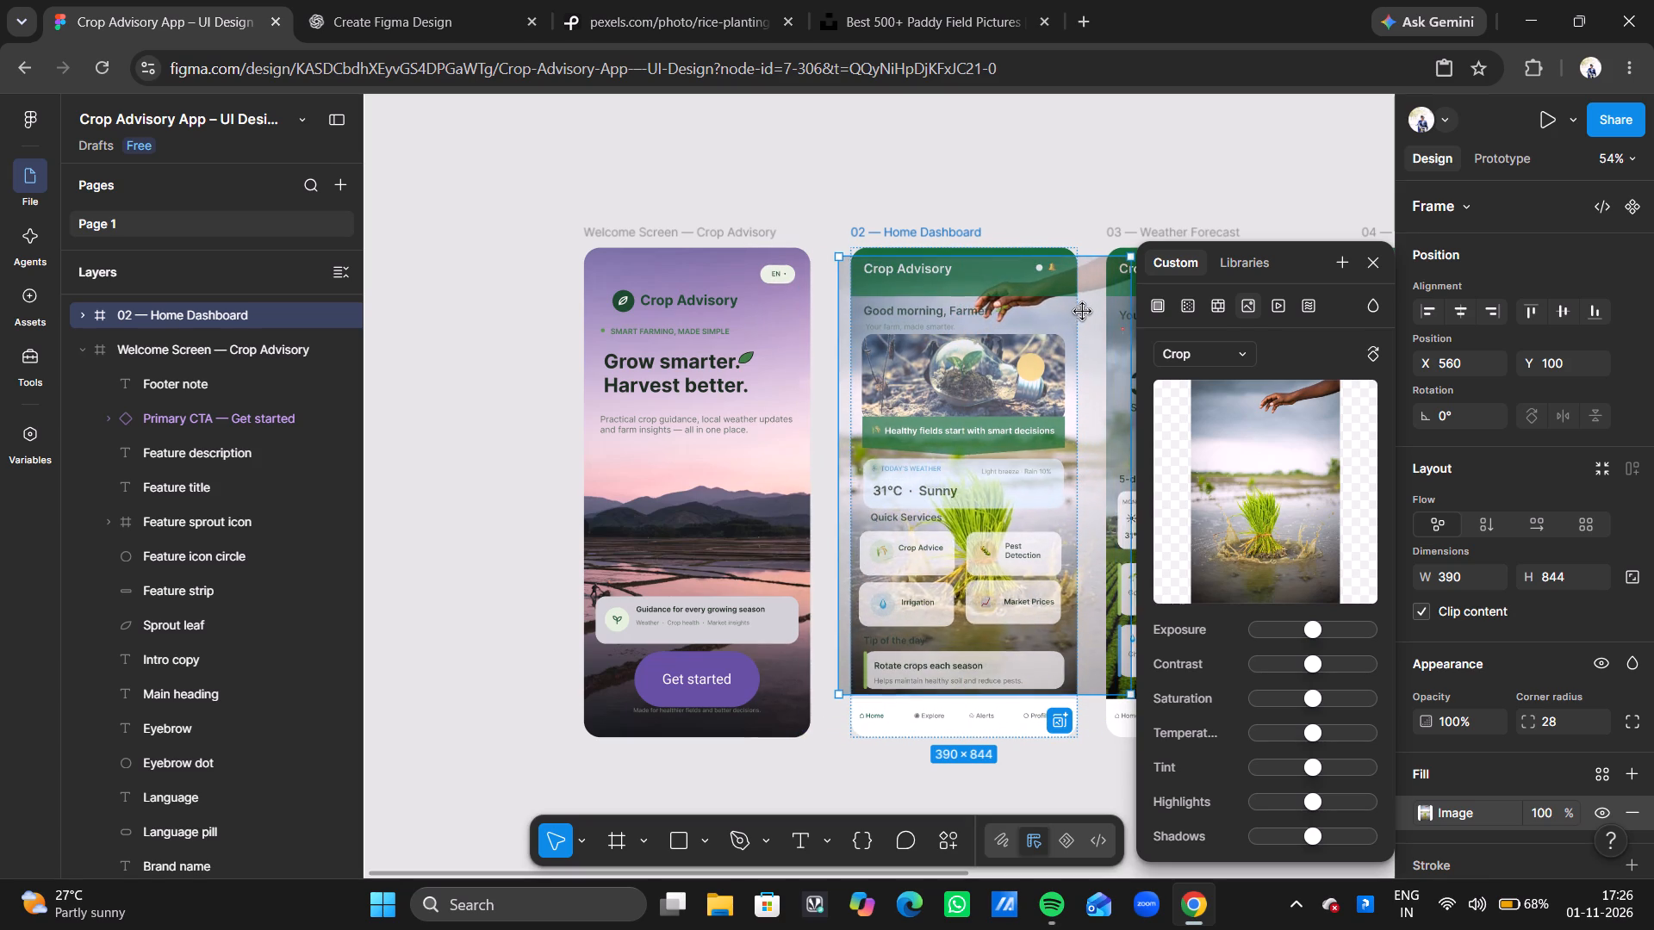
left_click_drag(1083, 312, 1074, 344)
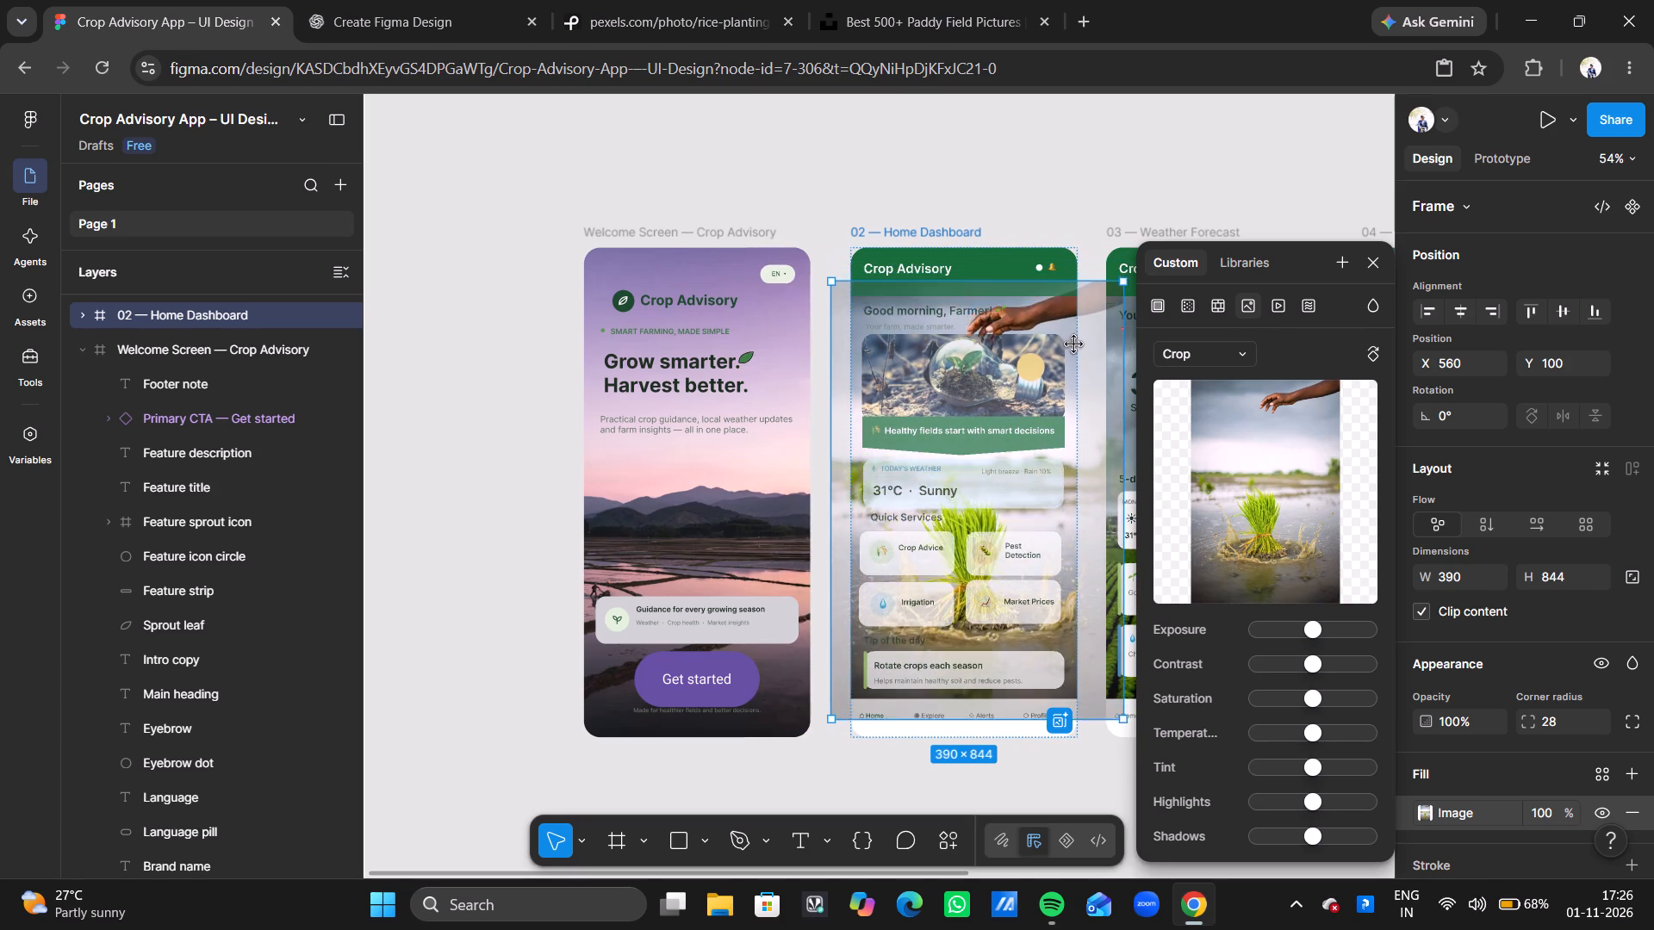
left_click_drag(1074, 344, 1064, 357)
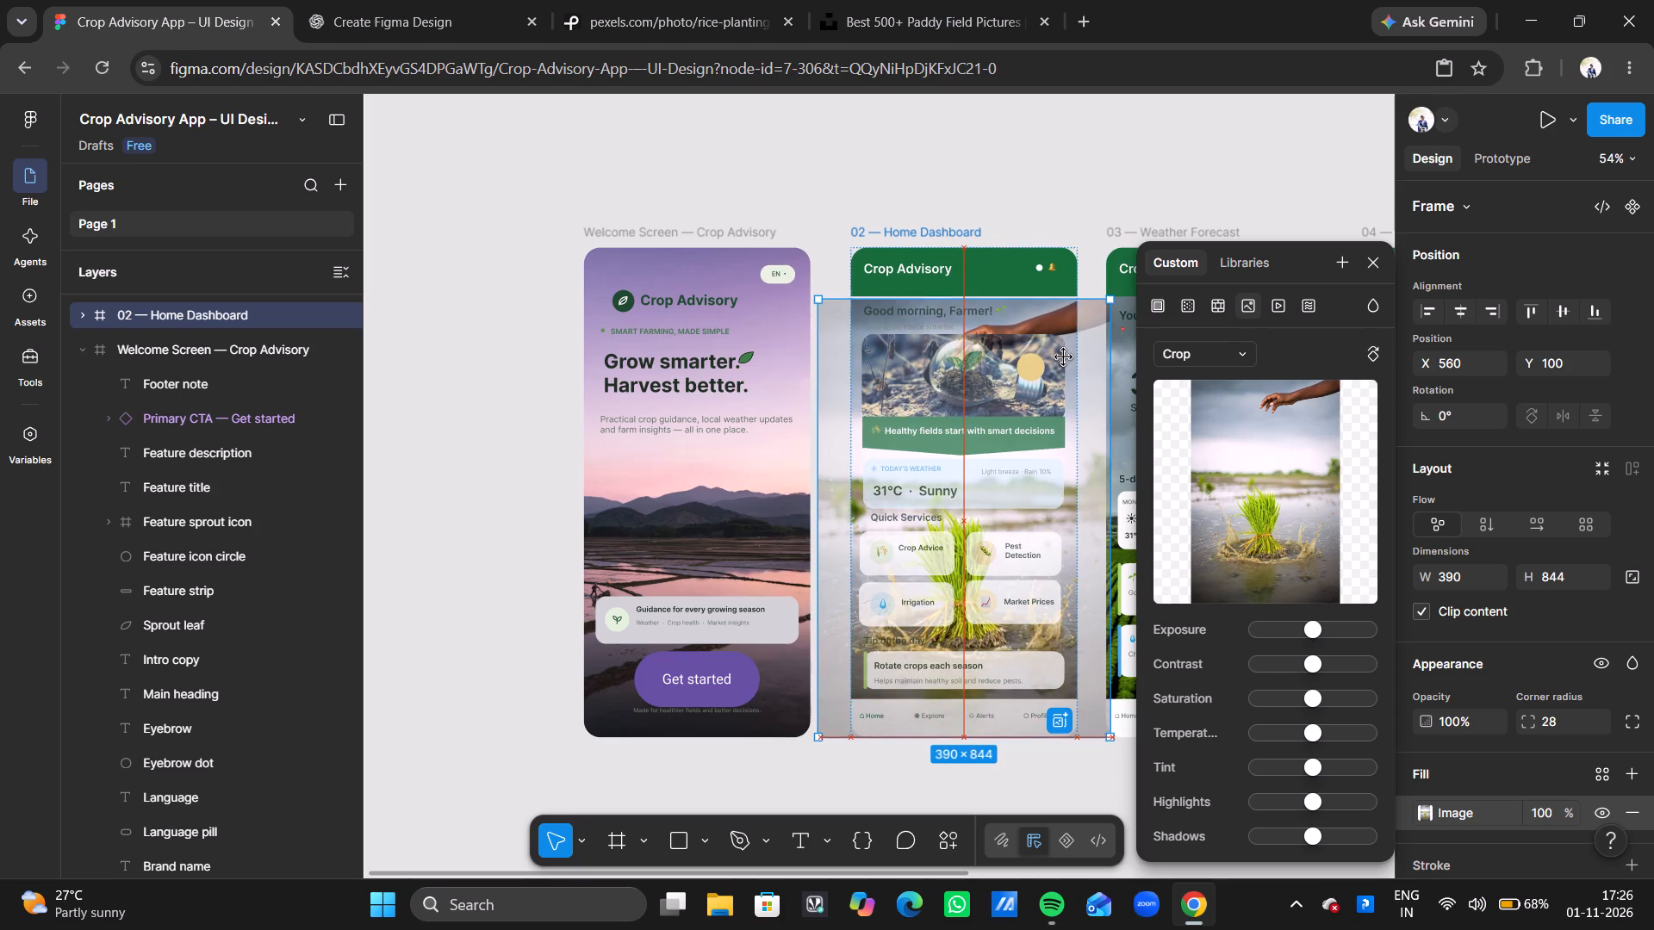
left_click_drag(1064, 357, 1065, 326)
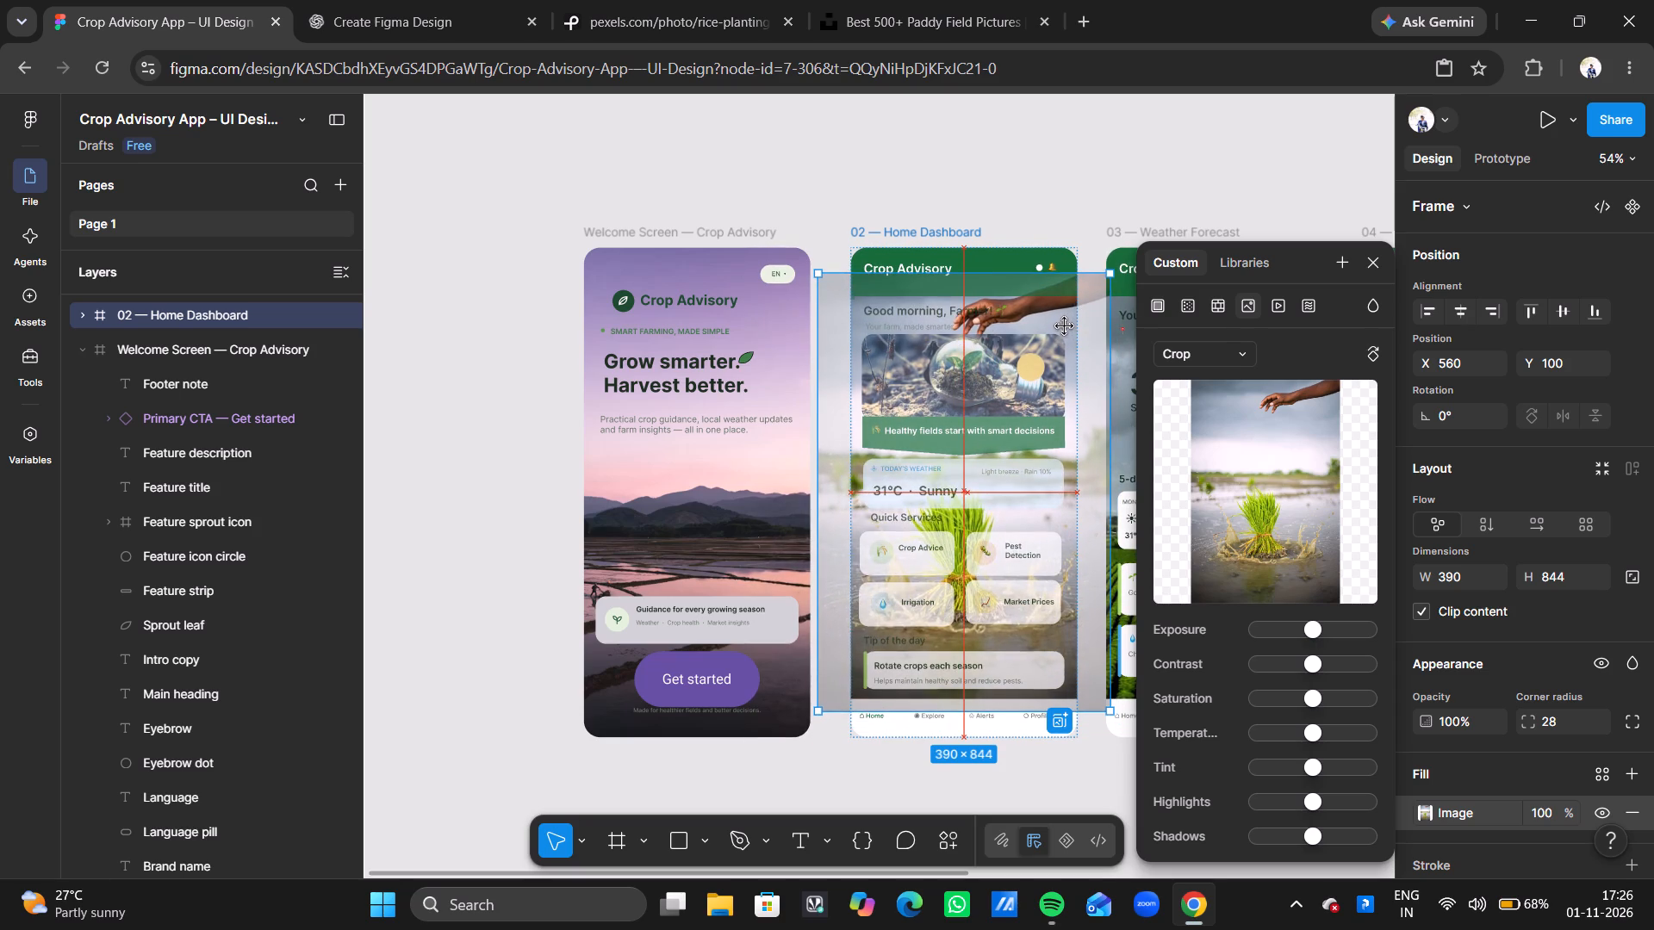
left_click_drag(1065, 326, 1072, 317)
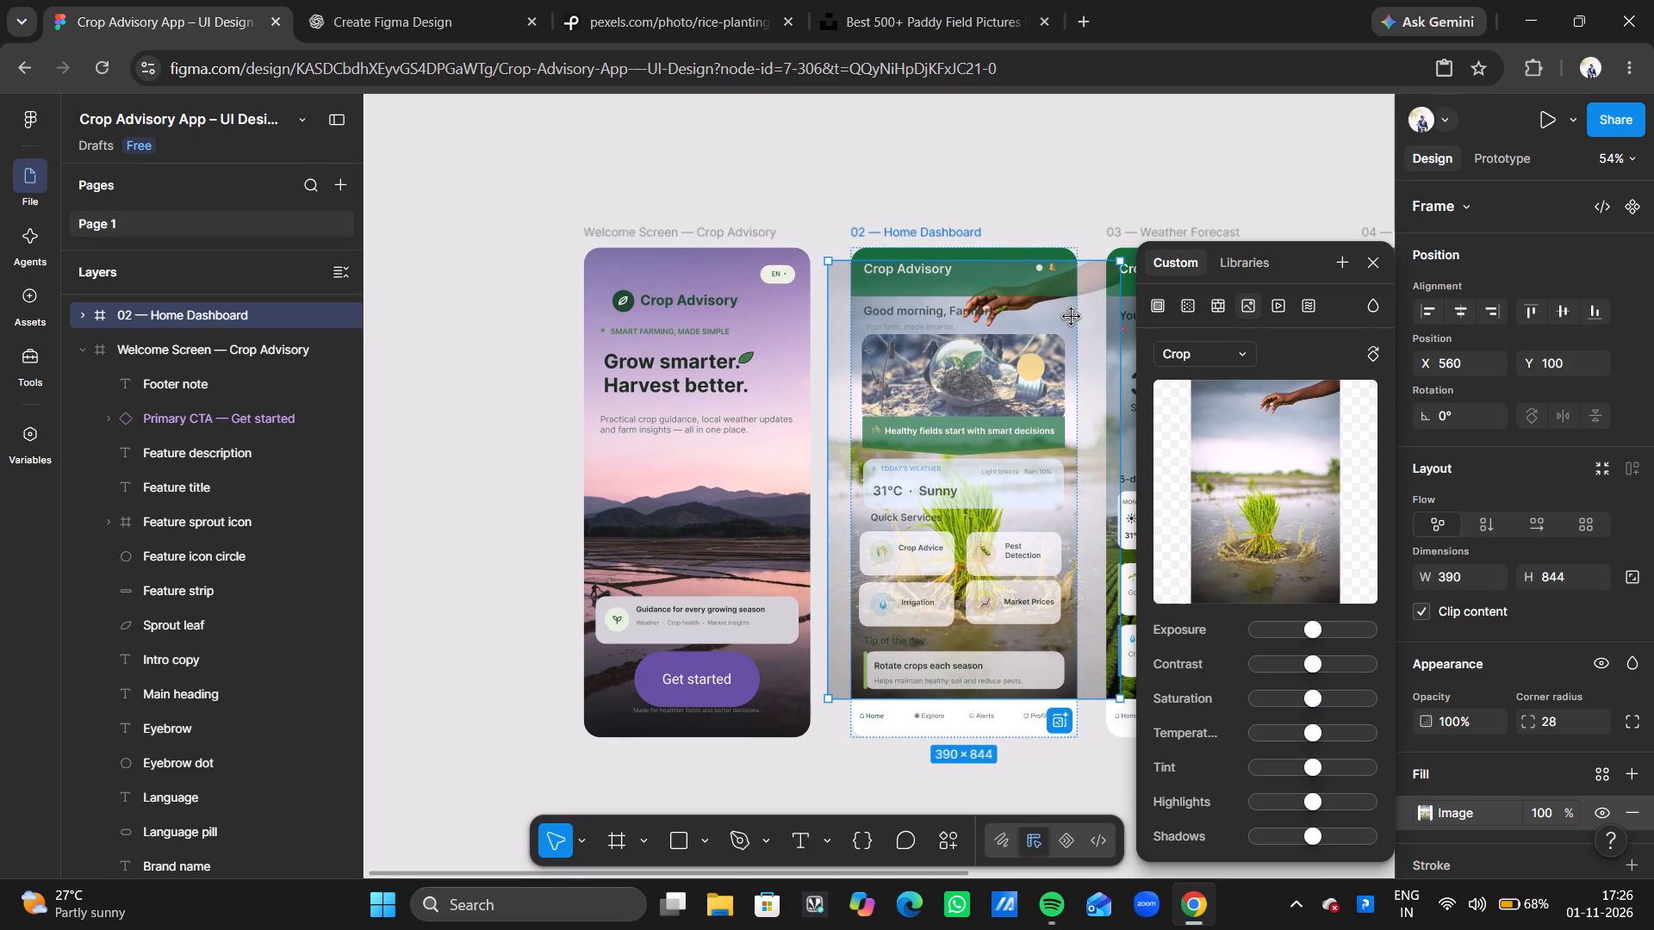
left_click_drag(1072, 317, 1071, 318)
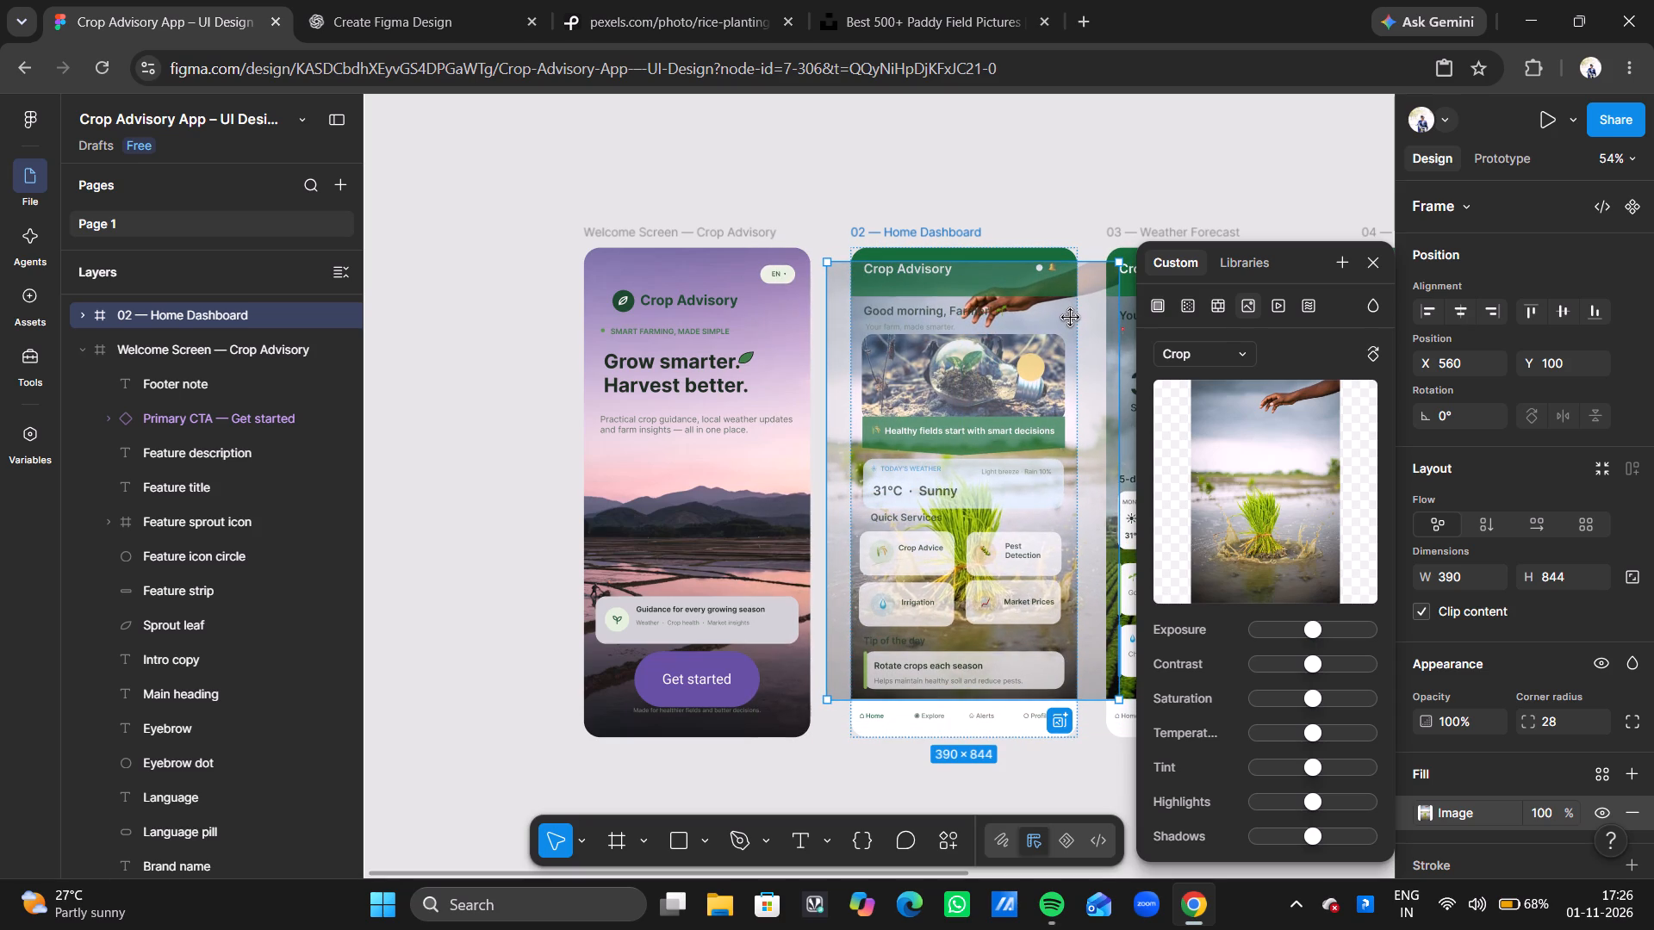
left_click_drag(1071, 318, 1071, 319)
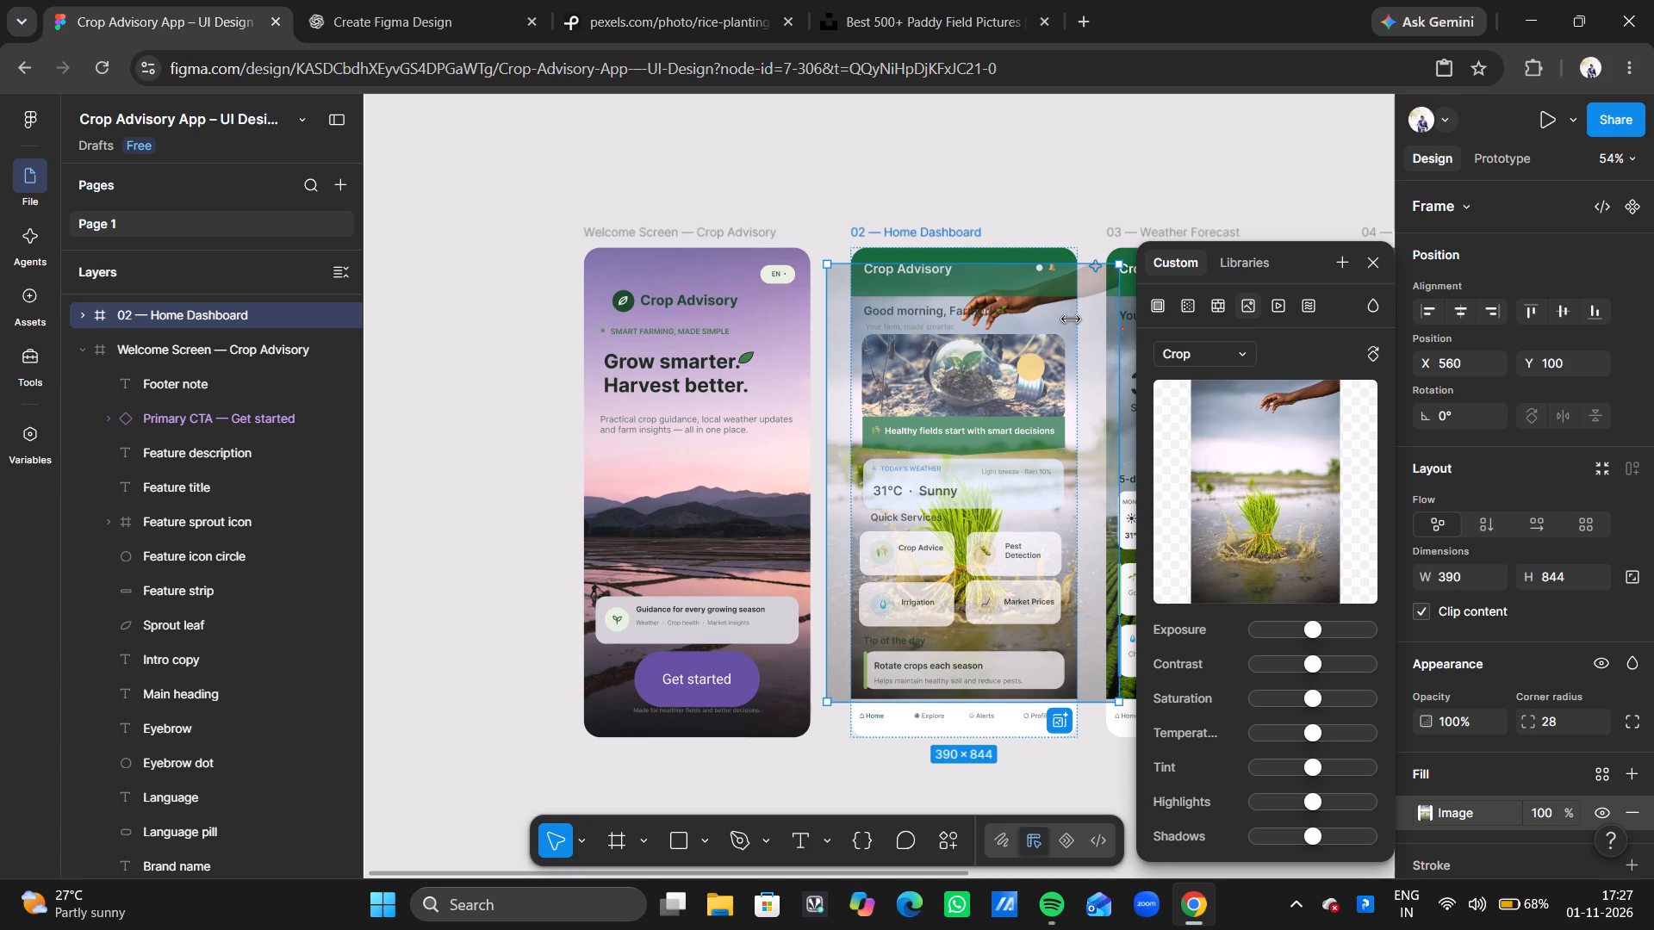
left_click(1139, 149)
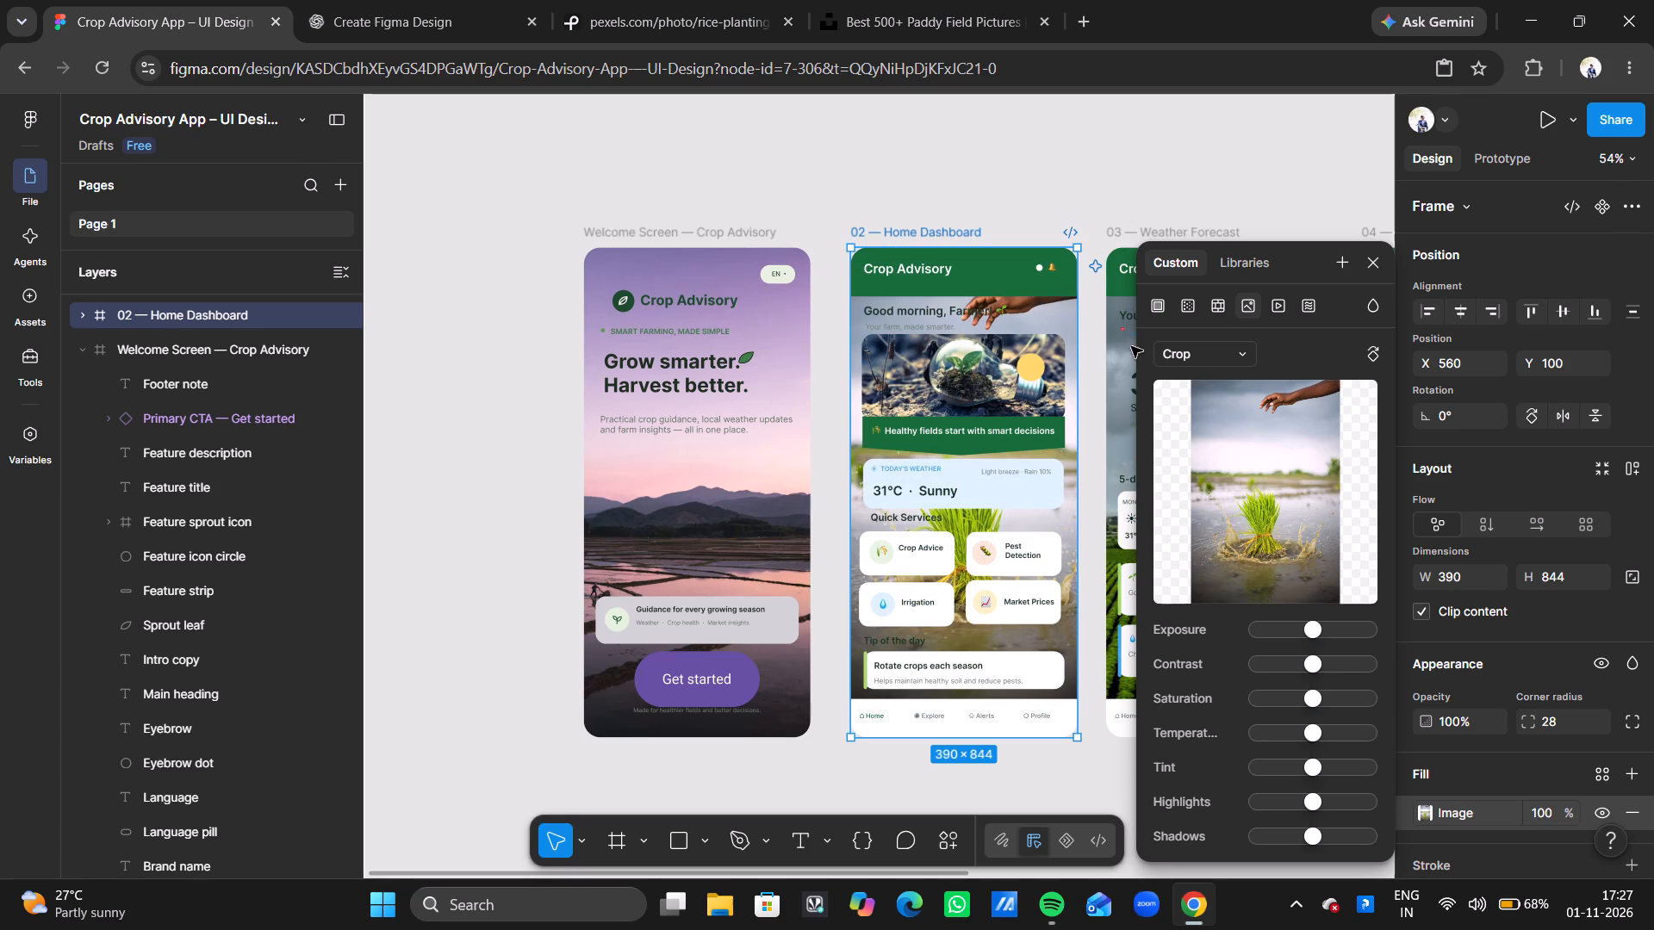
Reopen the Home Dashboard image crop and nudge the seedling photo slightly down so the hand clears the green header, and close the fill settings.
left_click(1199, 349)
left_click(1203, 350)
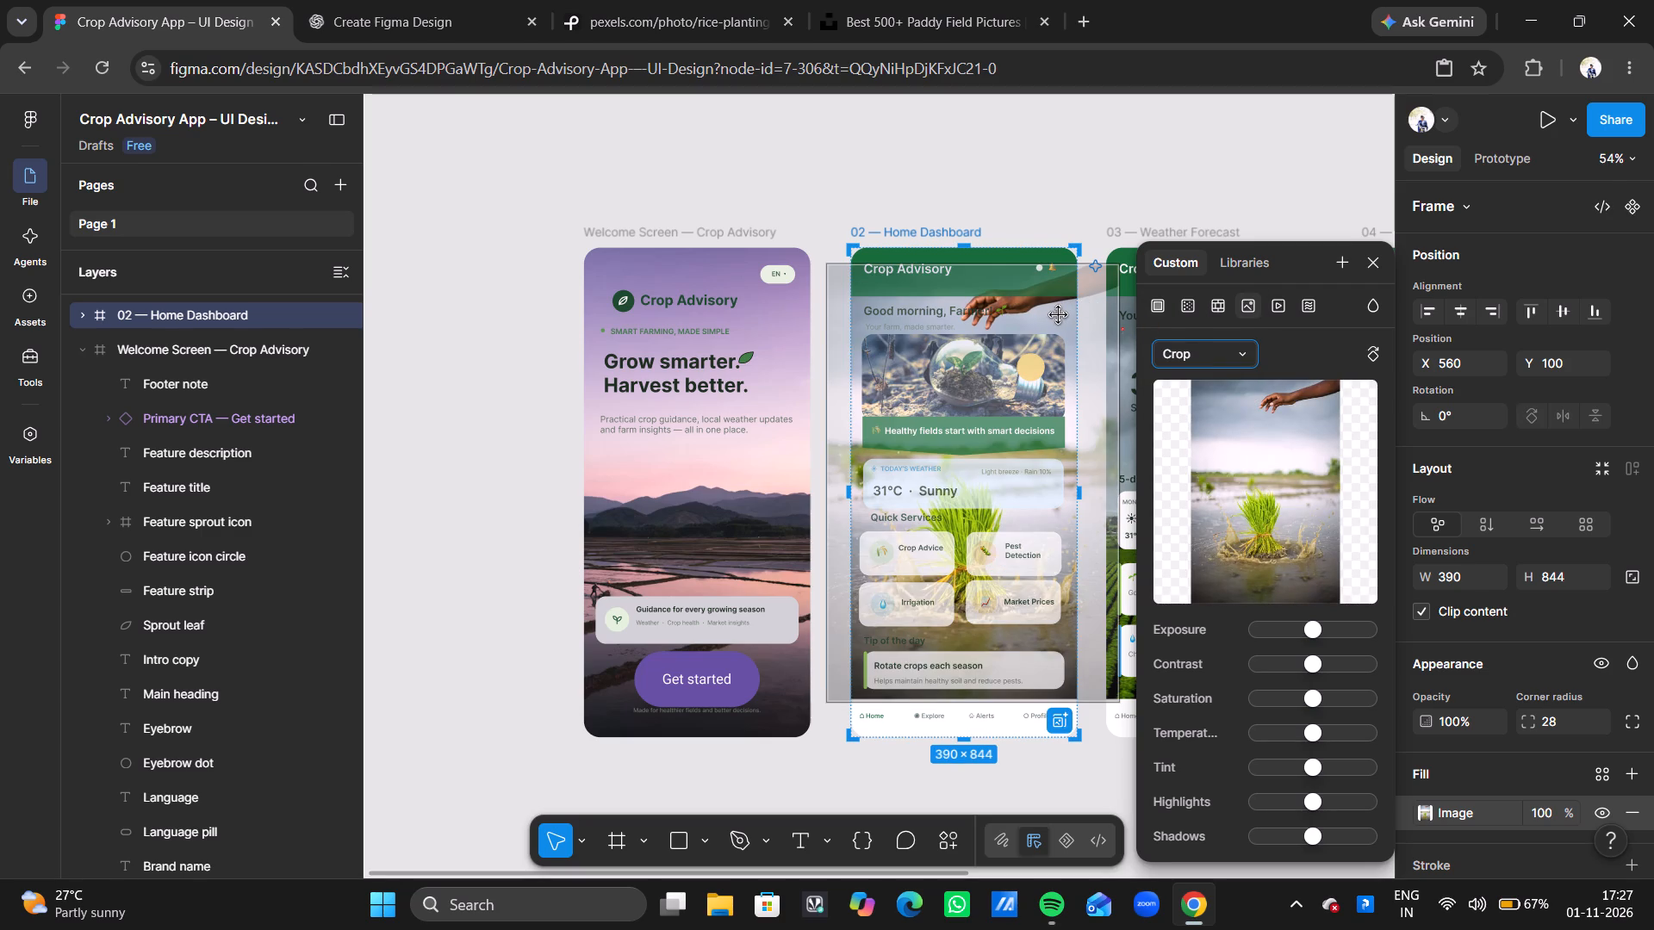
left_click_drag(1059, 315, 1060, 325)
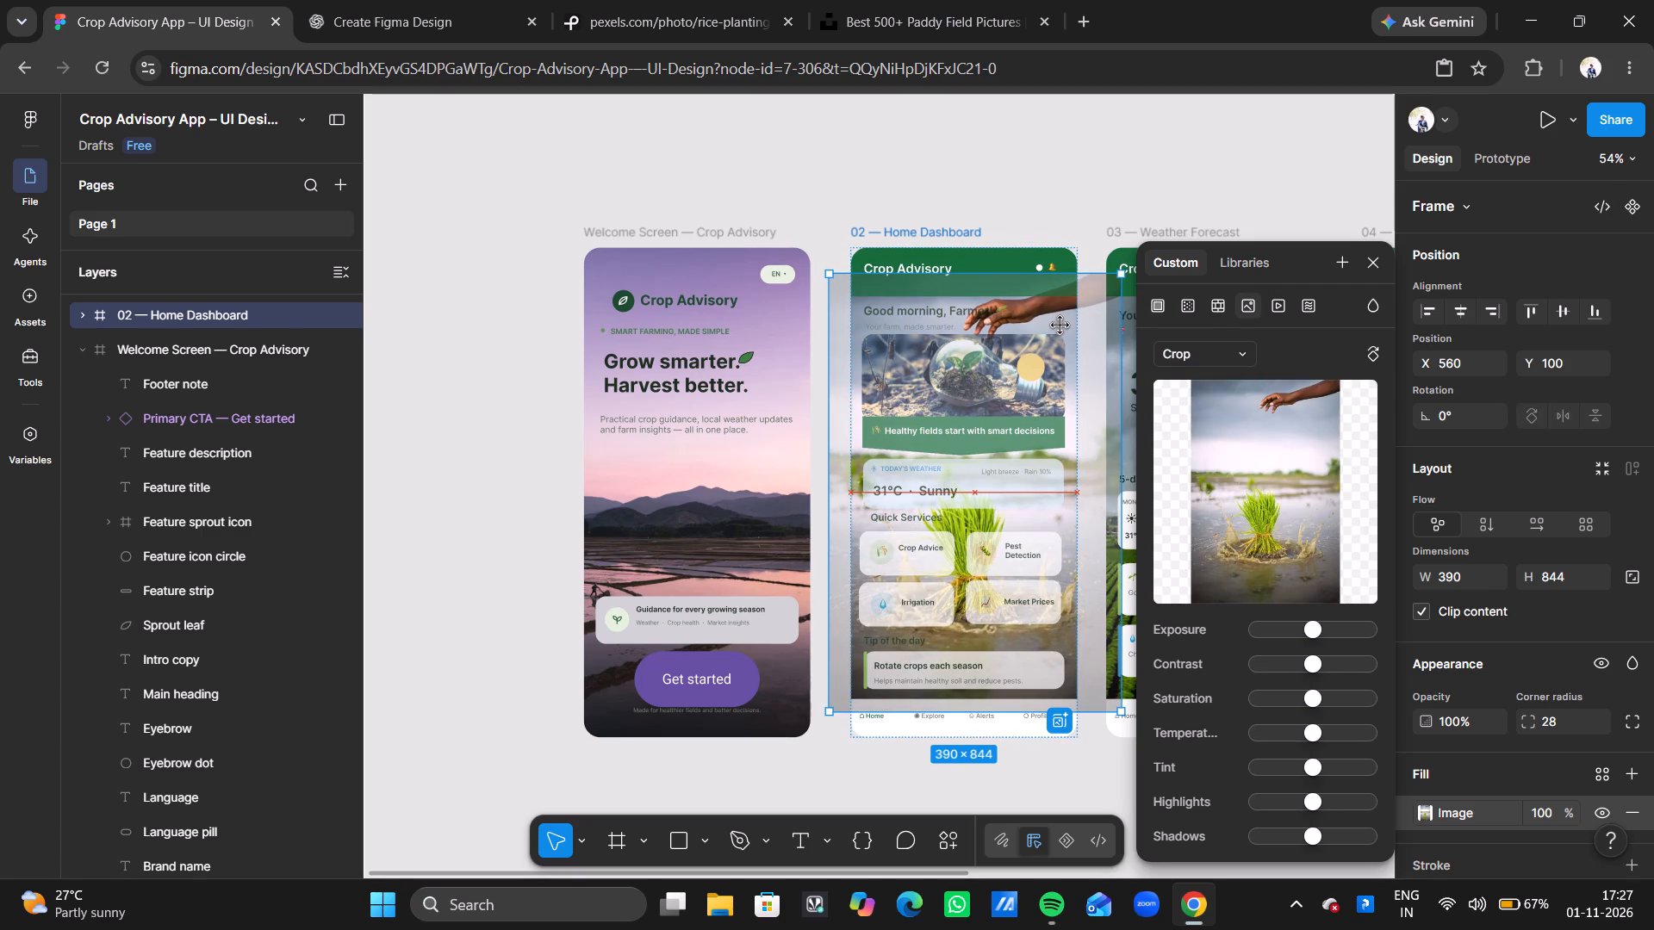
left_click_drag(1060, 325, 1060, 326)
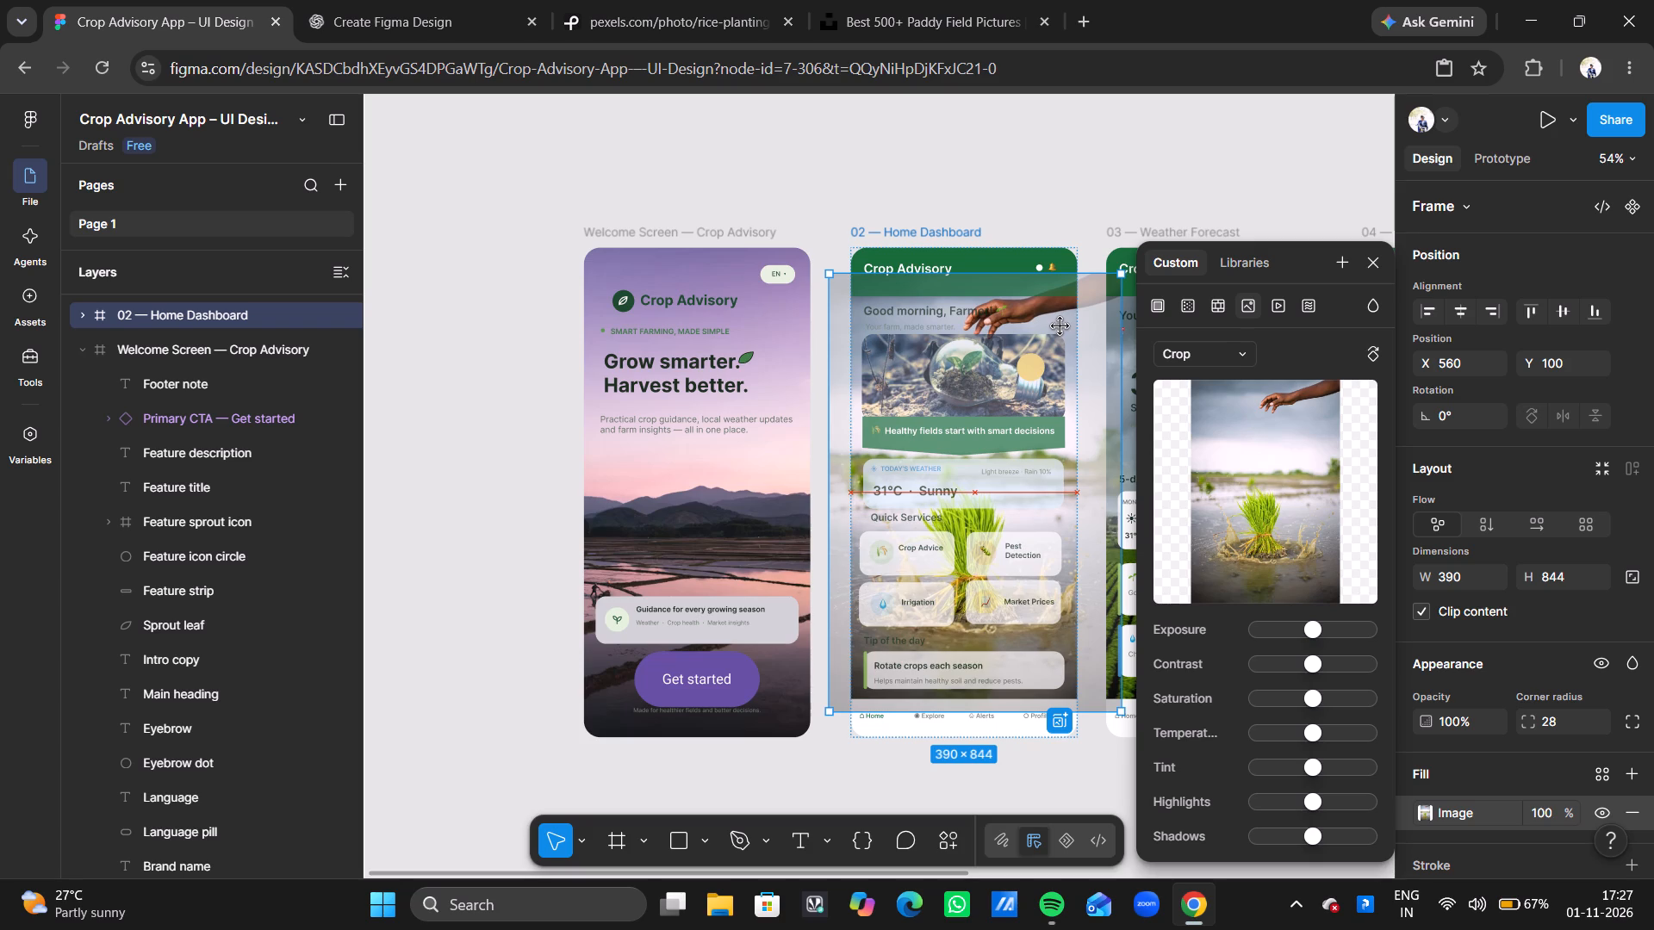
left_click_drag(1060, 326, 1057, 333)
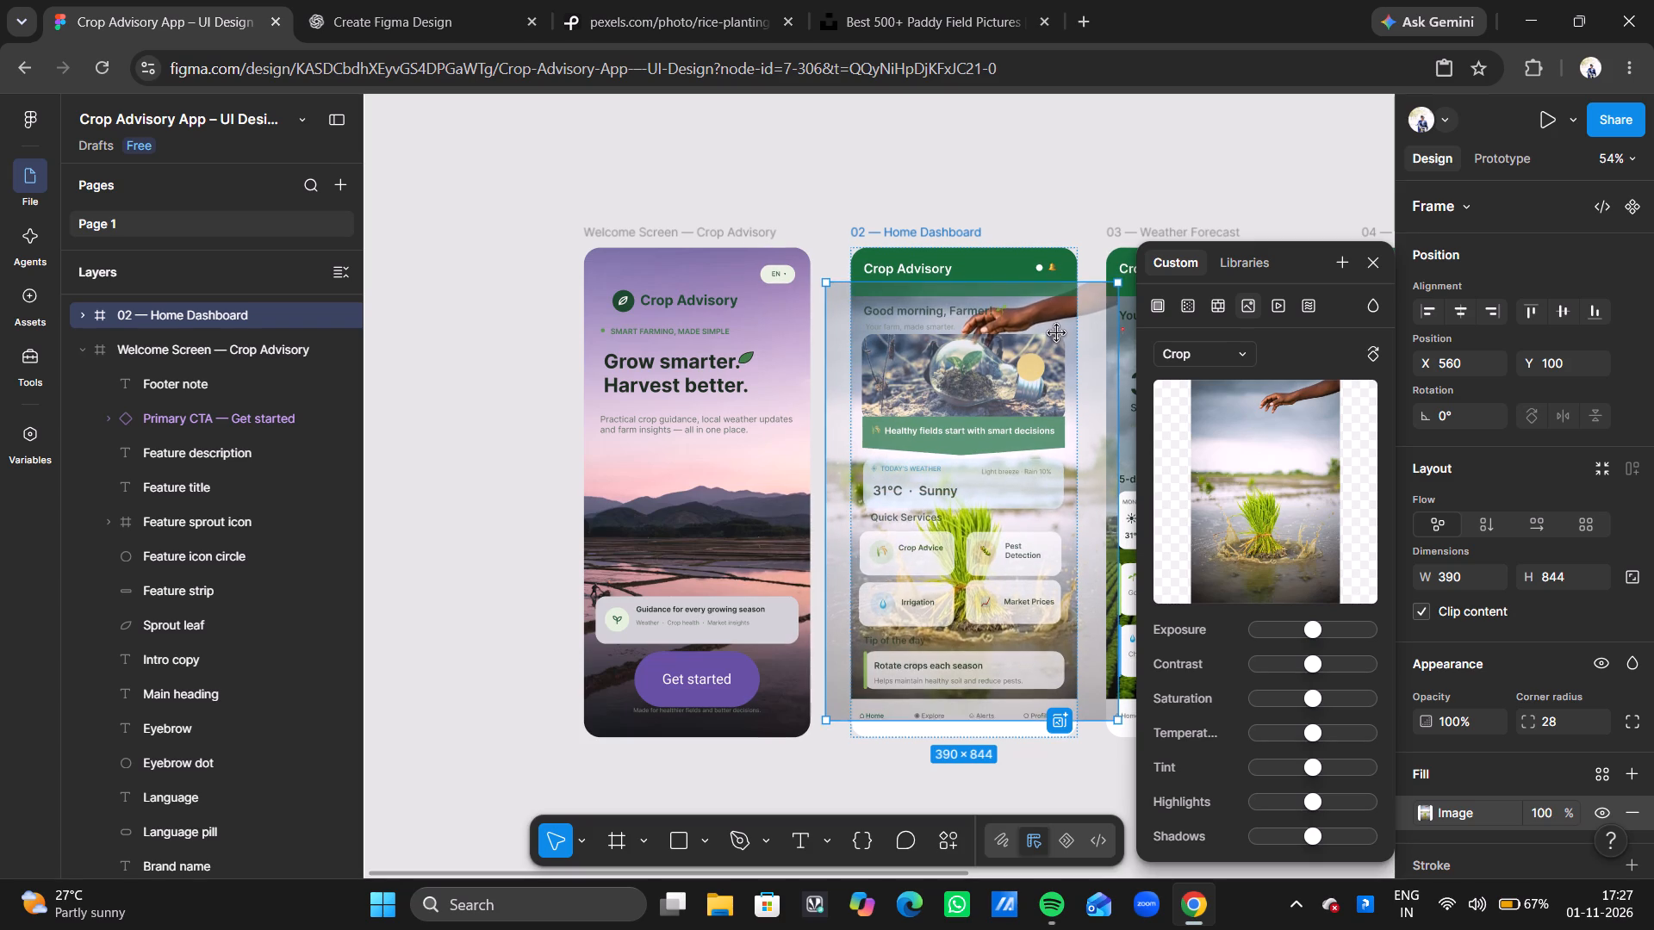
left_click_drag(1057, 333, 1056, 330)
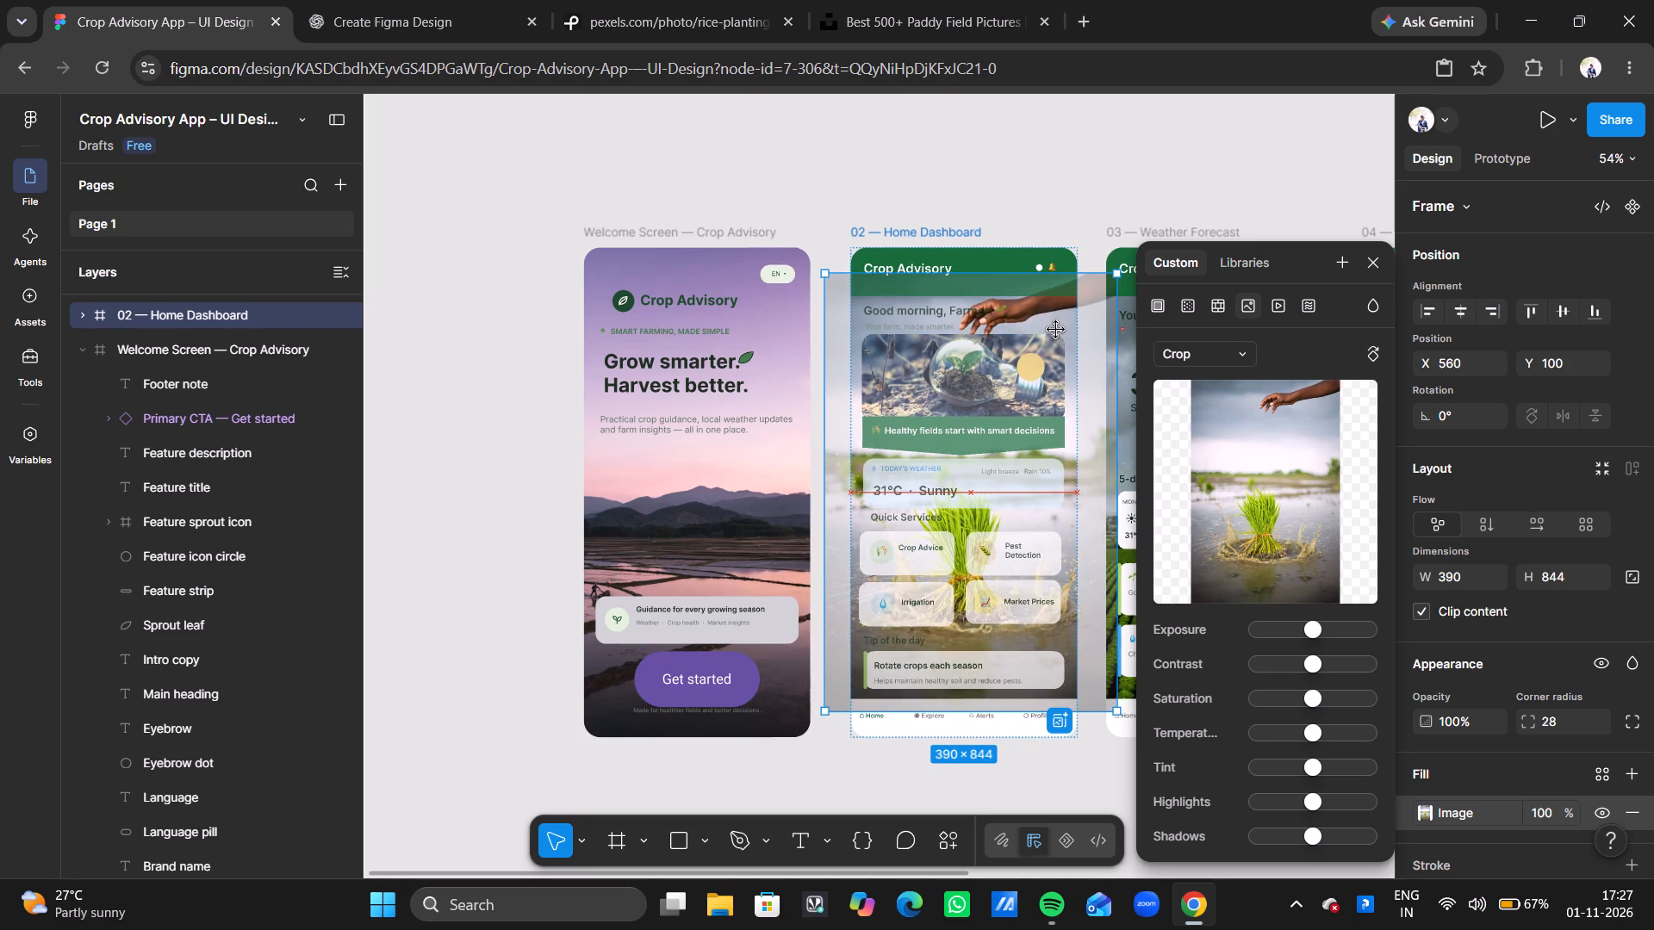
left_click_drag(1056, 330, 1056, 328)
left_click(1066, 161)
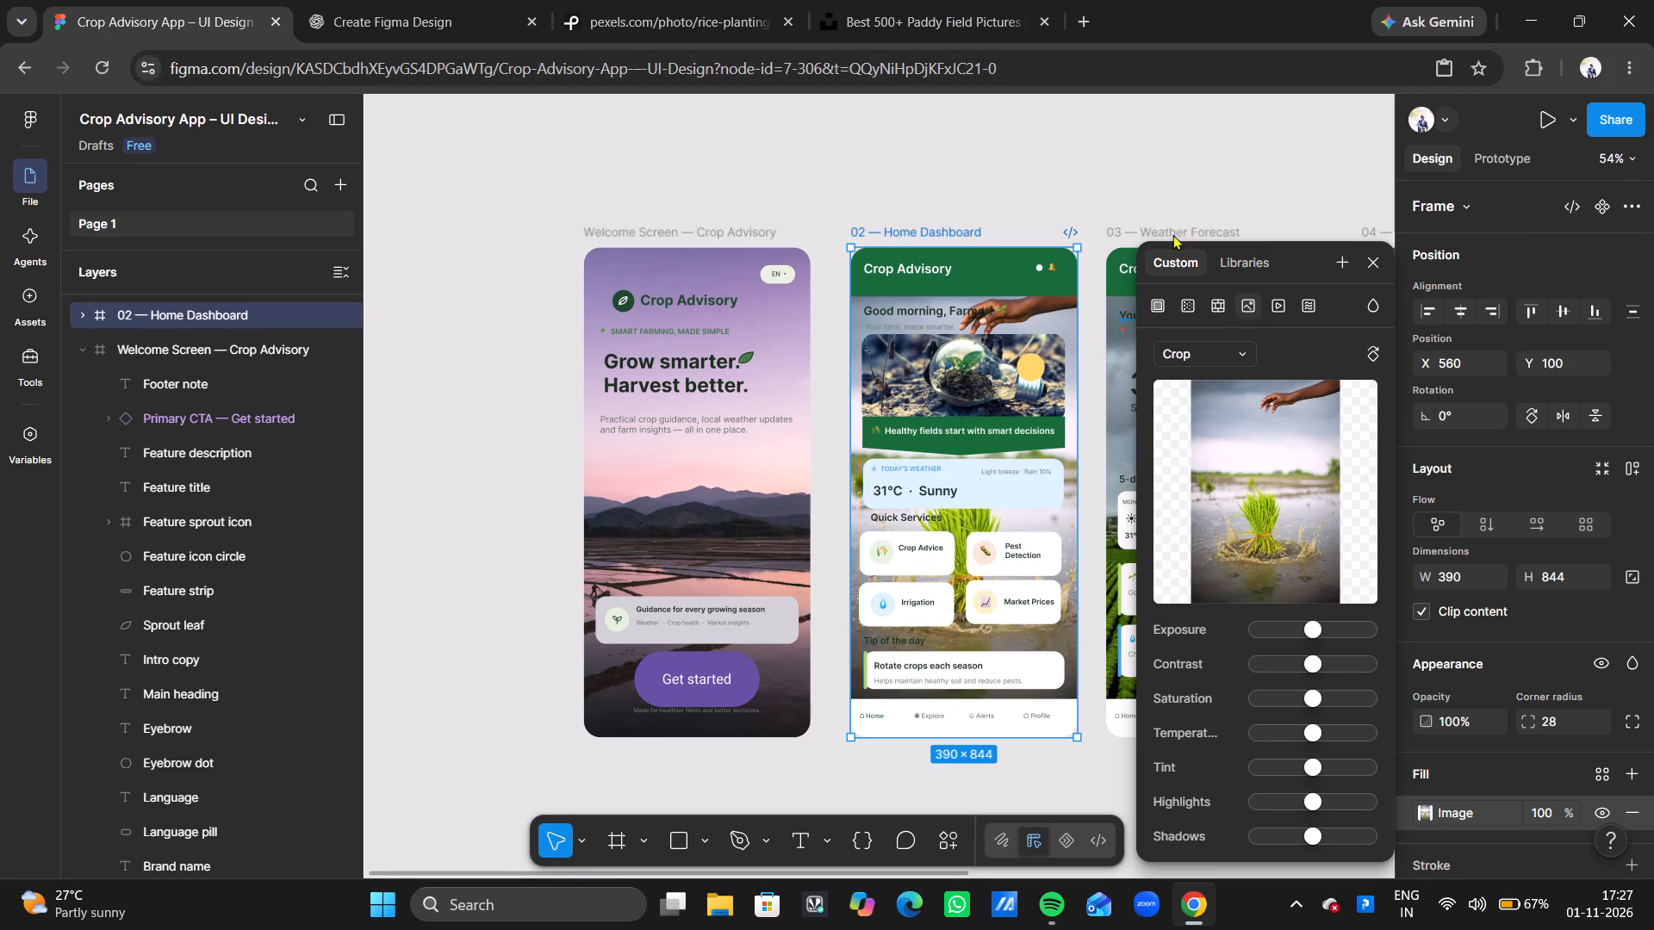
left_click(1381, 264)
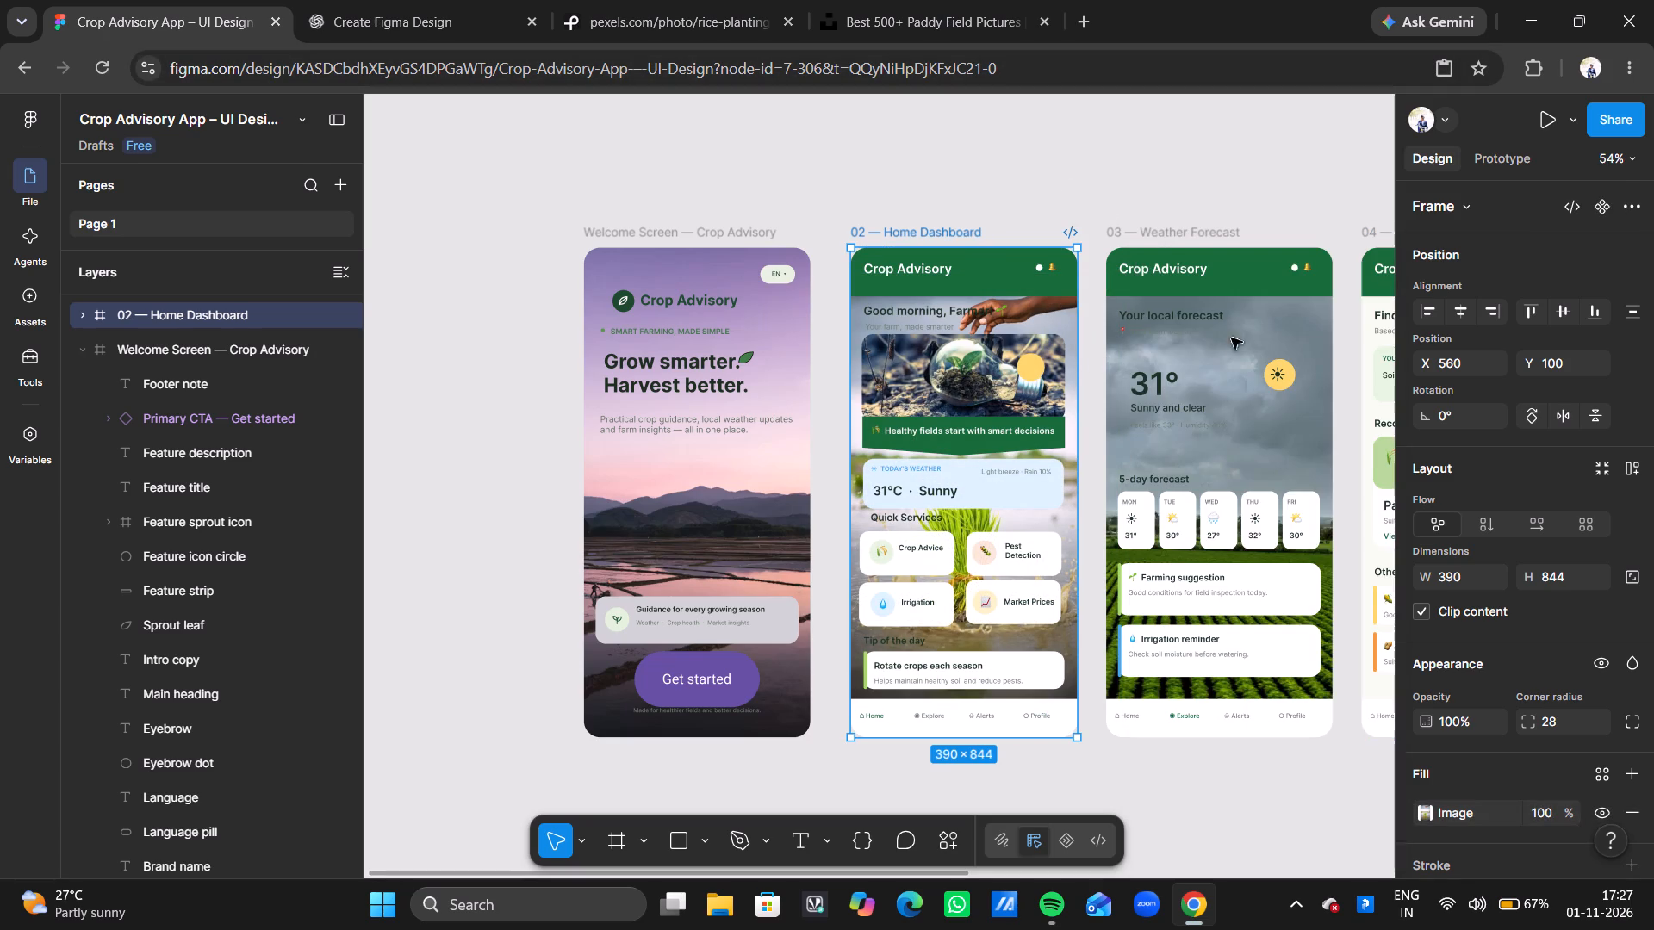
Select the 04 — Crop Recommendation frame as the next screen that needs a photo background.
scroll(1193, 360, "left", 4)
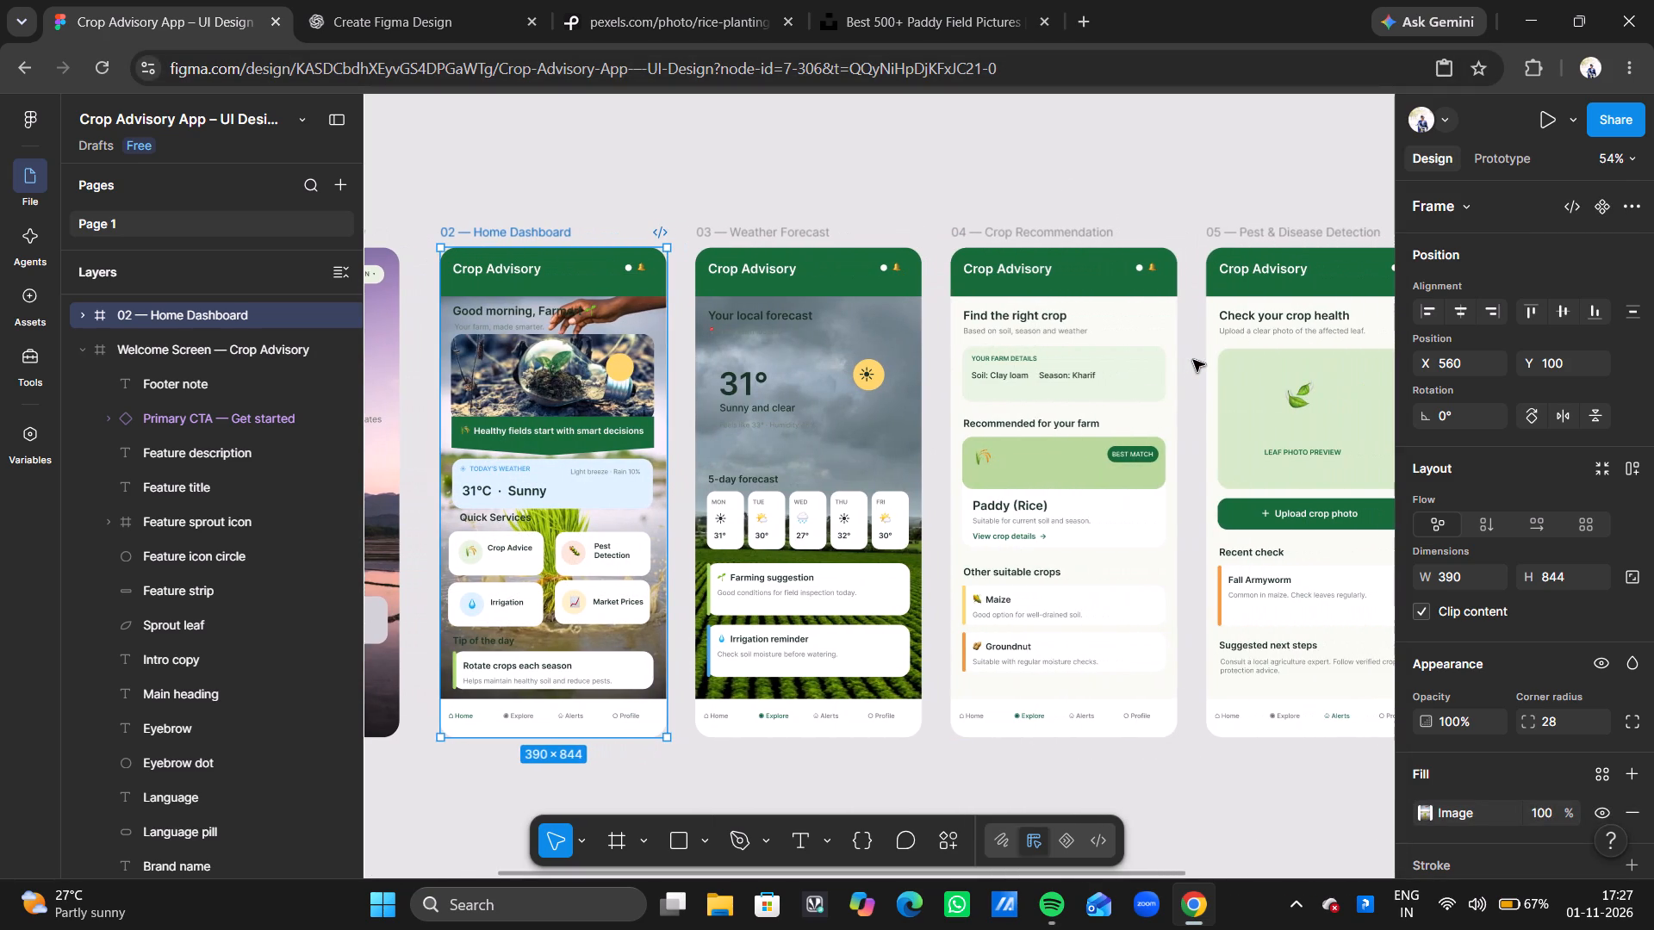
scroll(1193, 360, "left", 1)
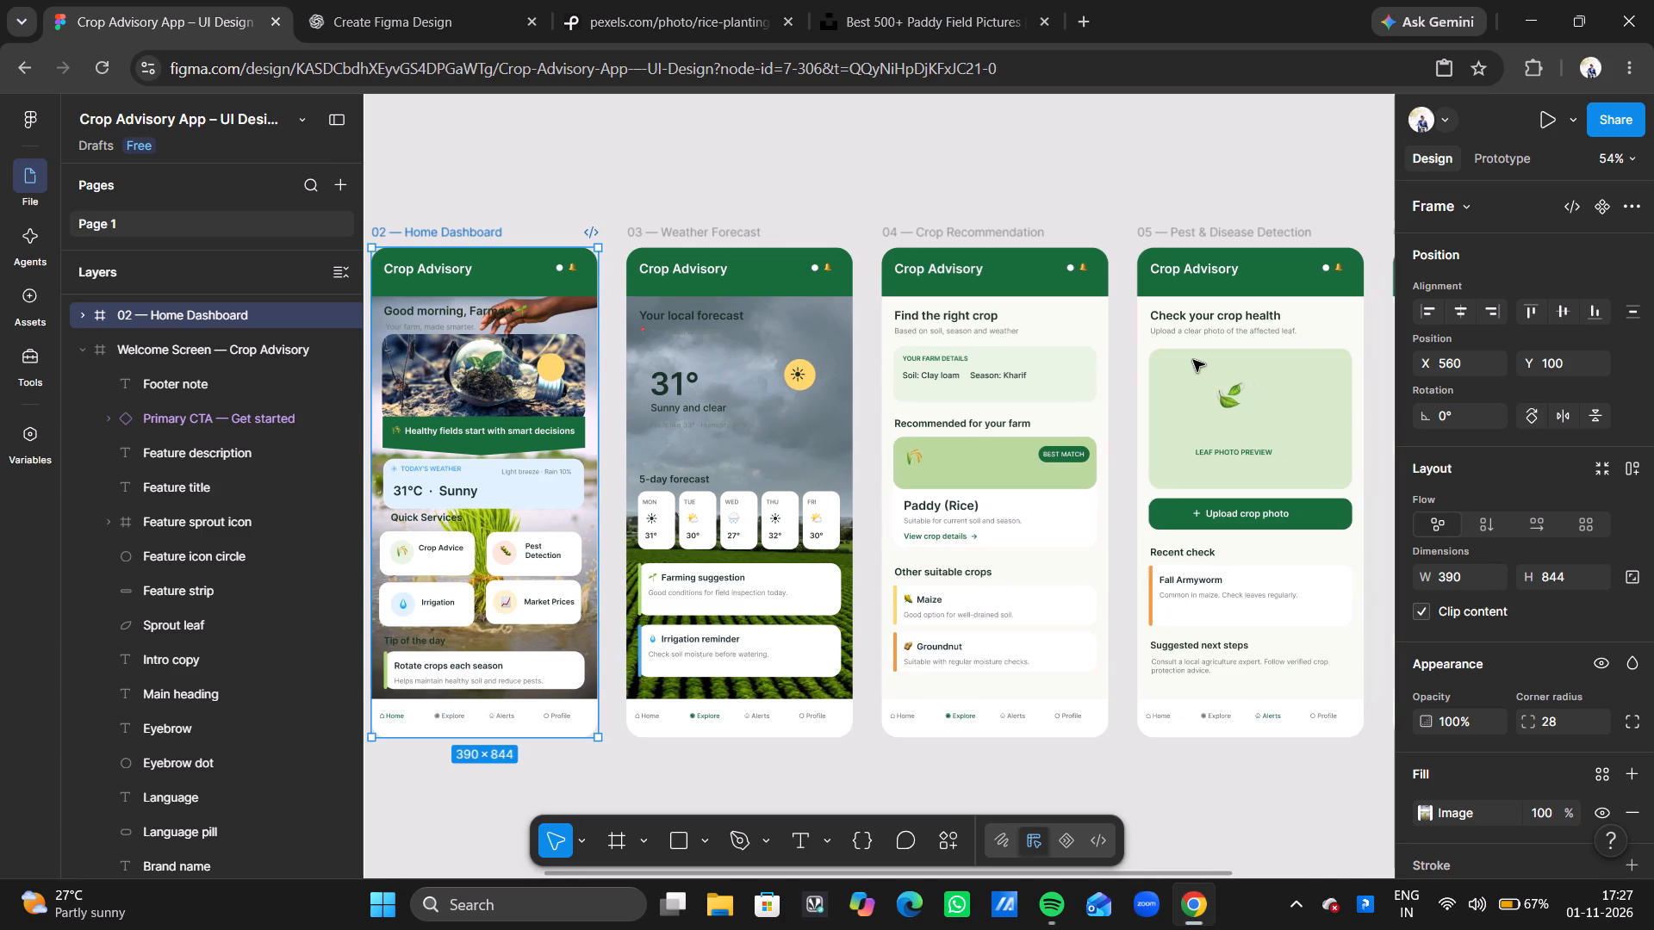
scroll(1193, 360, "left", 2)
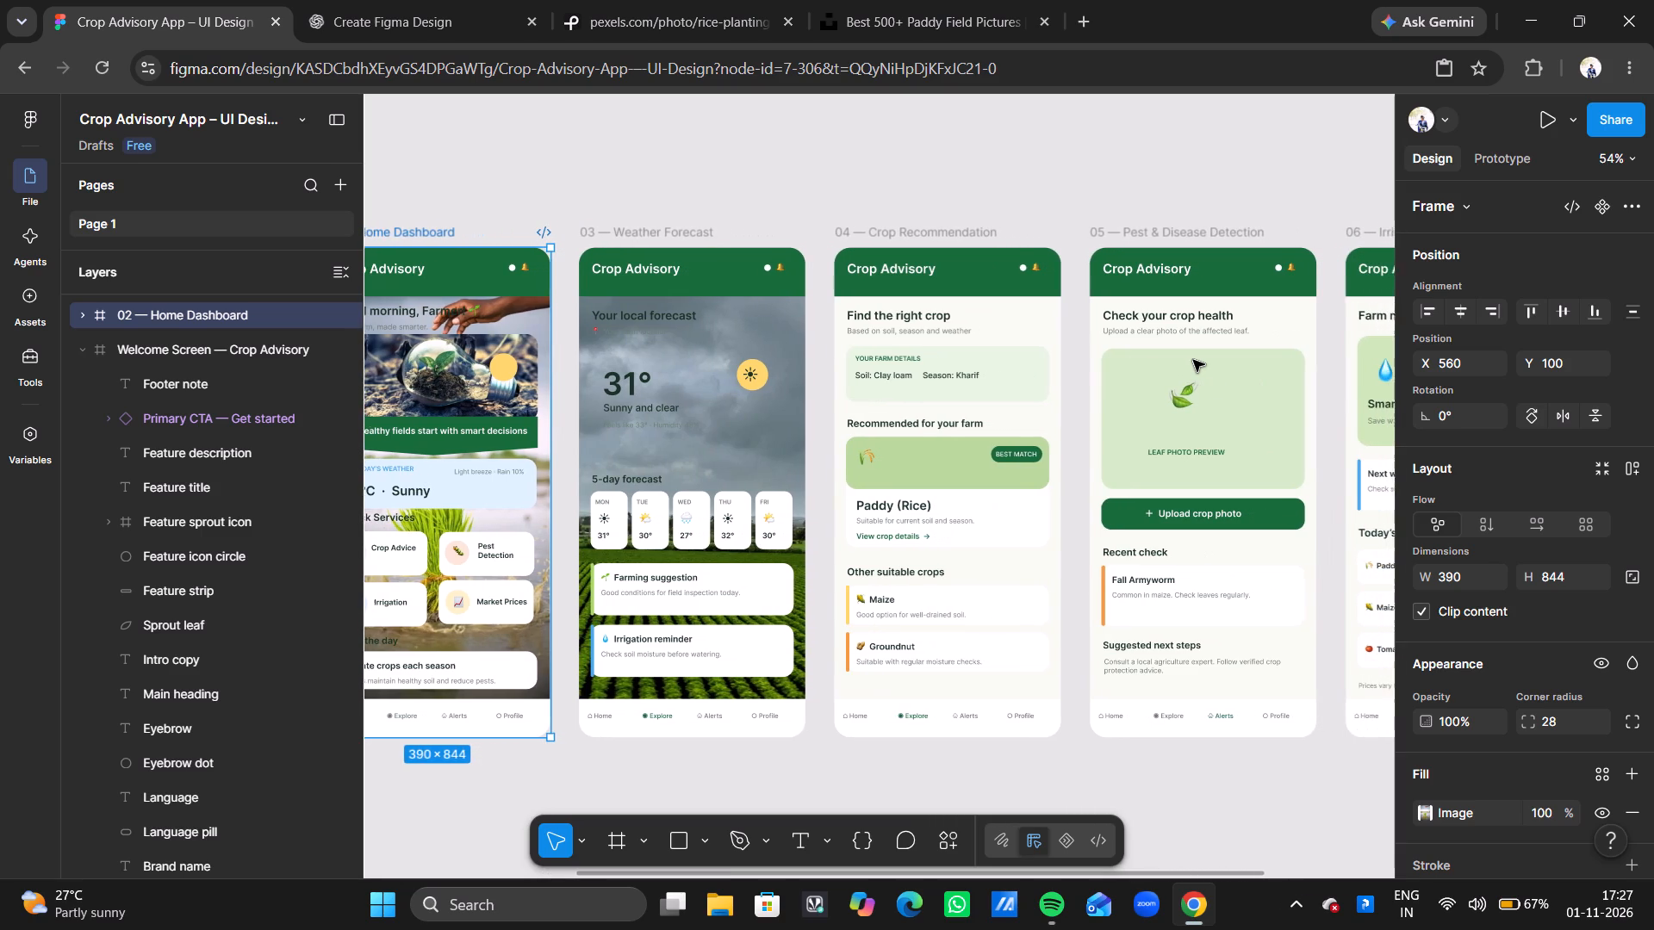
scroll(1193, 360, "left", 1)
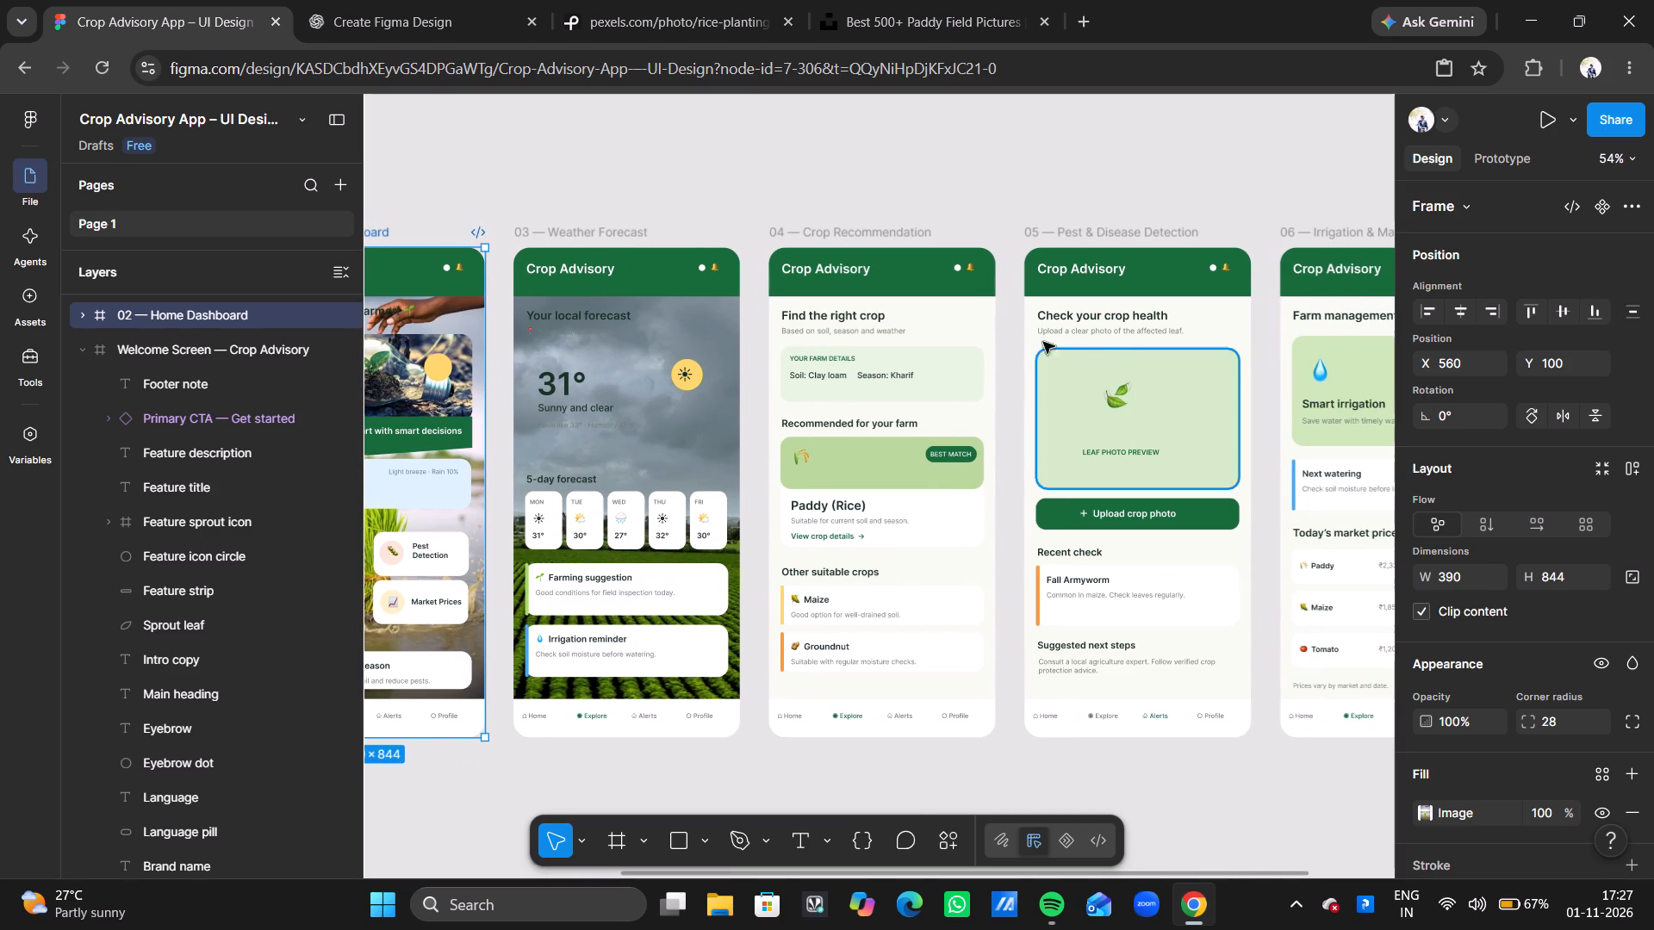
left_click(965, 316)
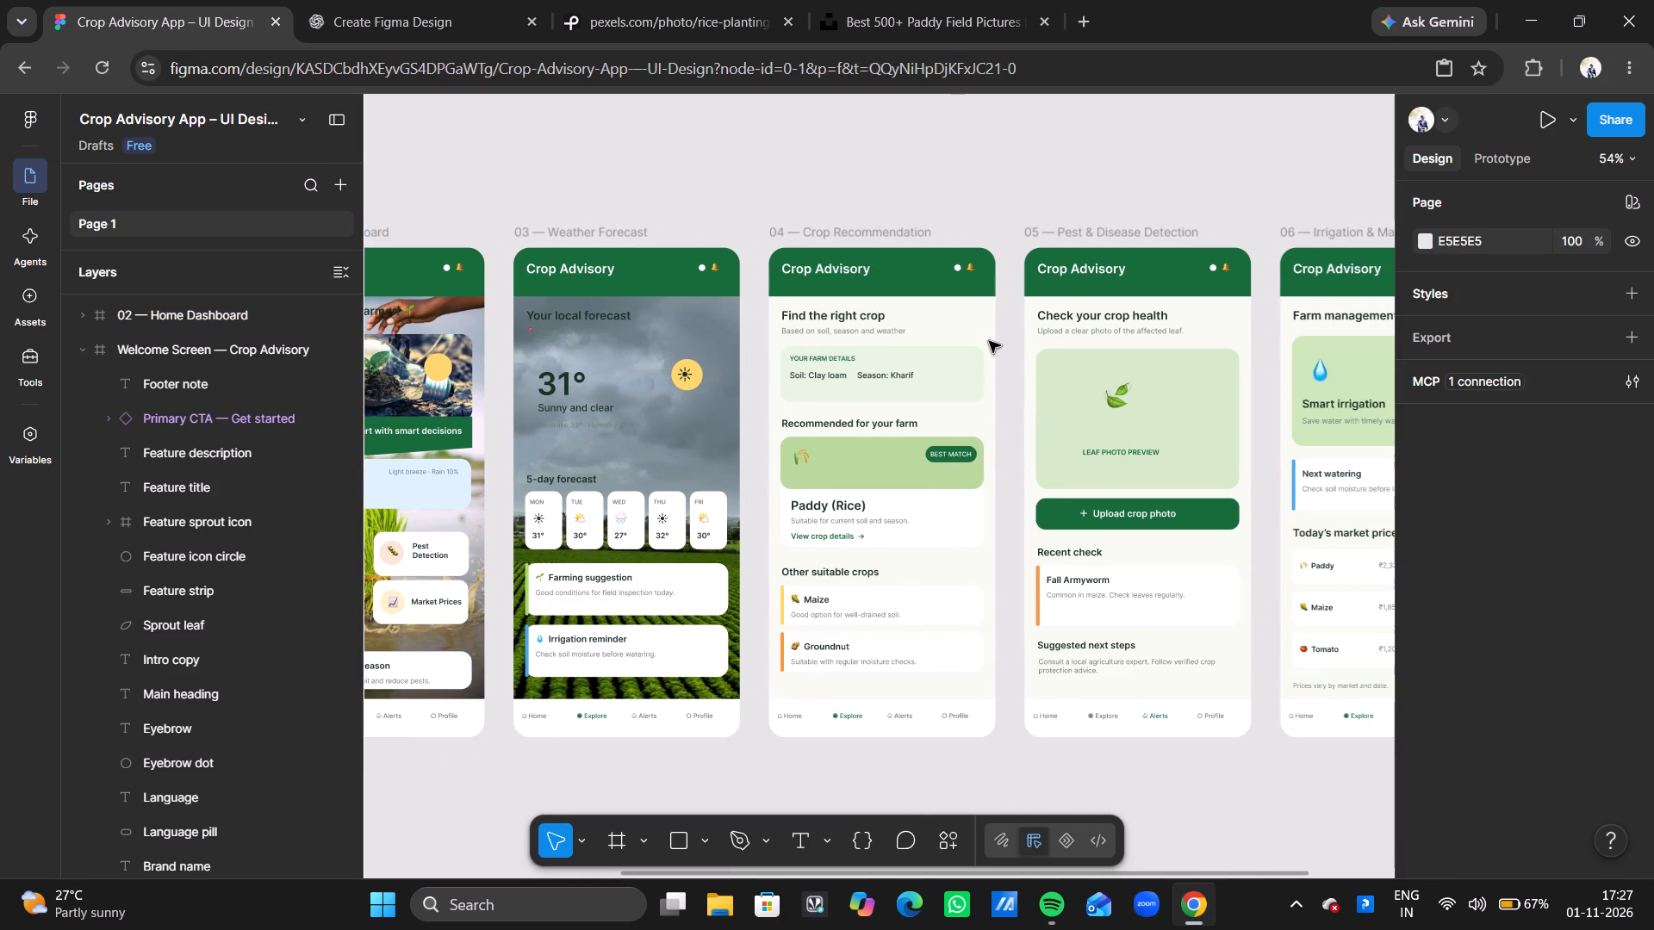
right_click(971, 332)
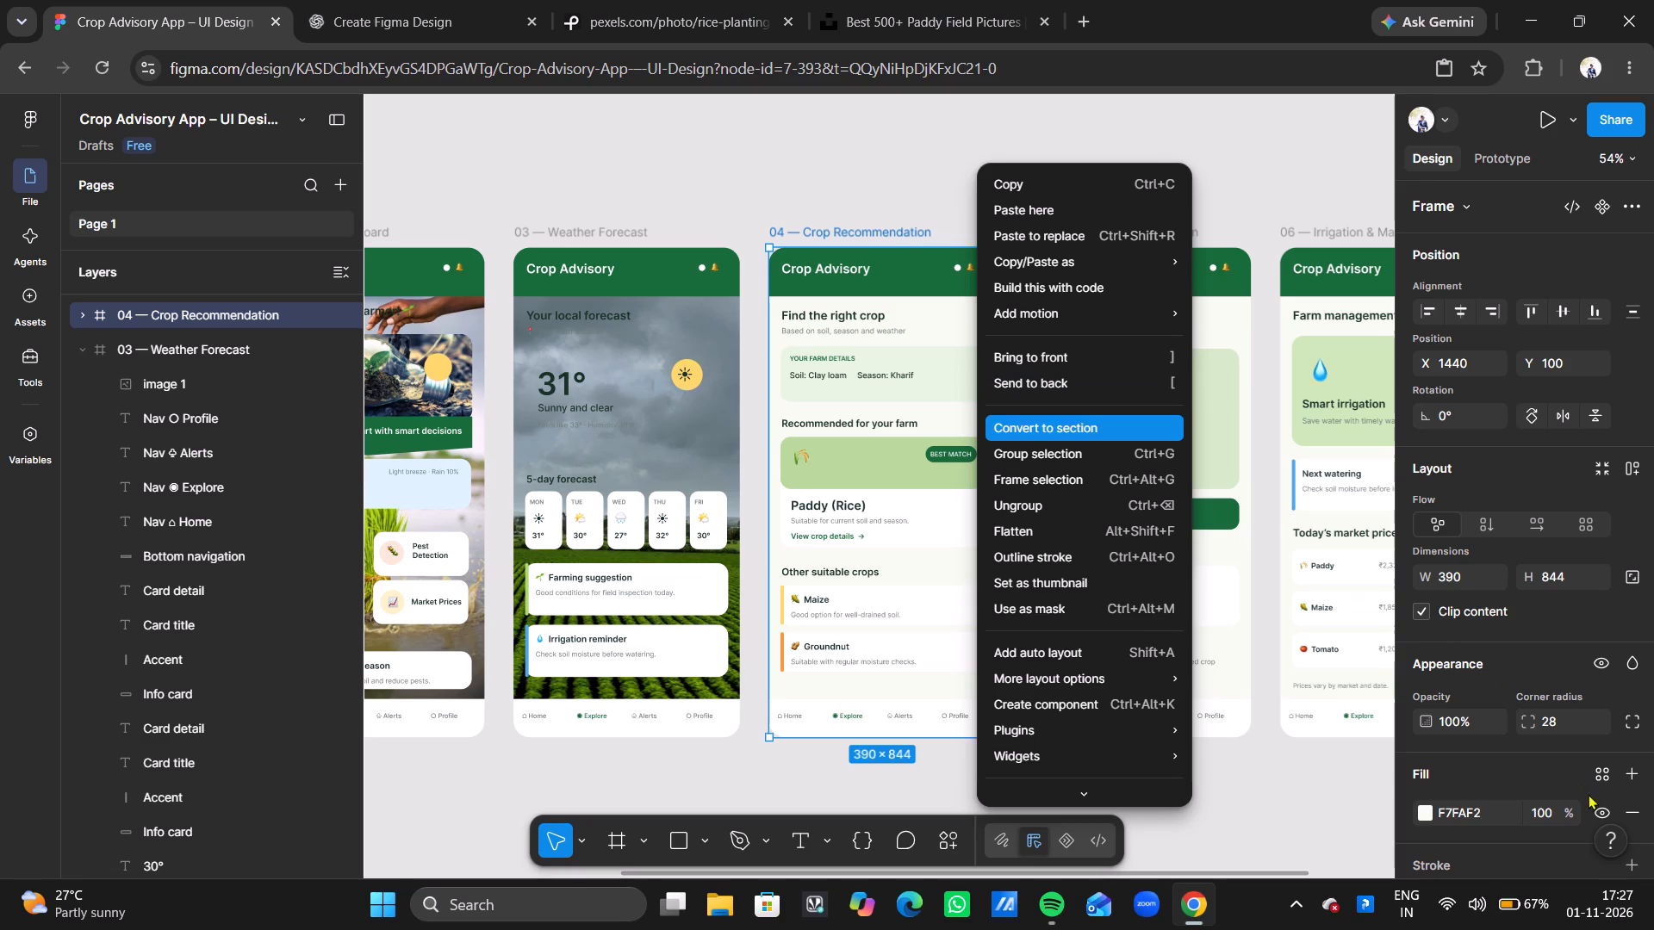
left_click(1432, 809)
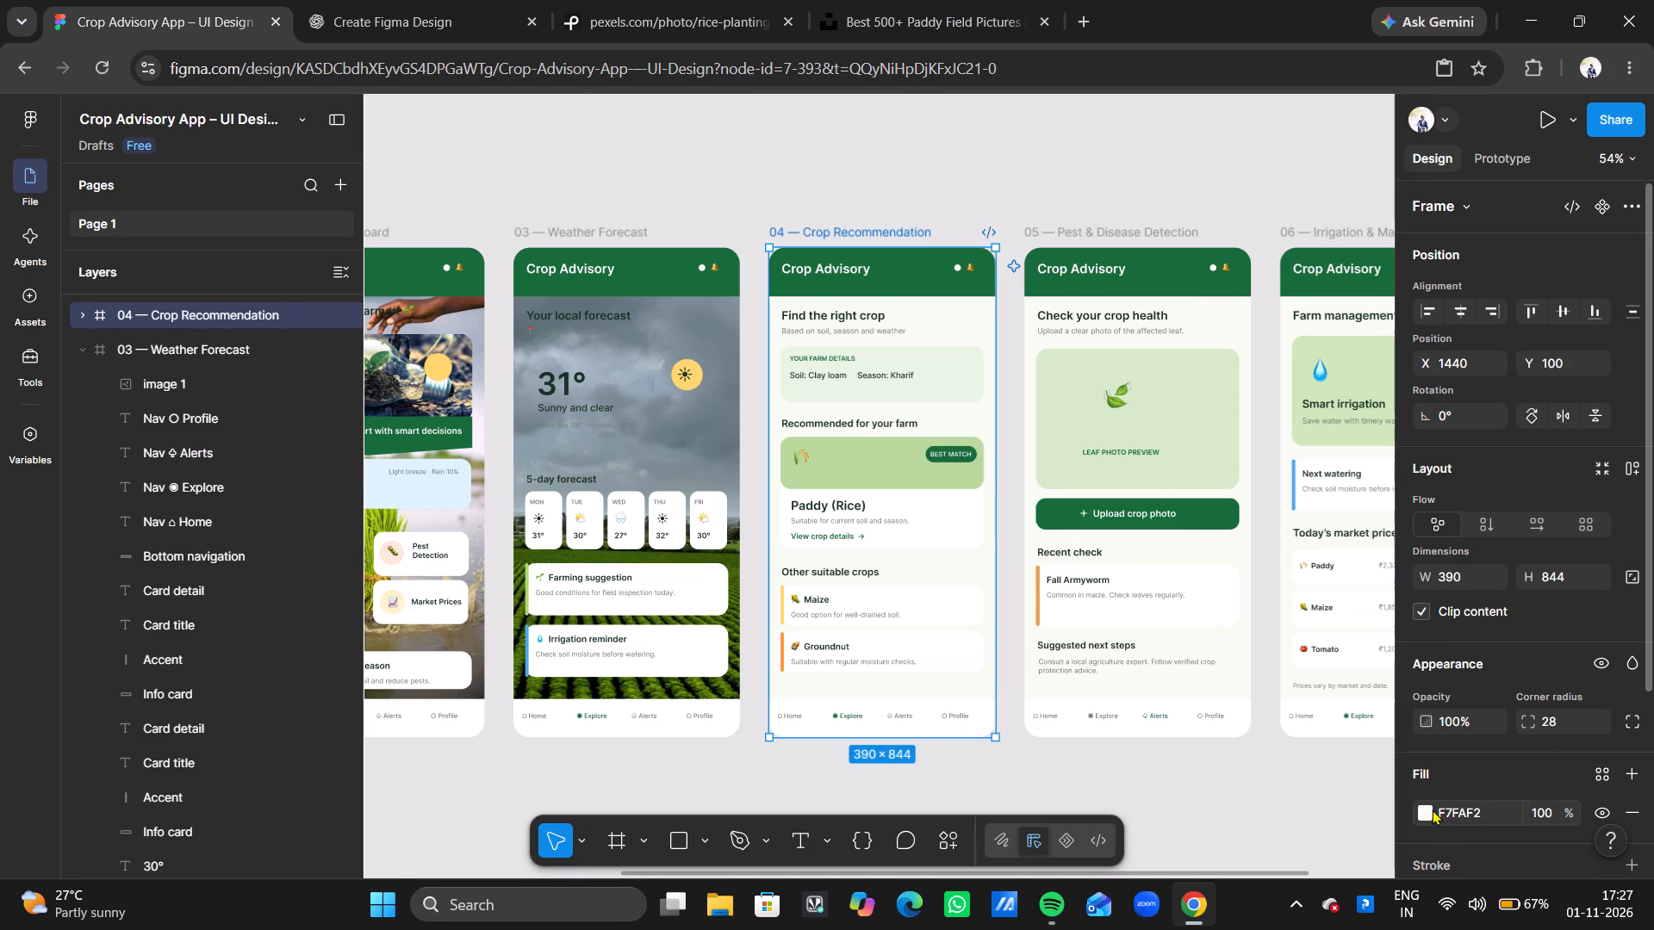
Switch to Pexels, close the download thank-you message and the rice planting photo, and browse the related paddy farming photos.
left_click(728, 0)
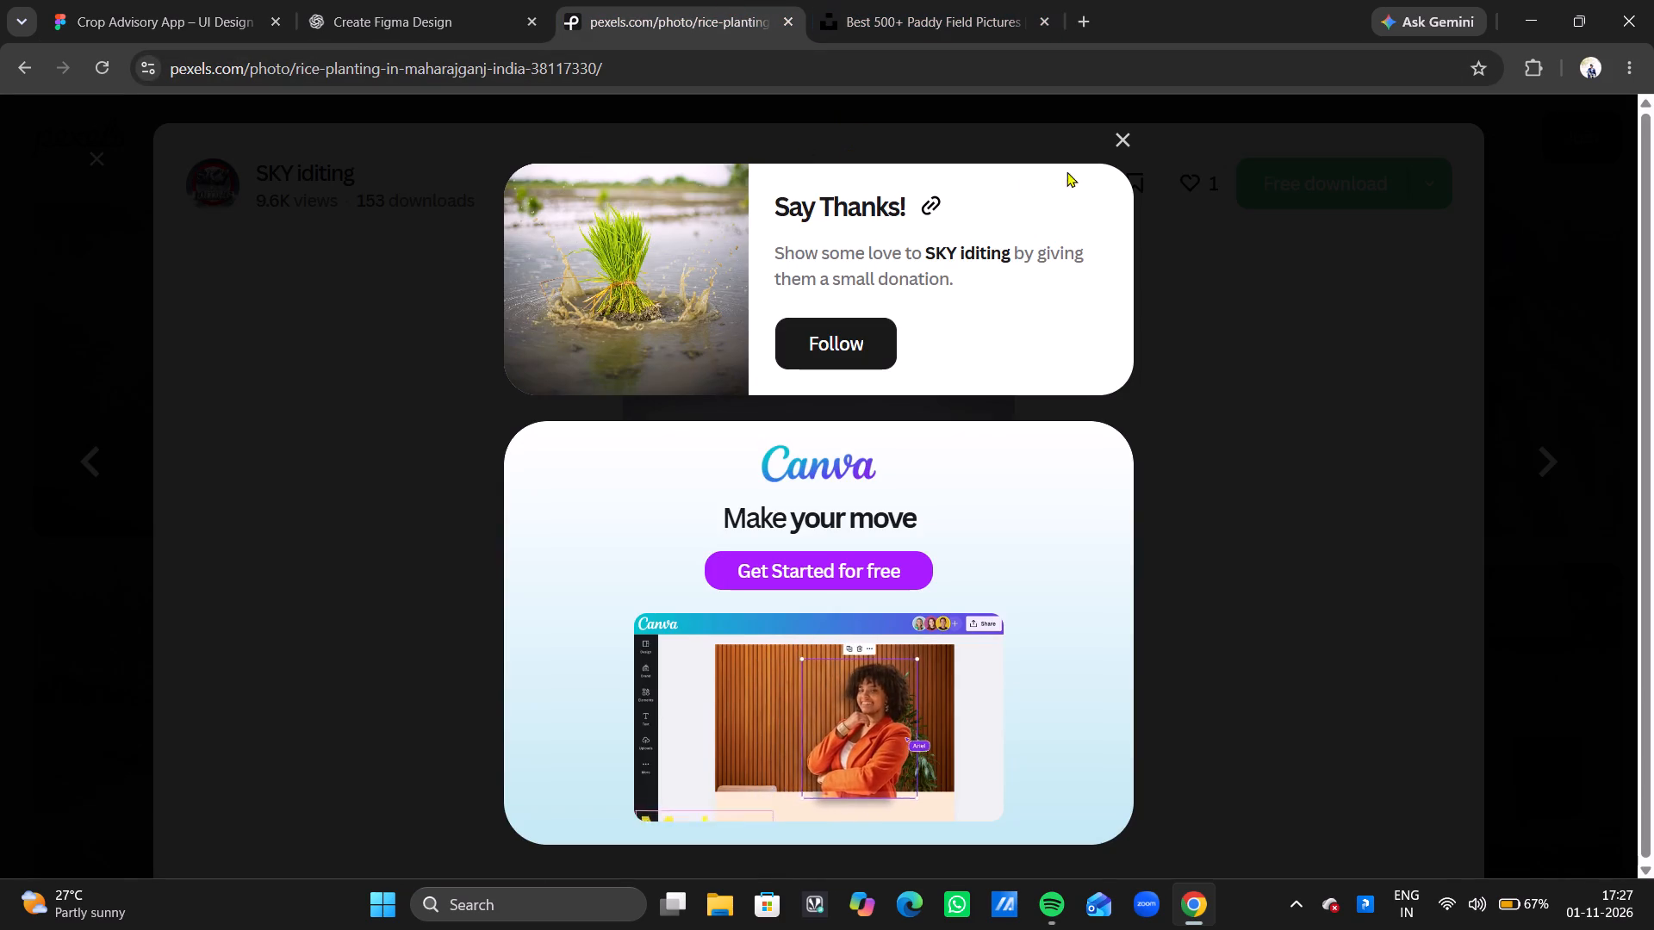
left_click(1127, 143)
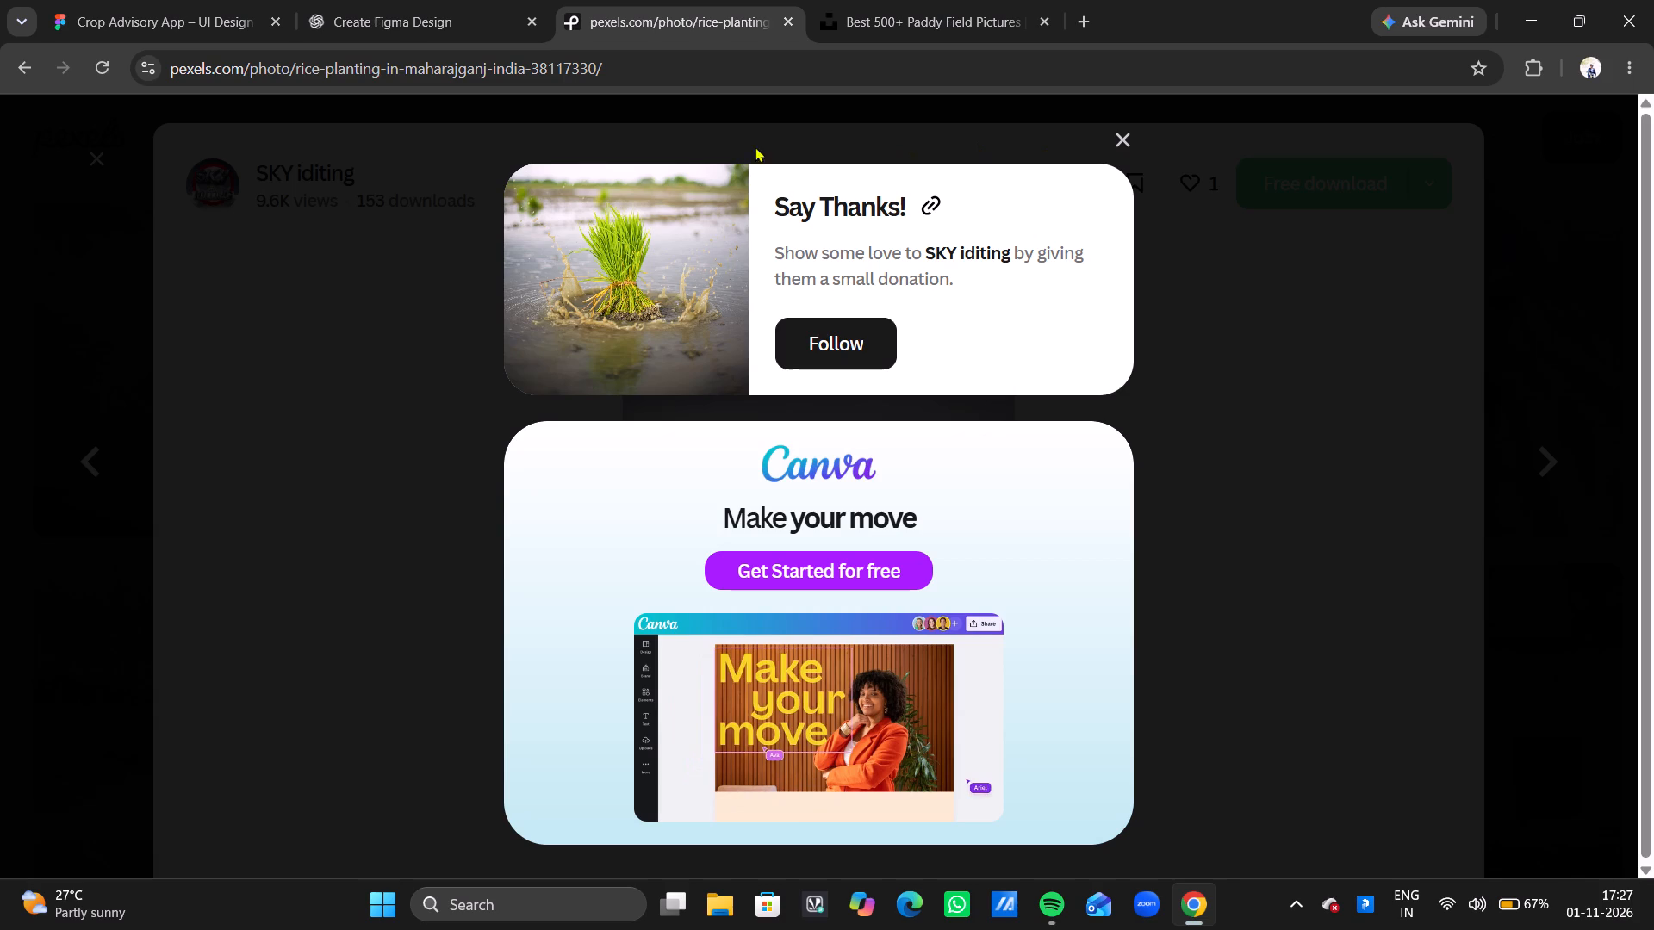
left_click(90, 151)
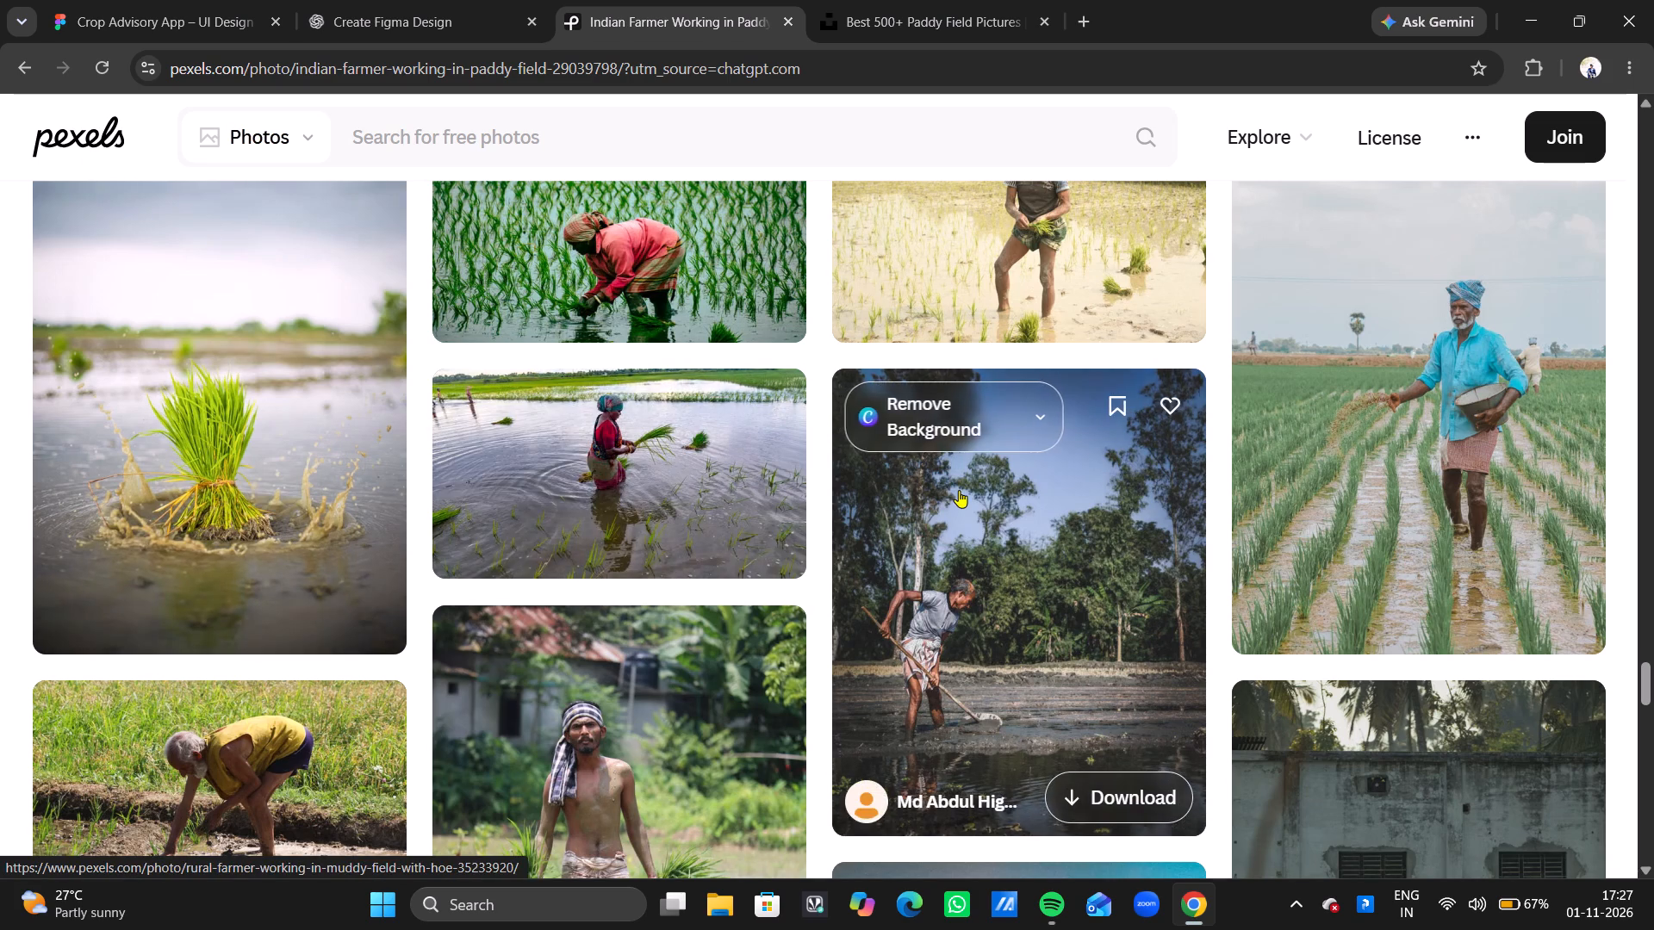
scroll(959, 490, "down", 8)
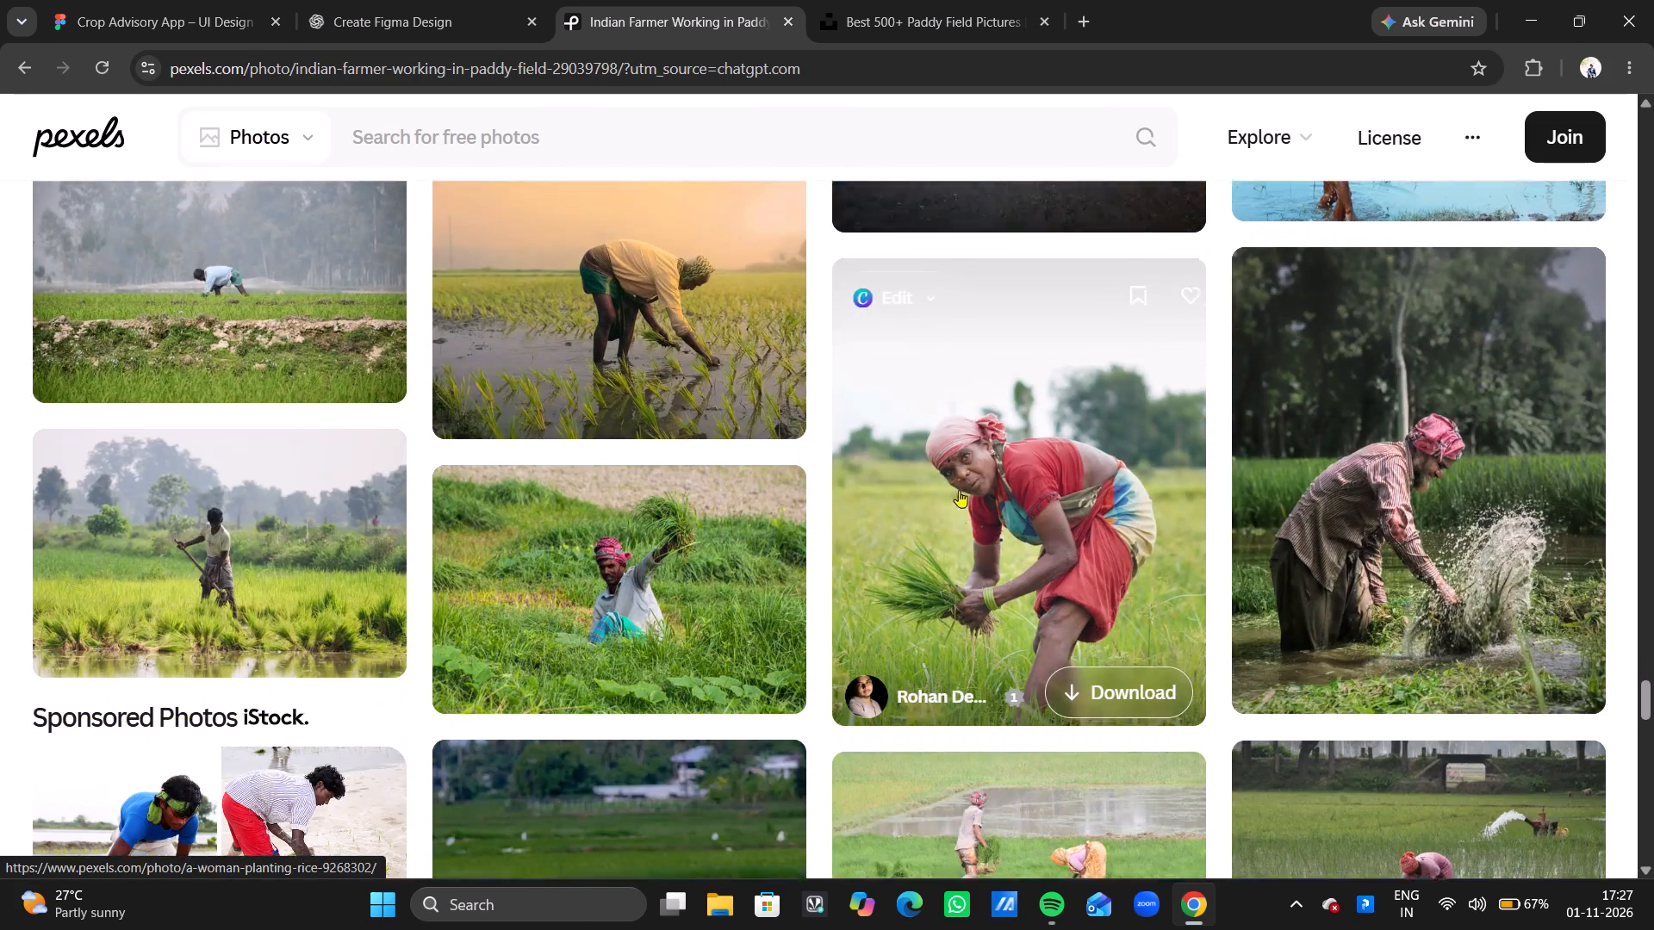
scroll(959, 490, "down", 9)
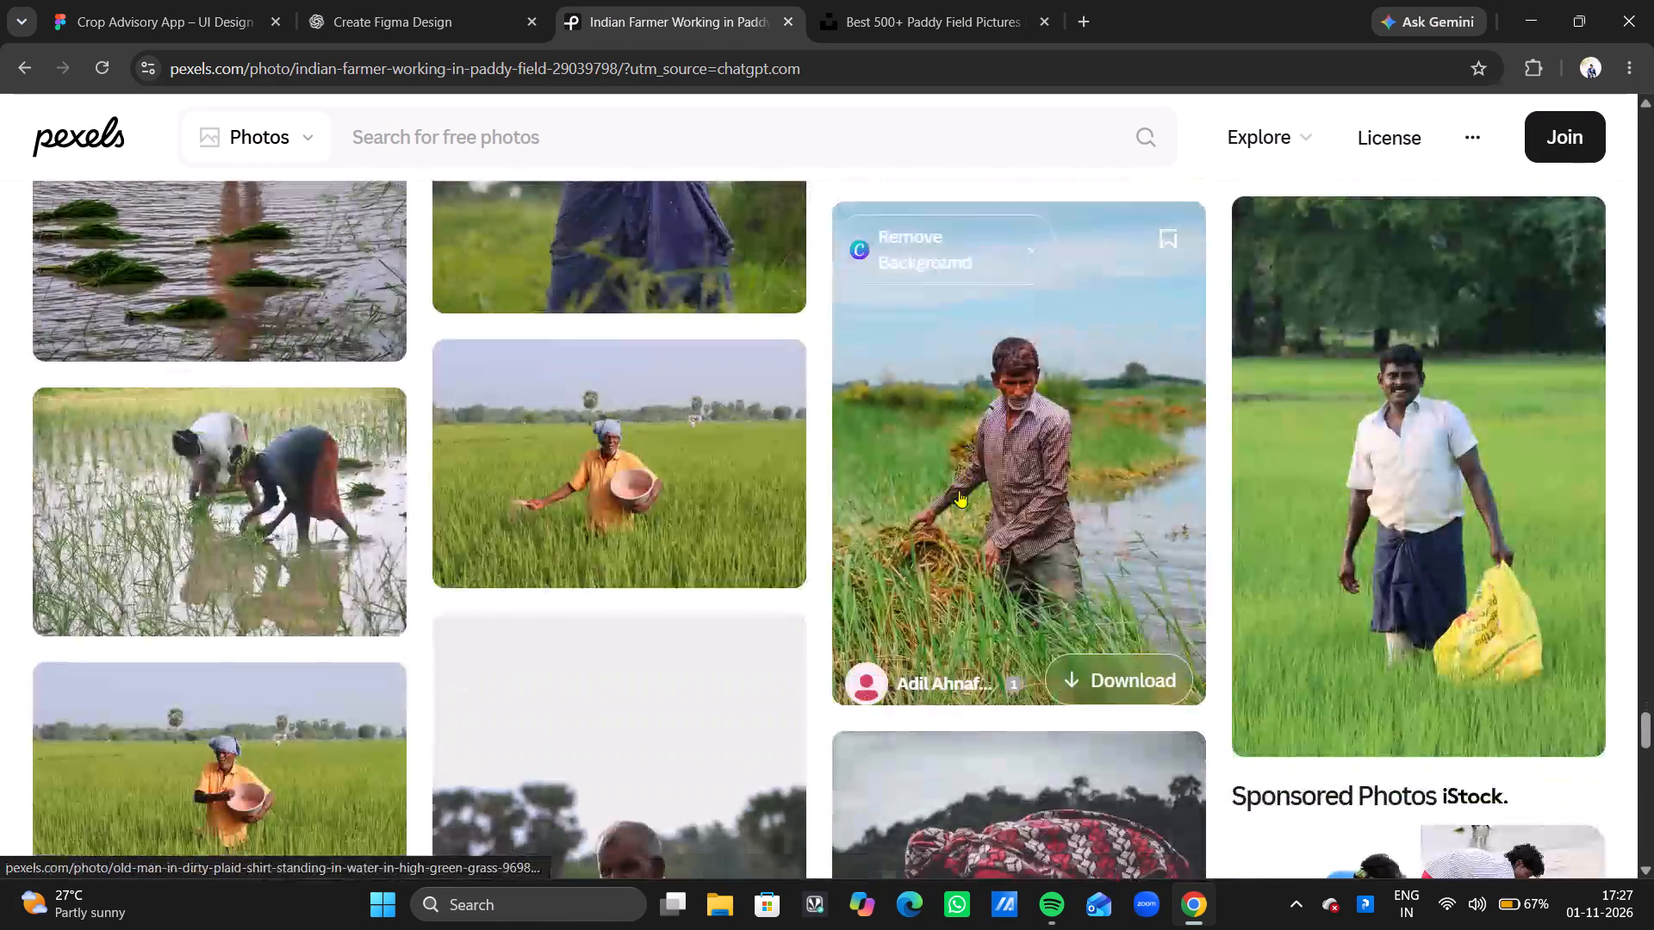
scroll(959, 490, "down", 3)
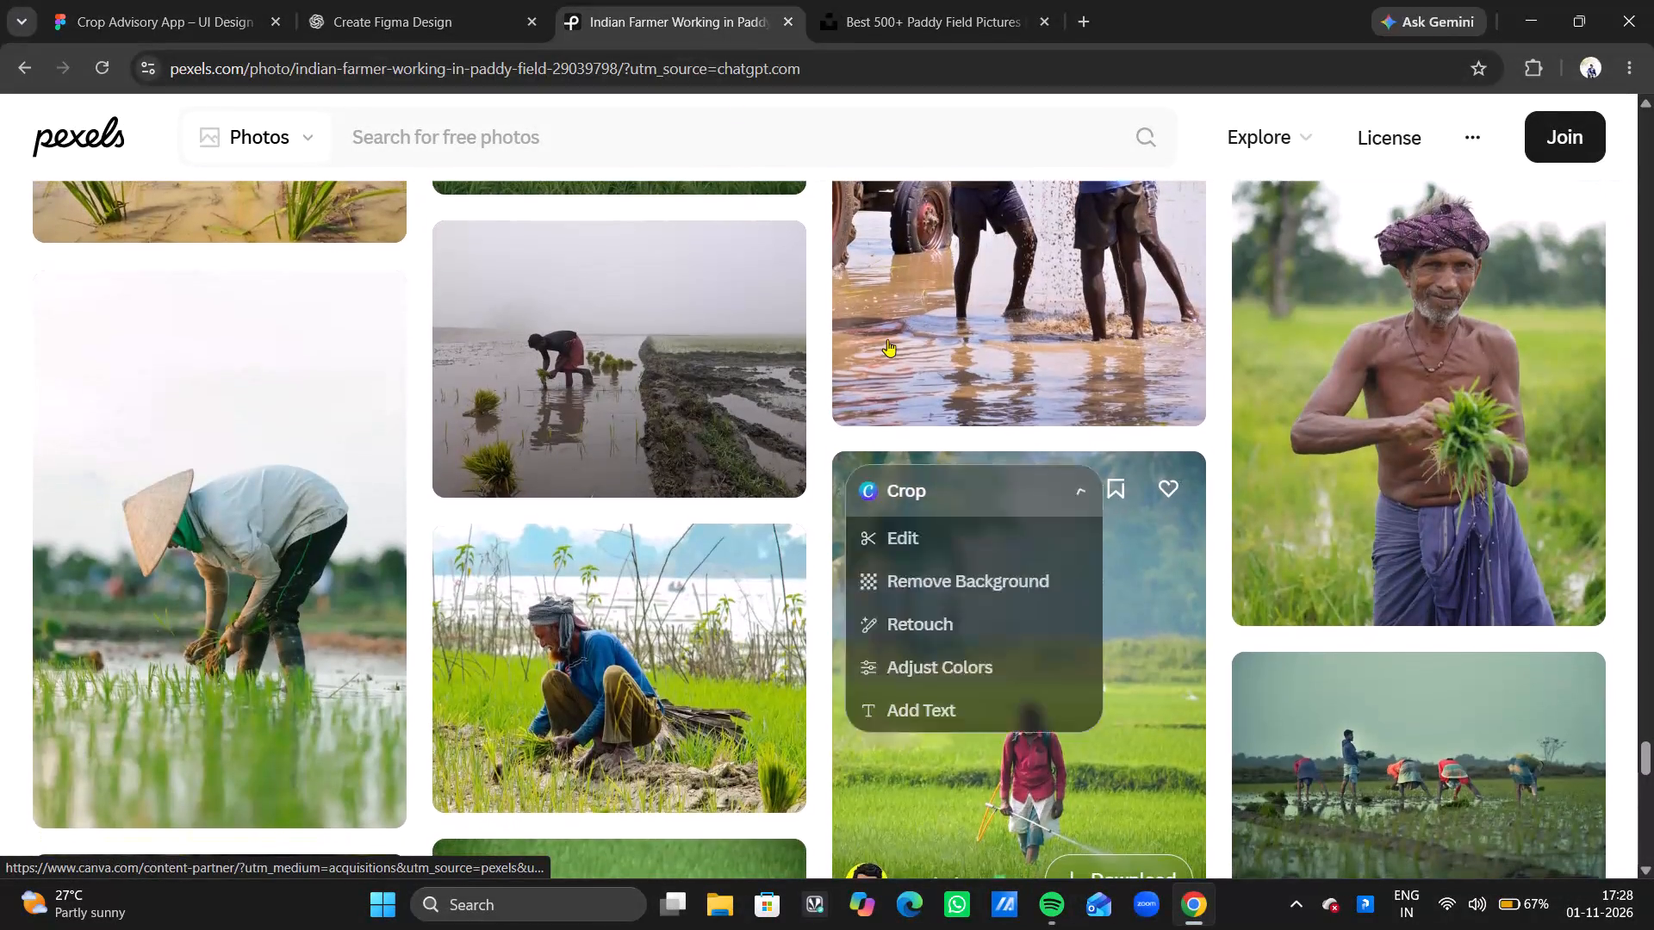
Search Pexels for paddy photos using the term "paddy".
left_click(494, 141)
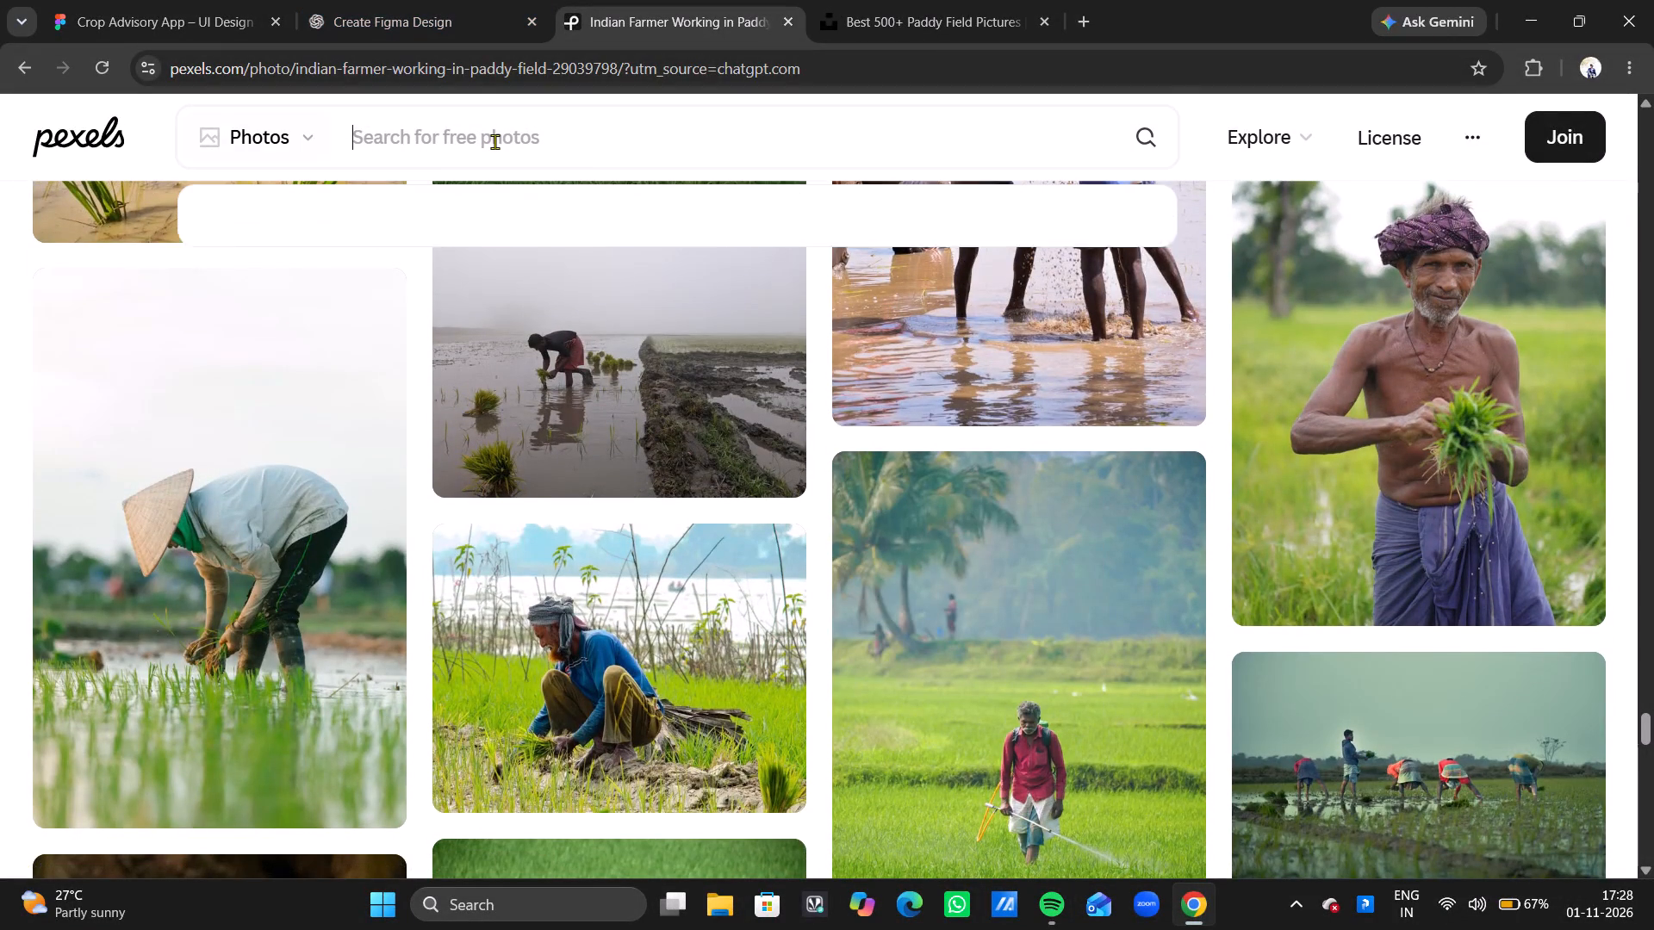
type("paddy")
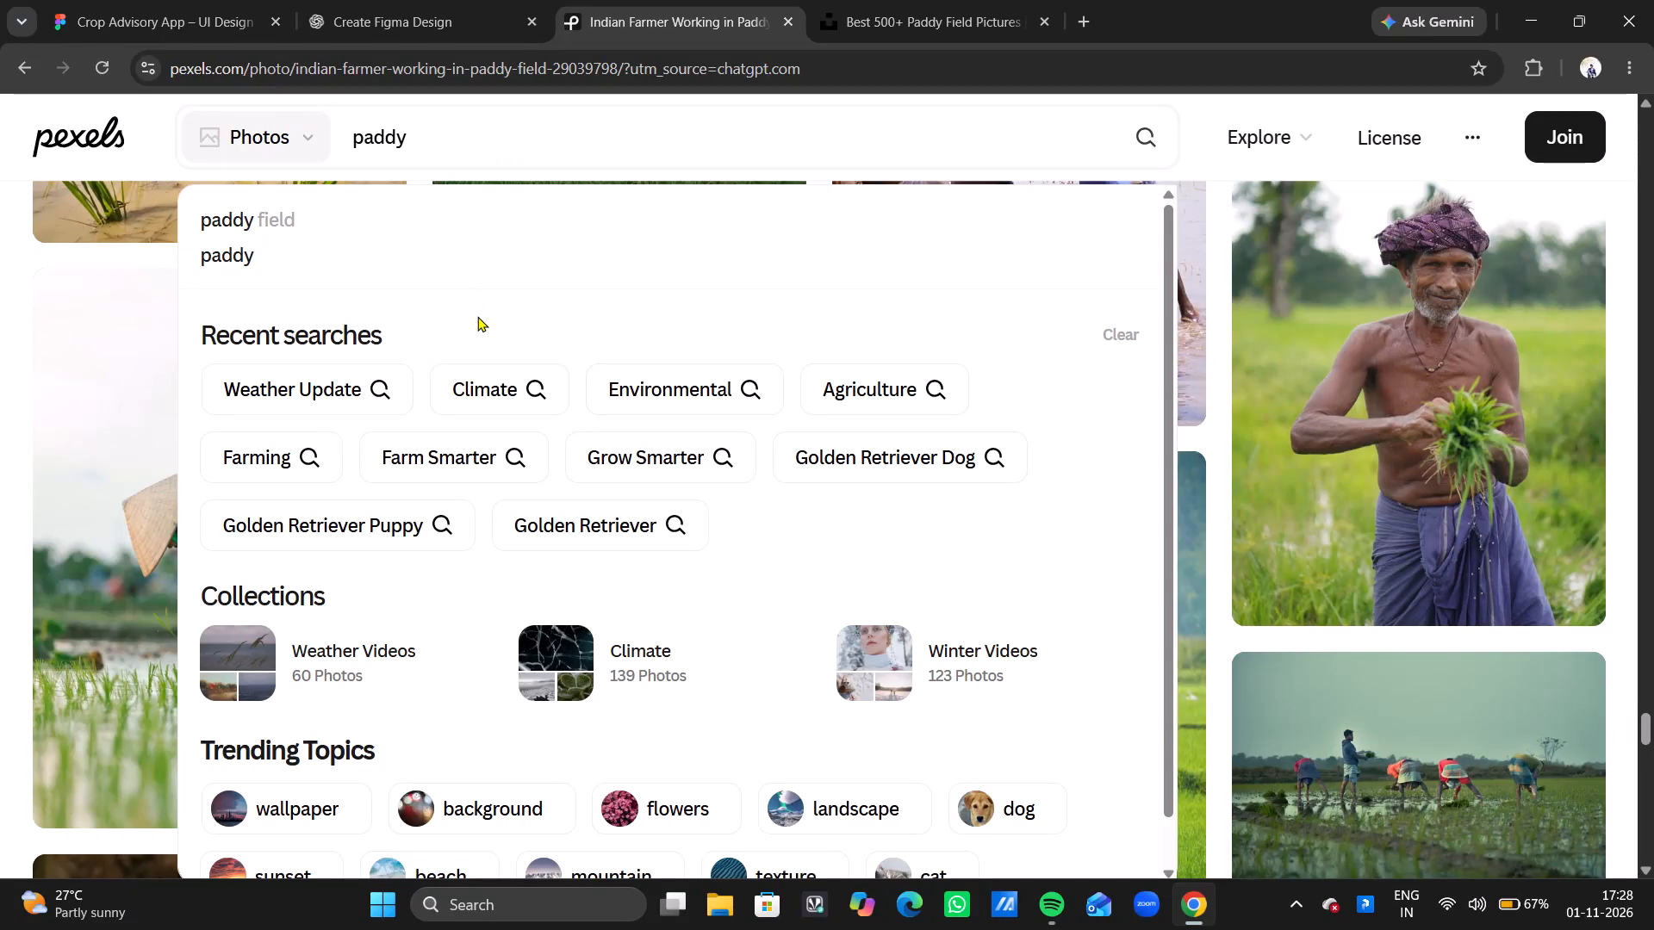
key("Return")
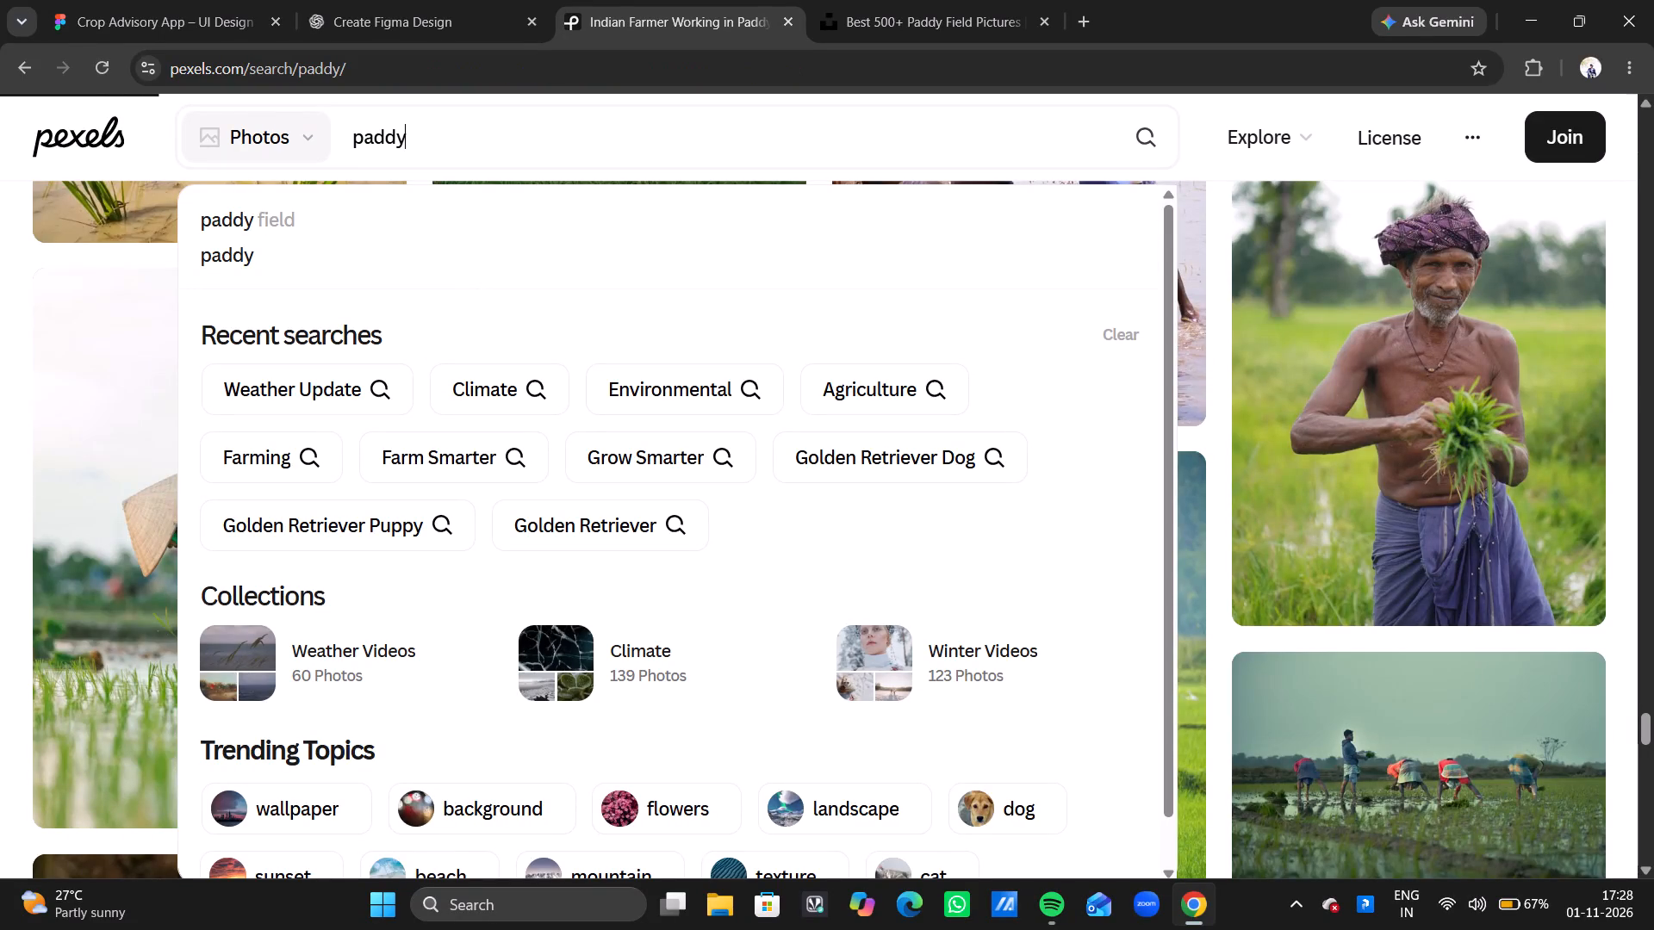
Examine the paddy photo results, including the sponsored iStock ones, for a background suited to the Crop Recommendation screen.
scroll(561, 565, "down", 7)
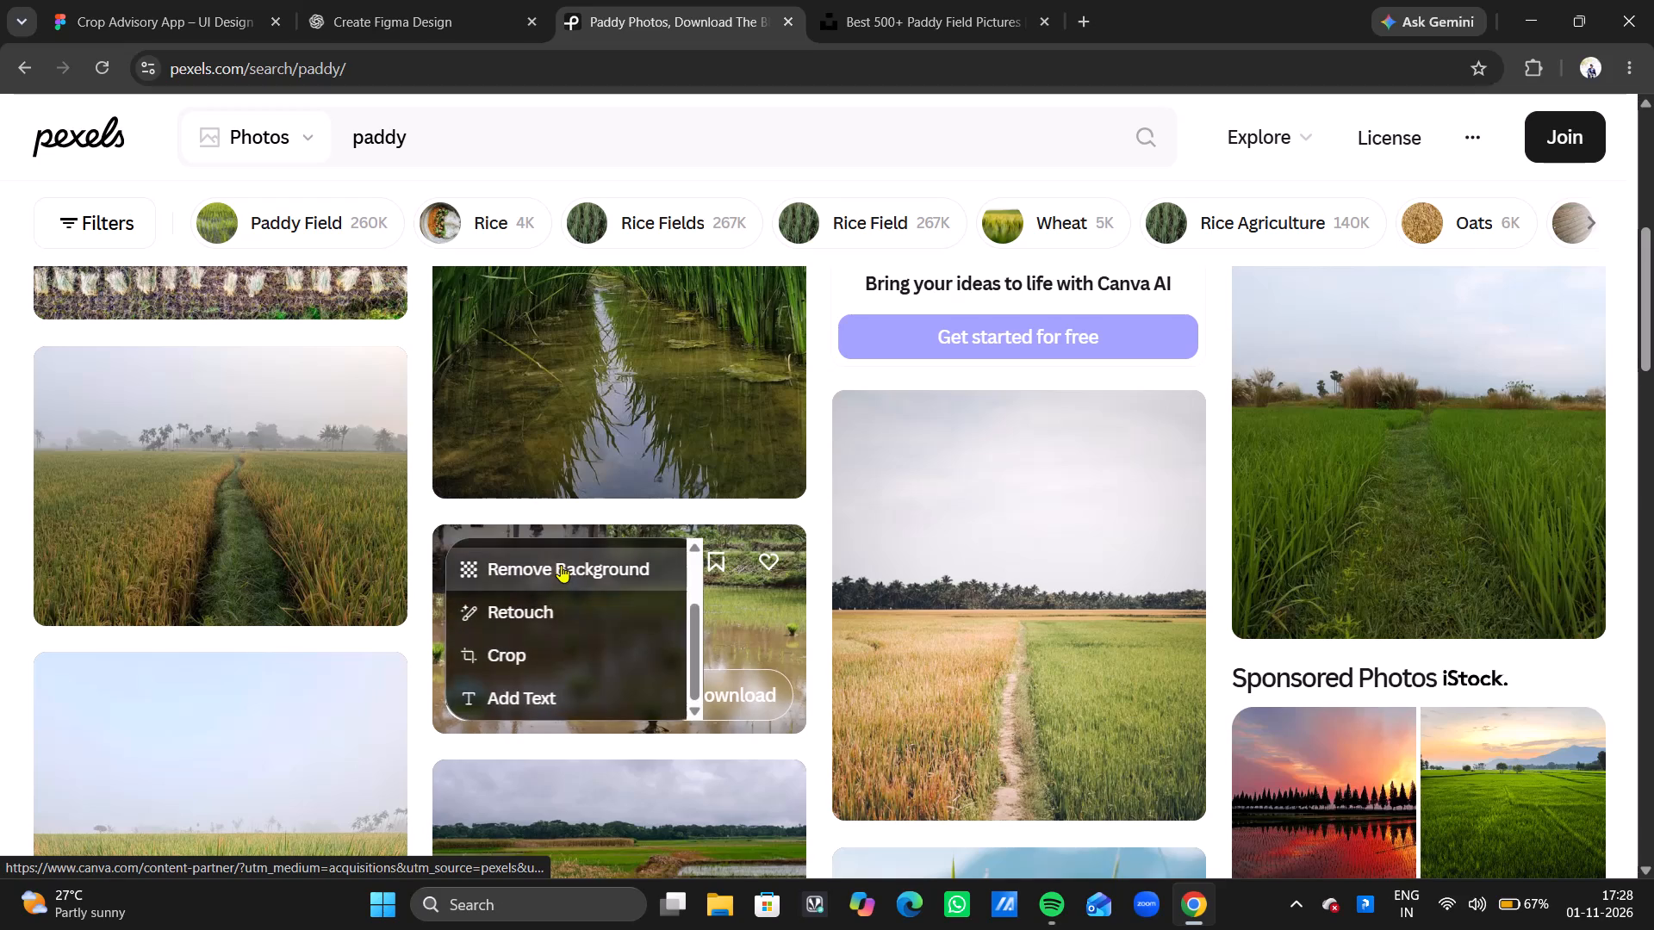
scroll(1079, 655, "down", 2)
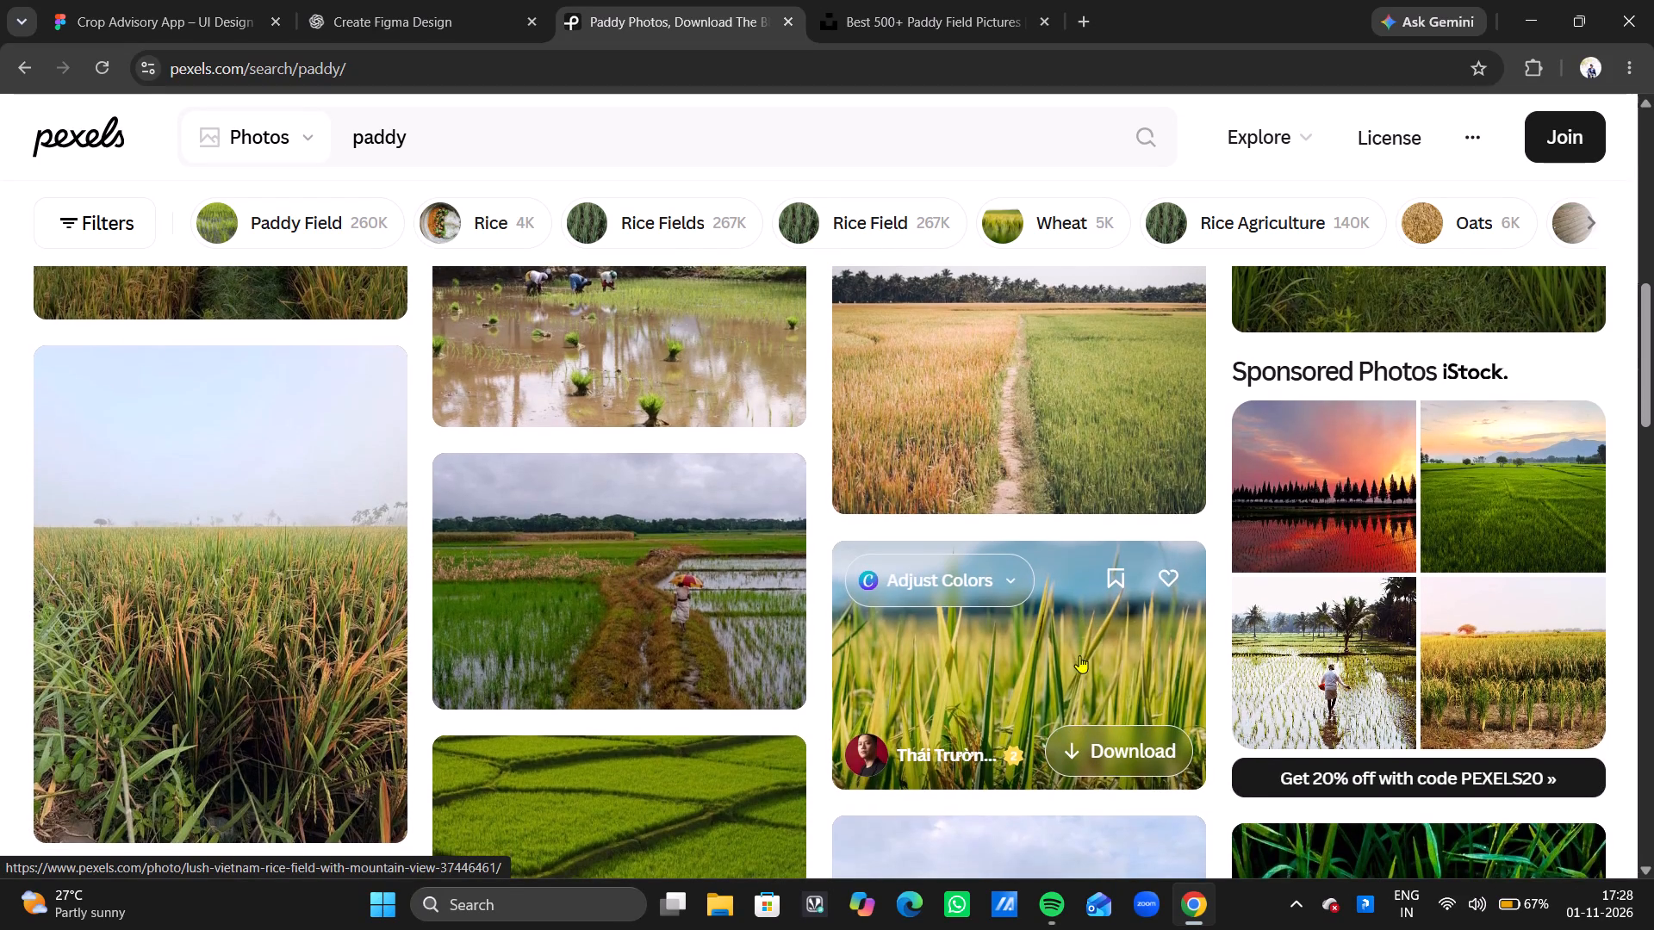
scroll(1079, 655, "down", 3)
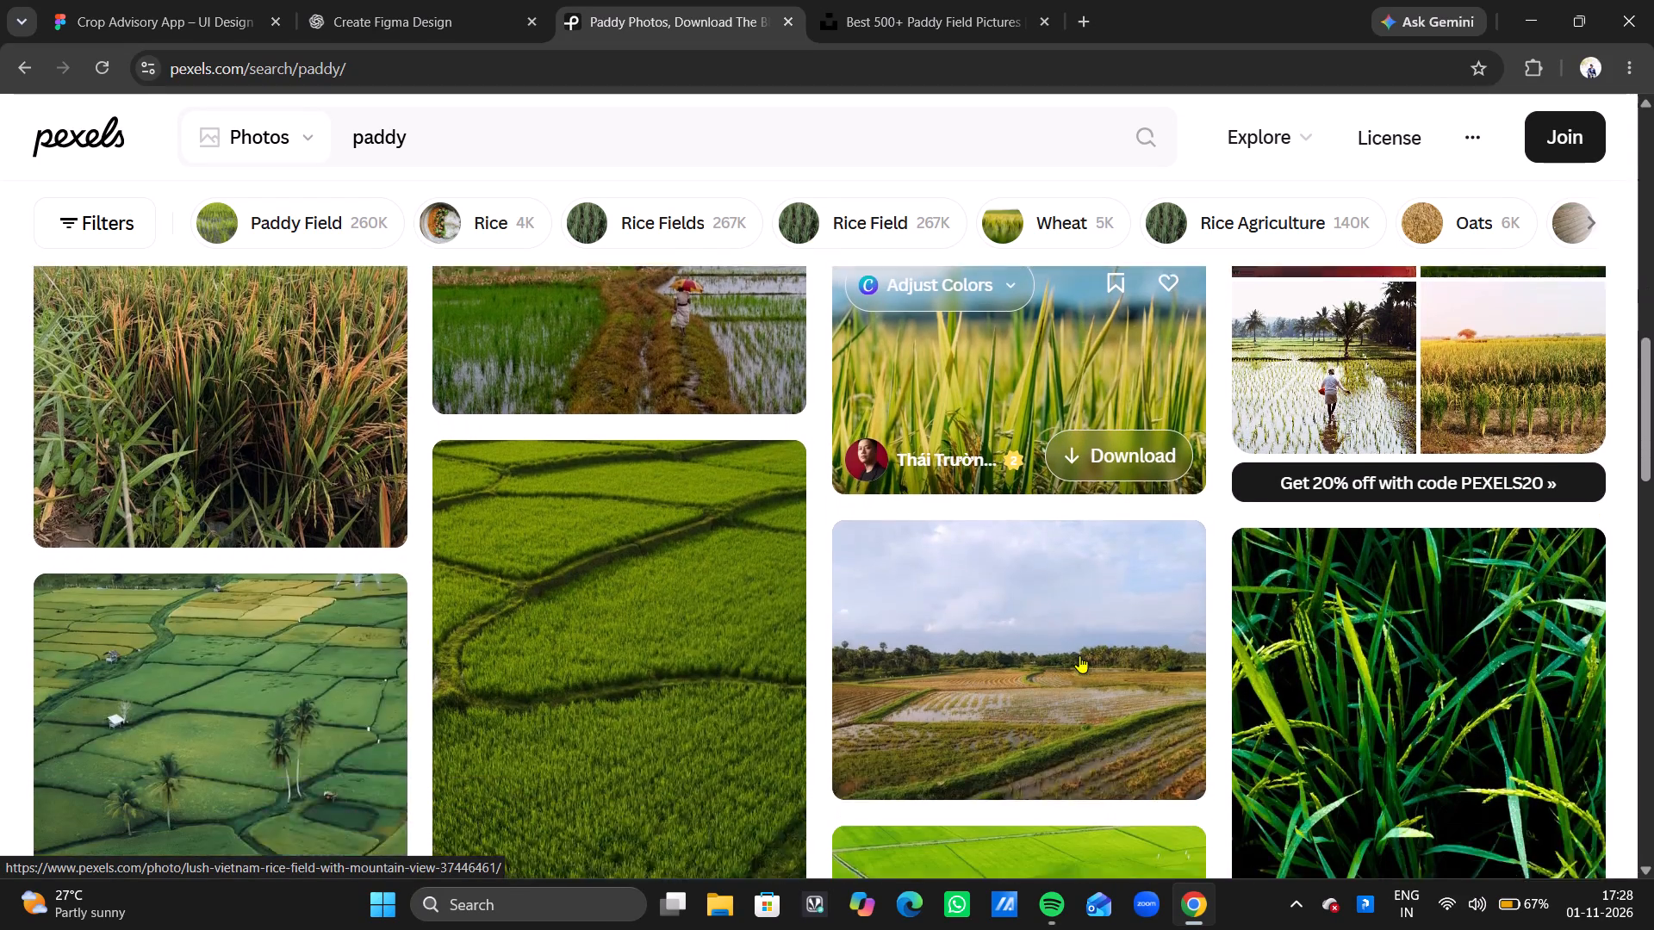
scroll(1079, 655, "down", 2)
scroll(1079, 655, "up", 1)
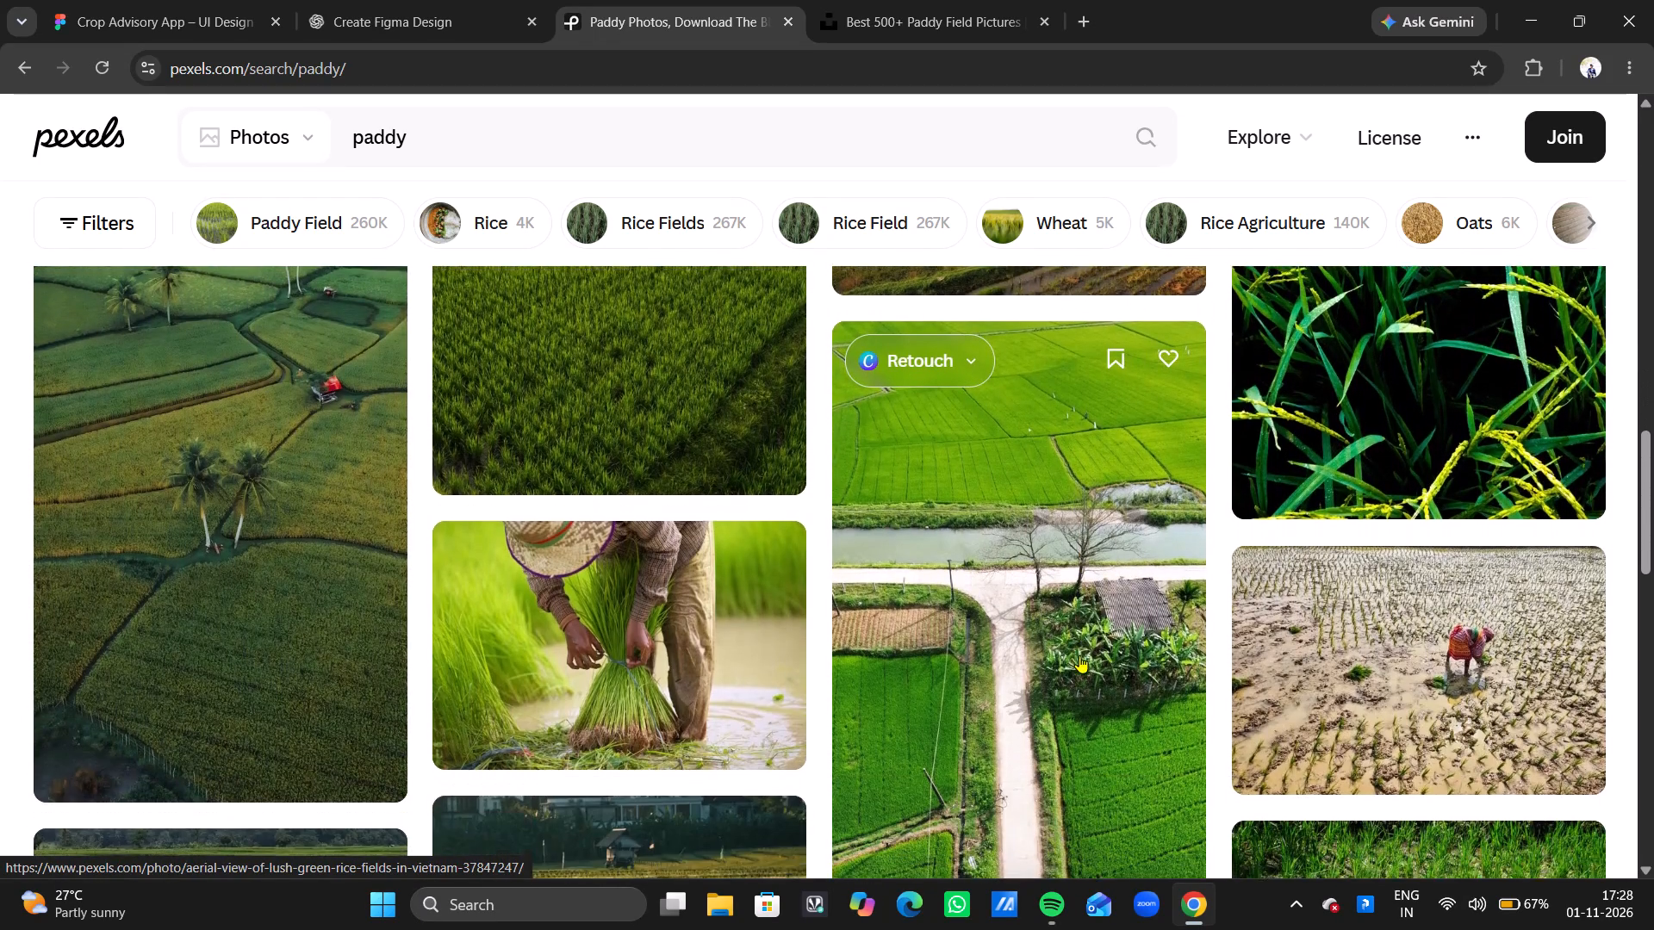
scroll(1079, 655, "up", 1)
scroll(1079, 655, "down", 3)
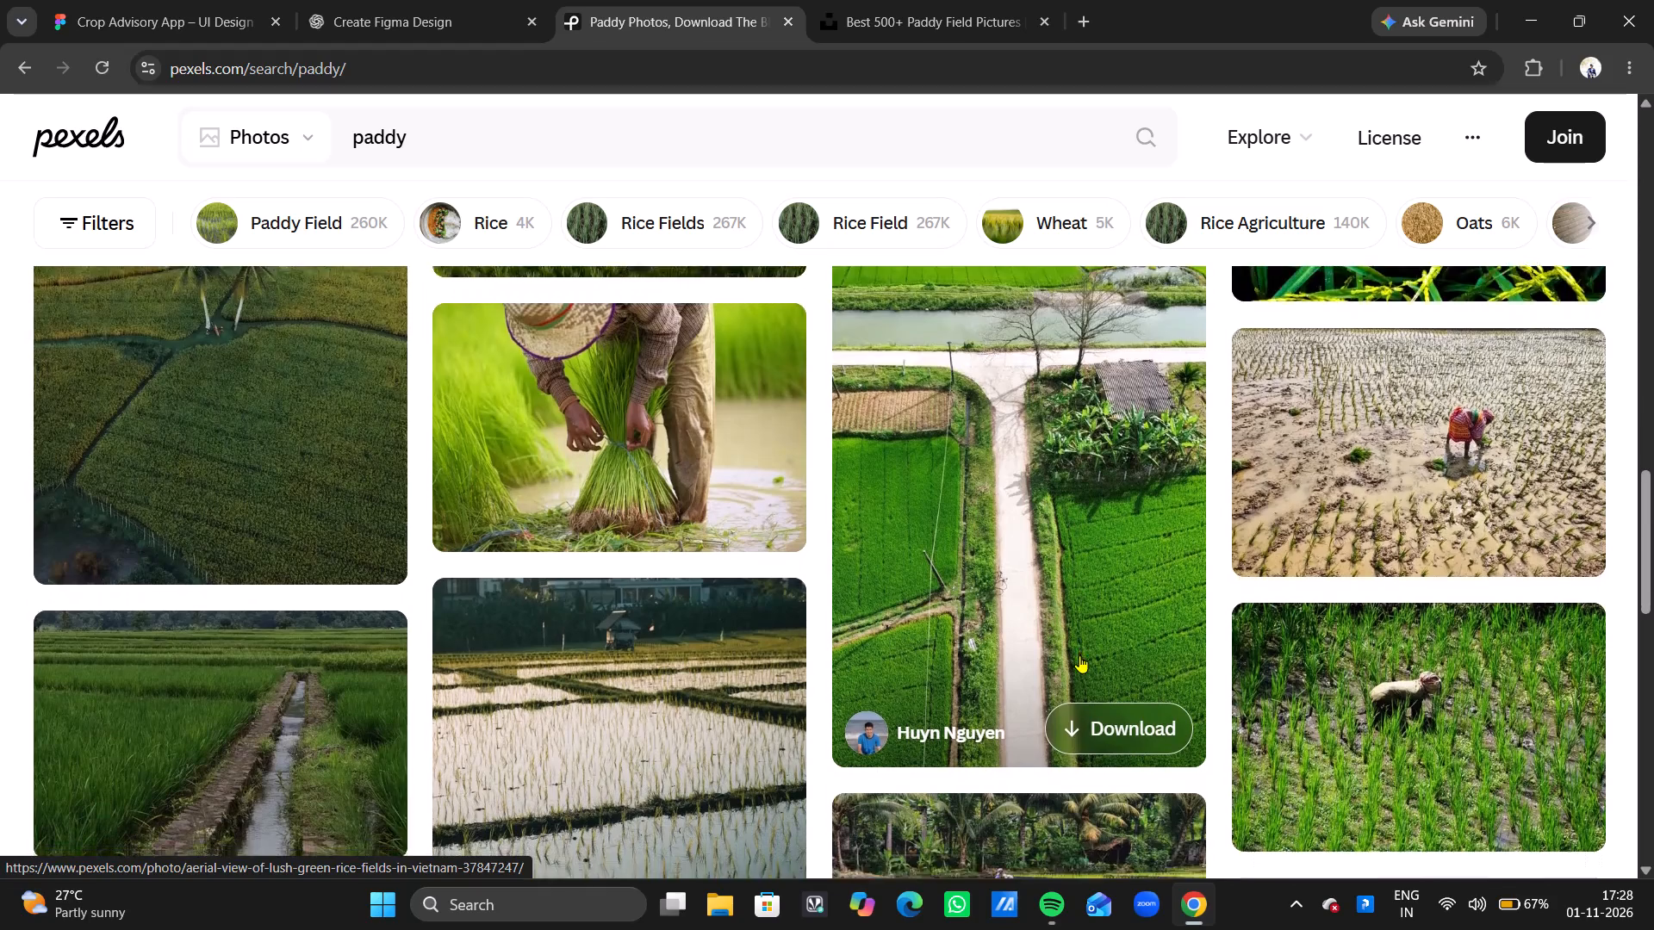
scroll(1079, 655, "down", 7)
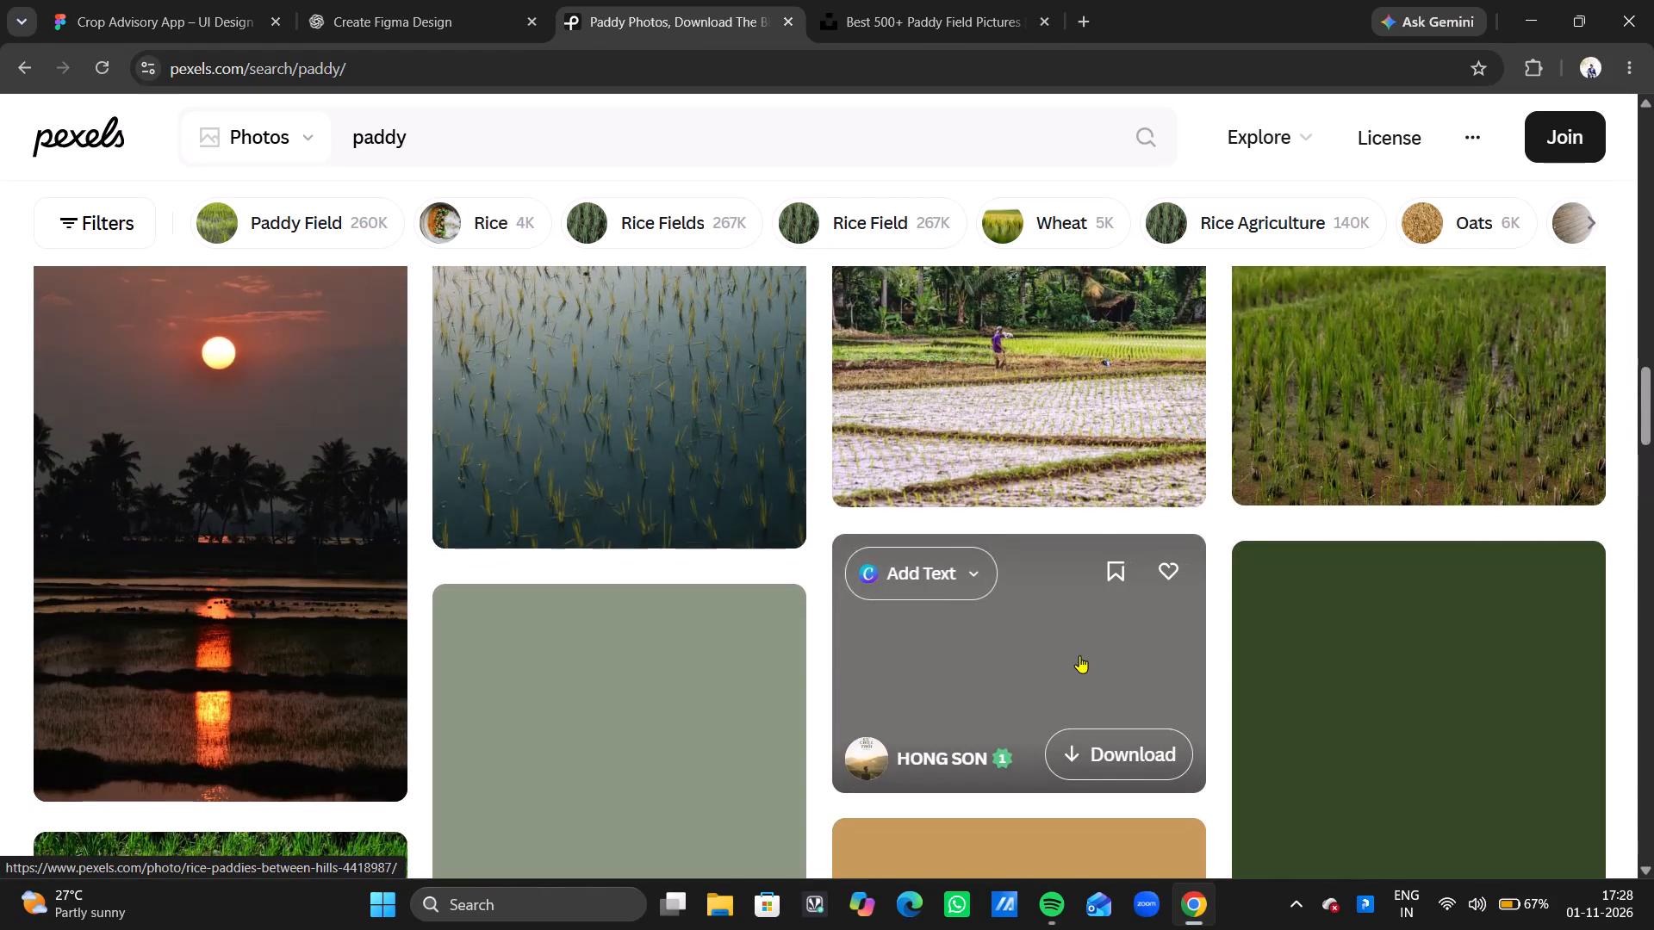
scroll(1079, 655, "down", 7)
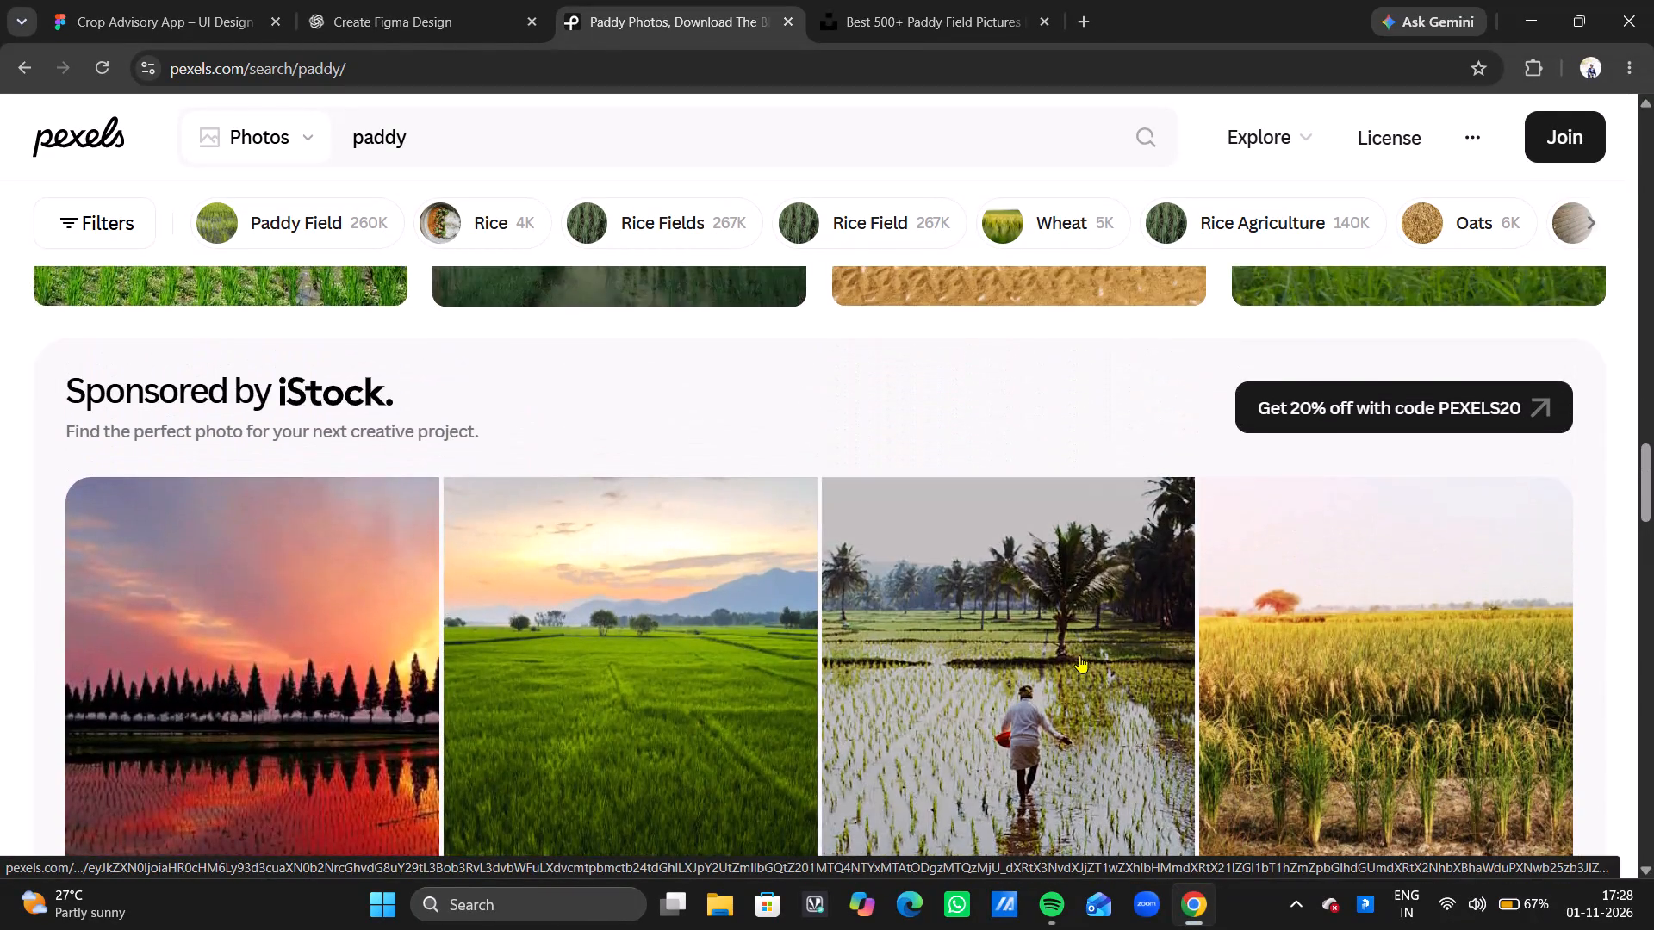
scroll(1079, 655, "down", 1)
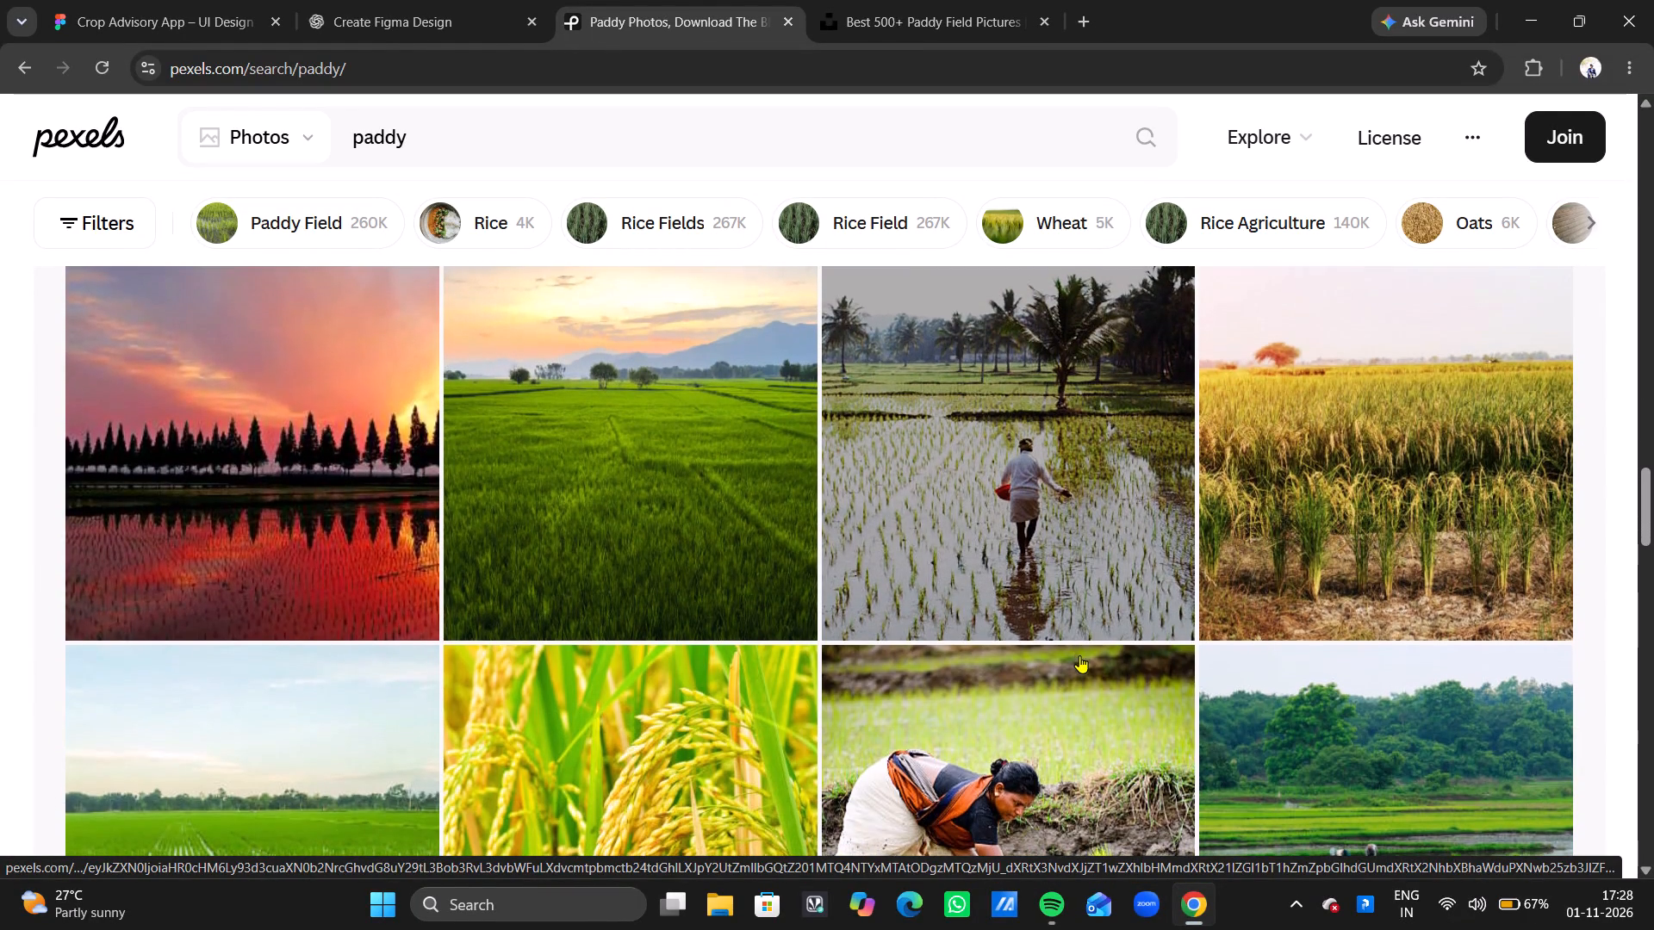
scroll(1079, 655, "down", 3)
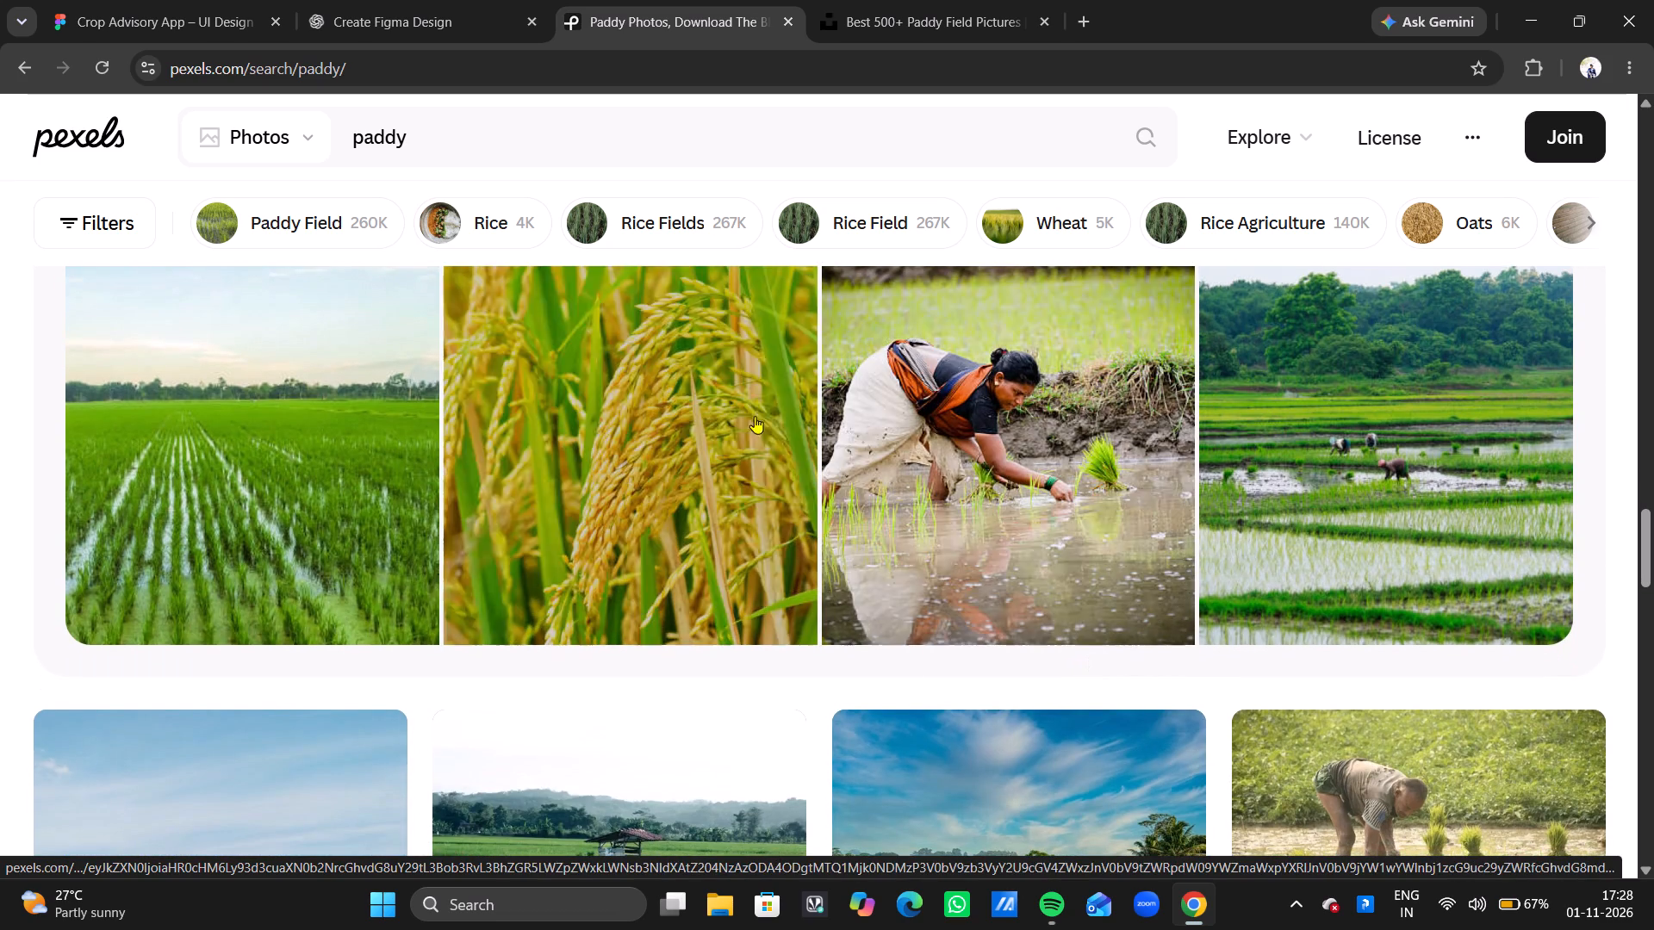
Open the sponsored iStock close-up of golden paddy ears and view its full preview.
left_click(731, 413)
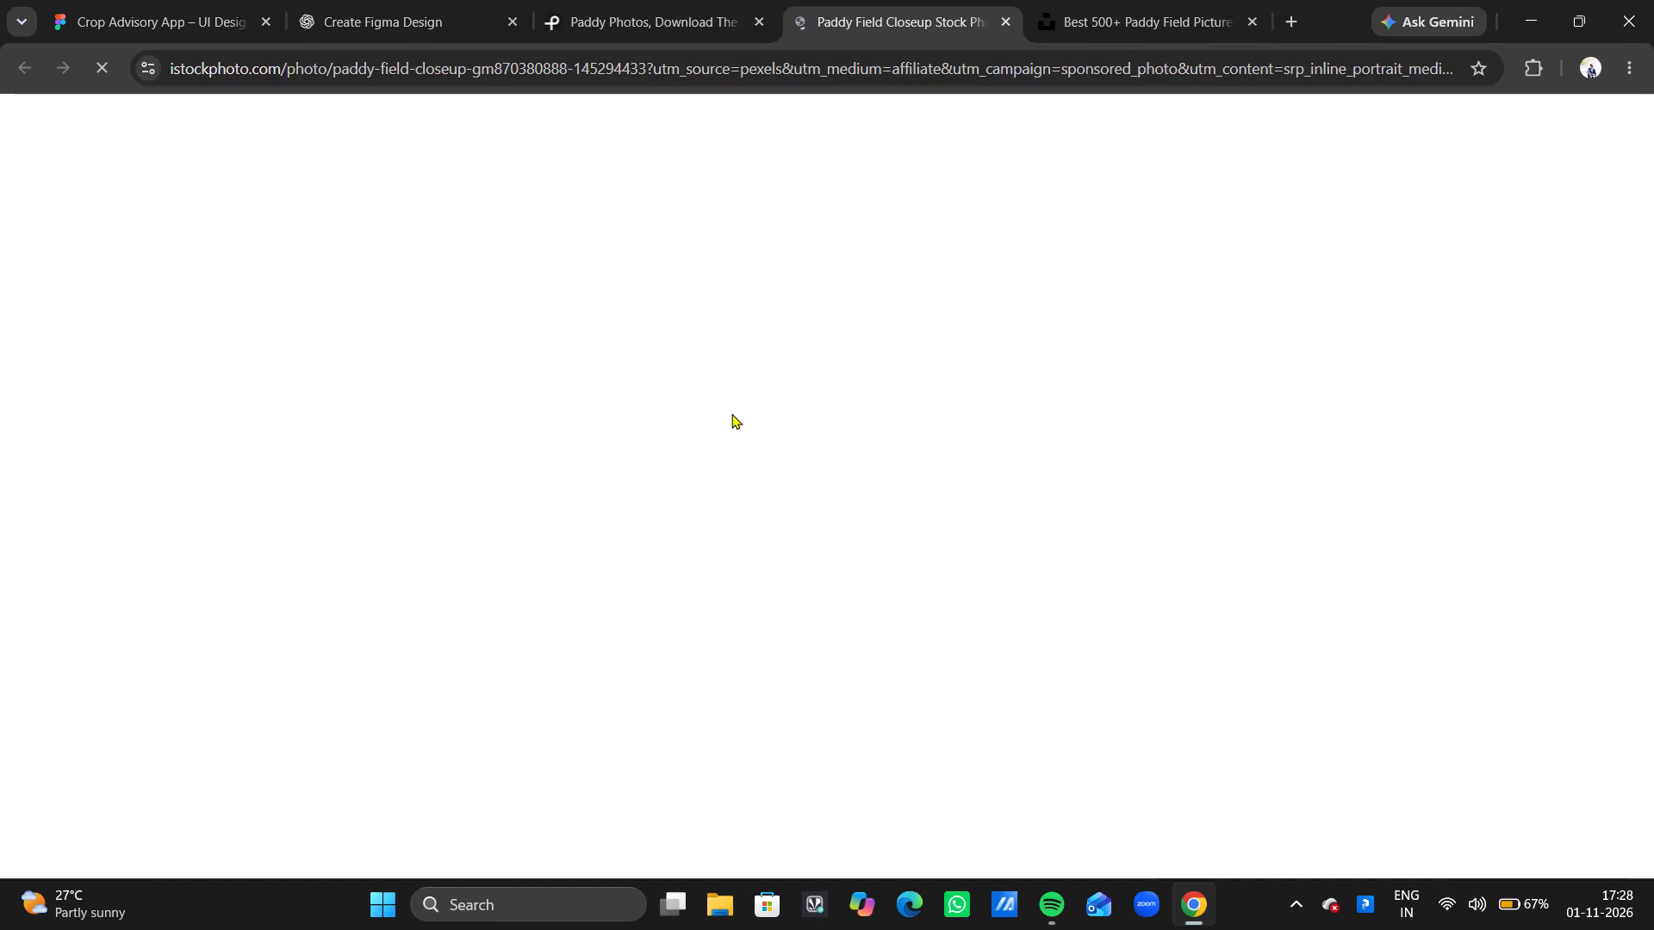
scroll(710, 564, "down", 2)
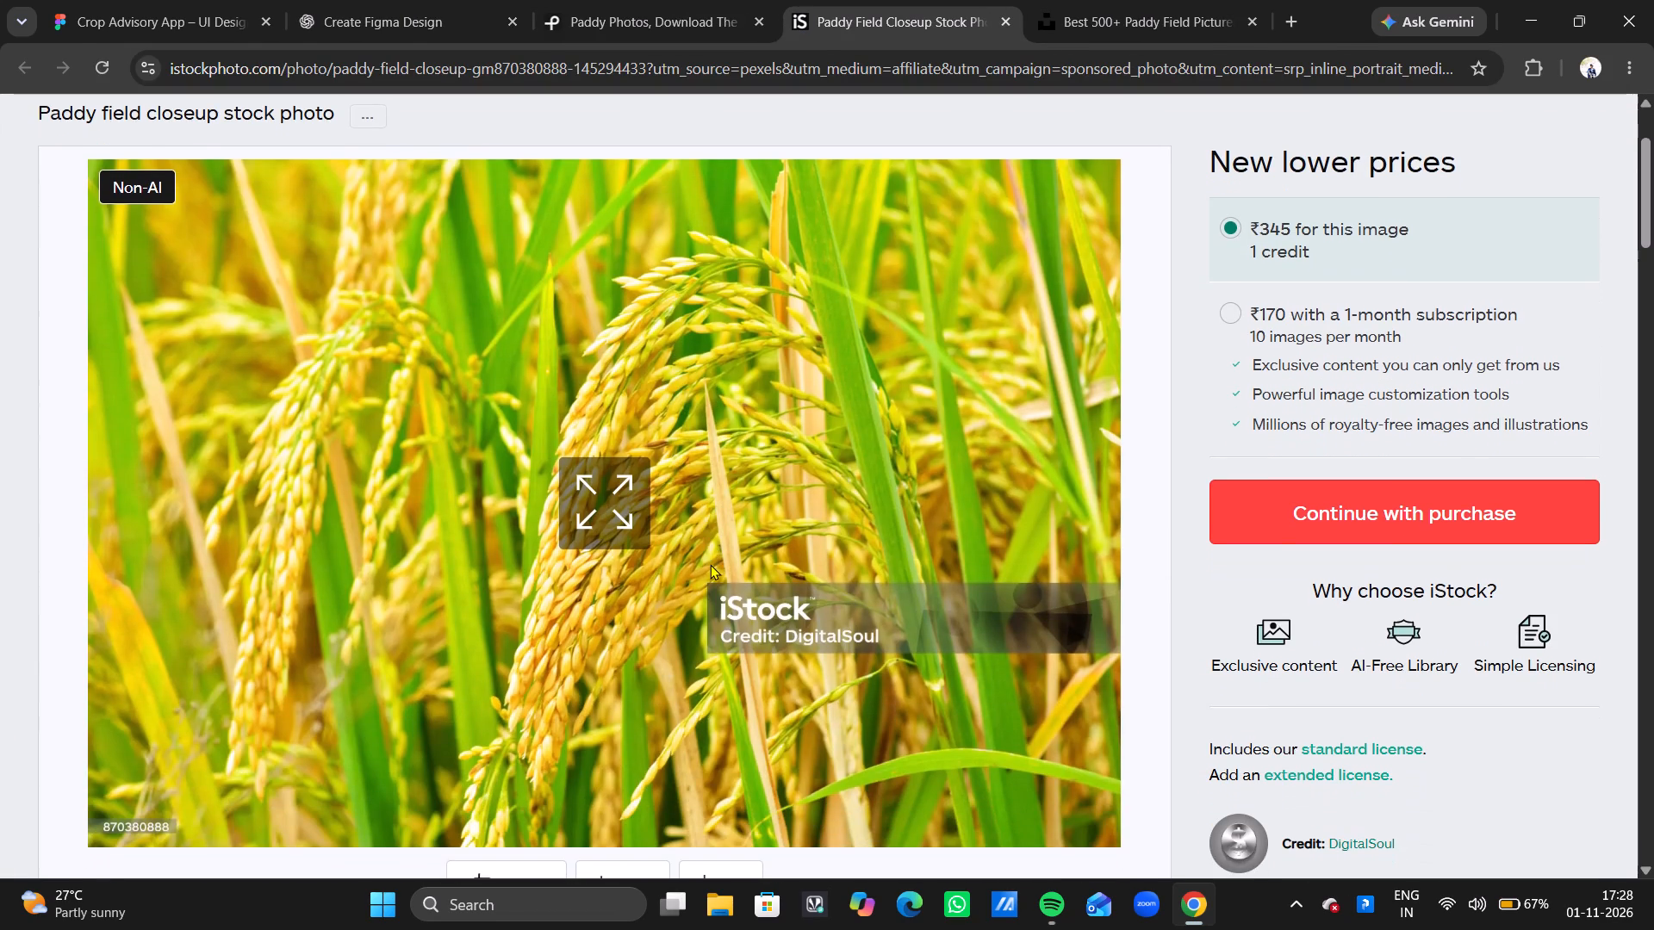
scroll(792, 484, "right", 5)
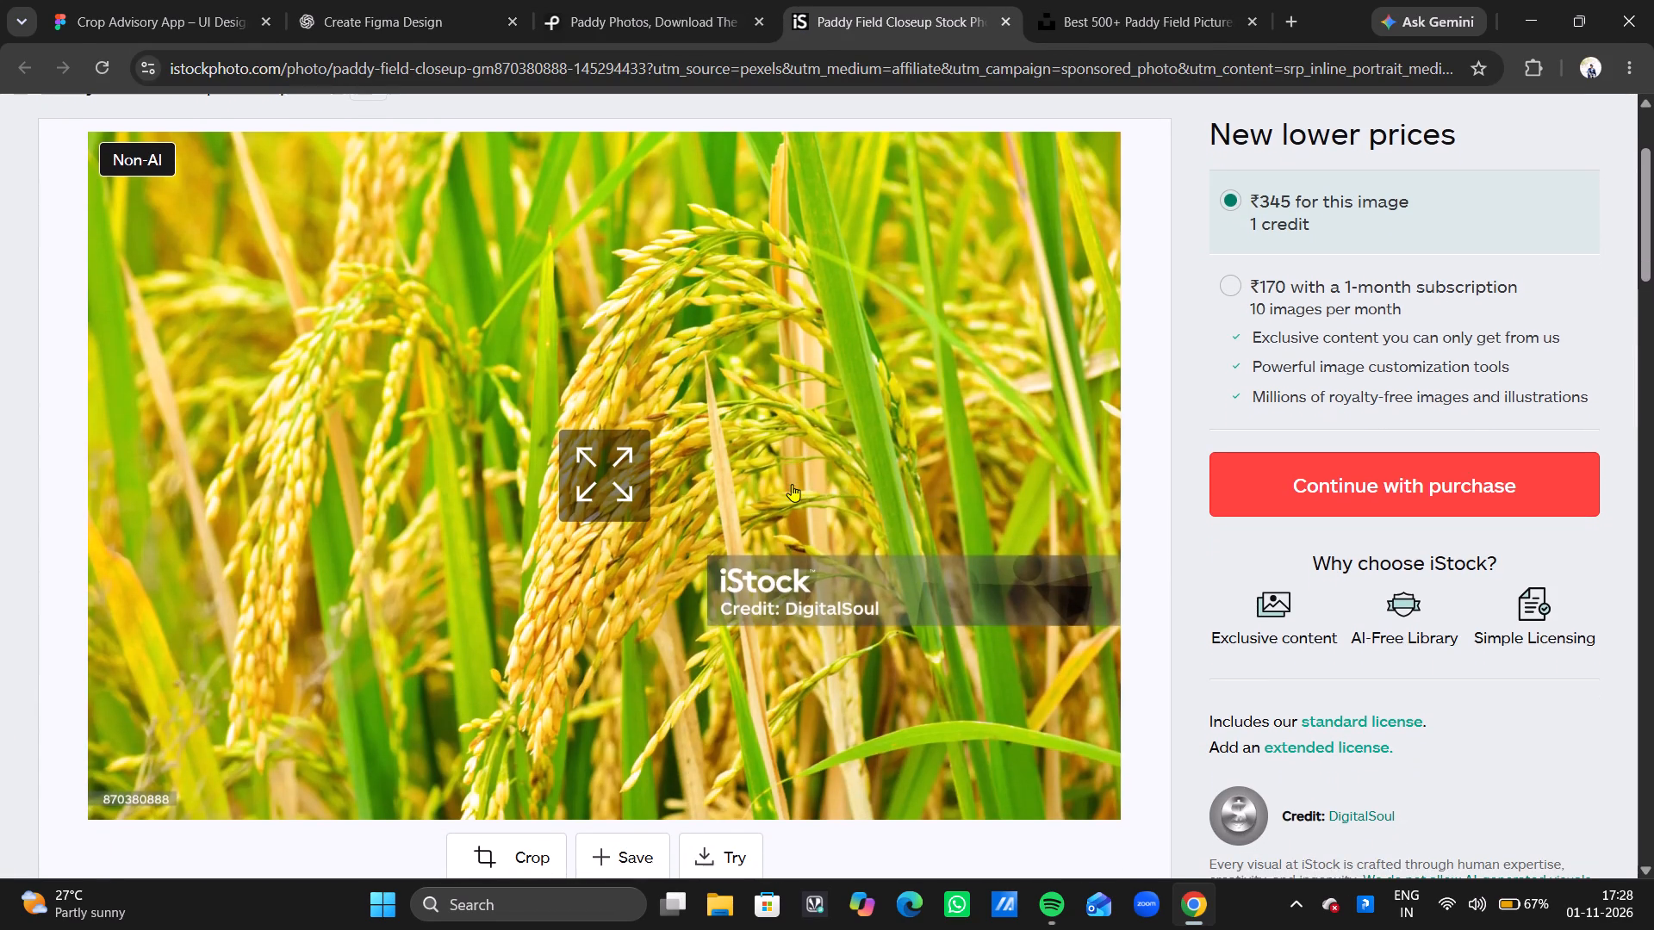
Copy the iStock close-up photo of golden paddy ears.
right_click(716, 431)
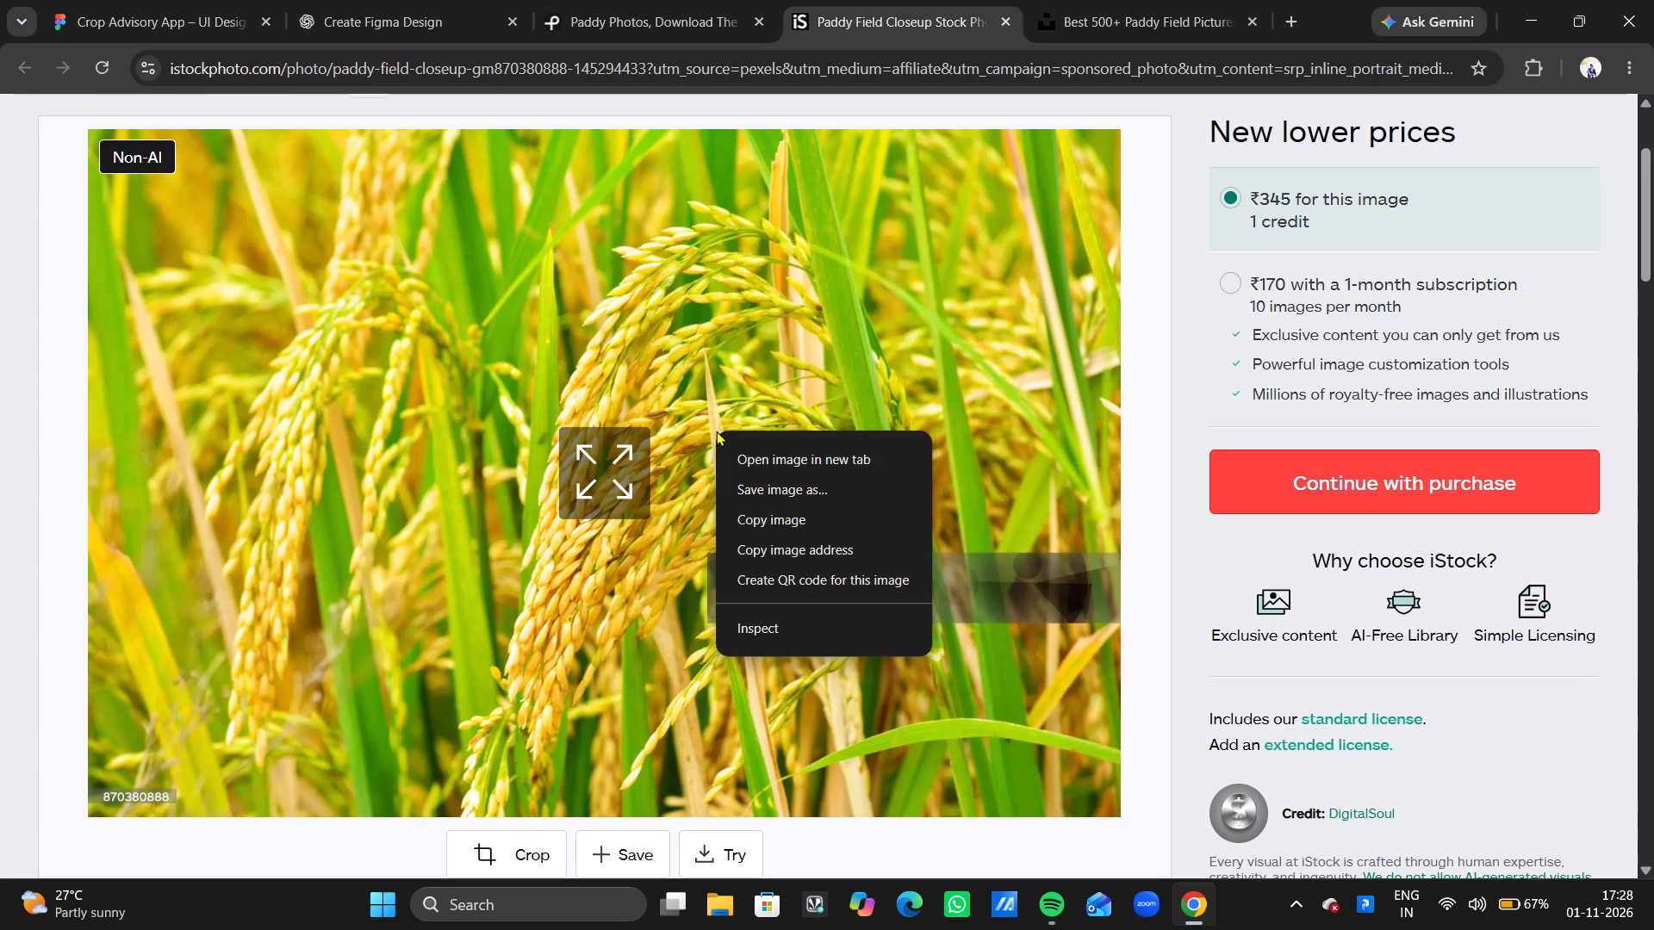
left_click(799, 519)
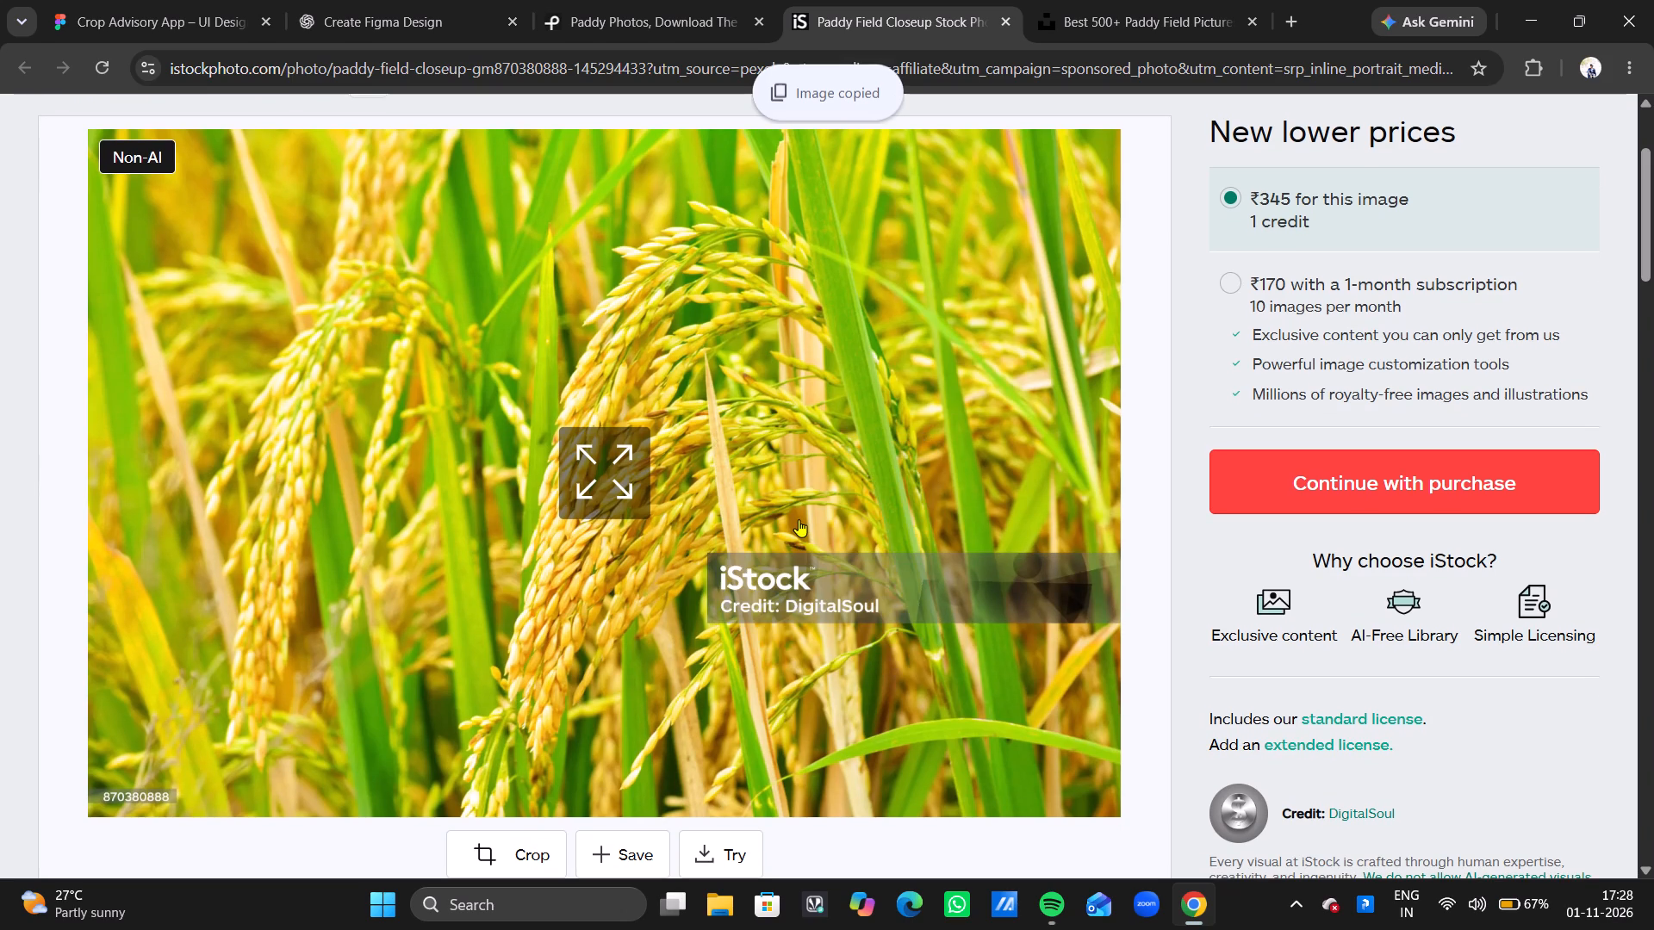
scroll(788, 307, "up", 6)
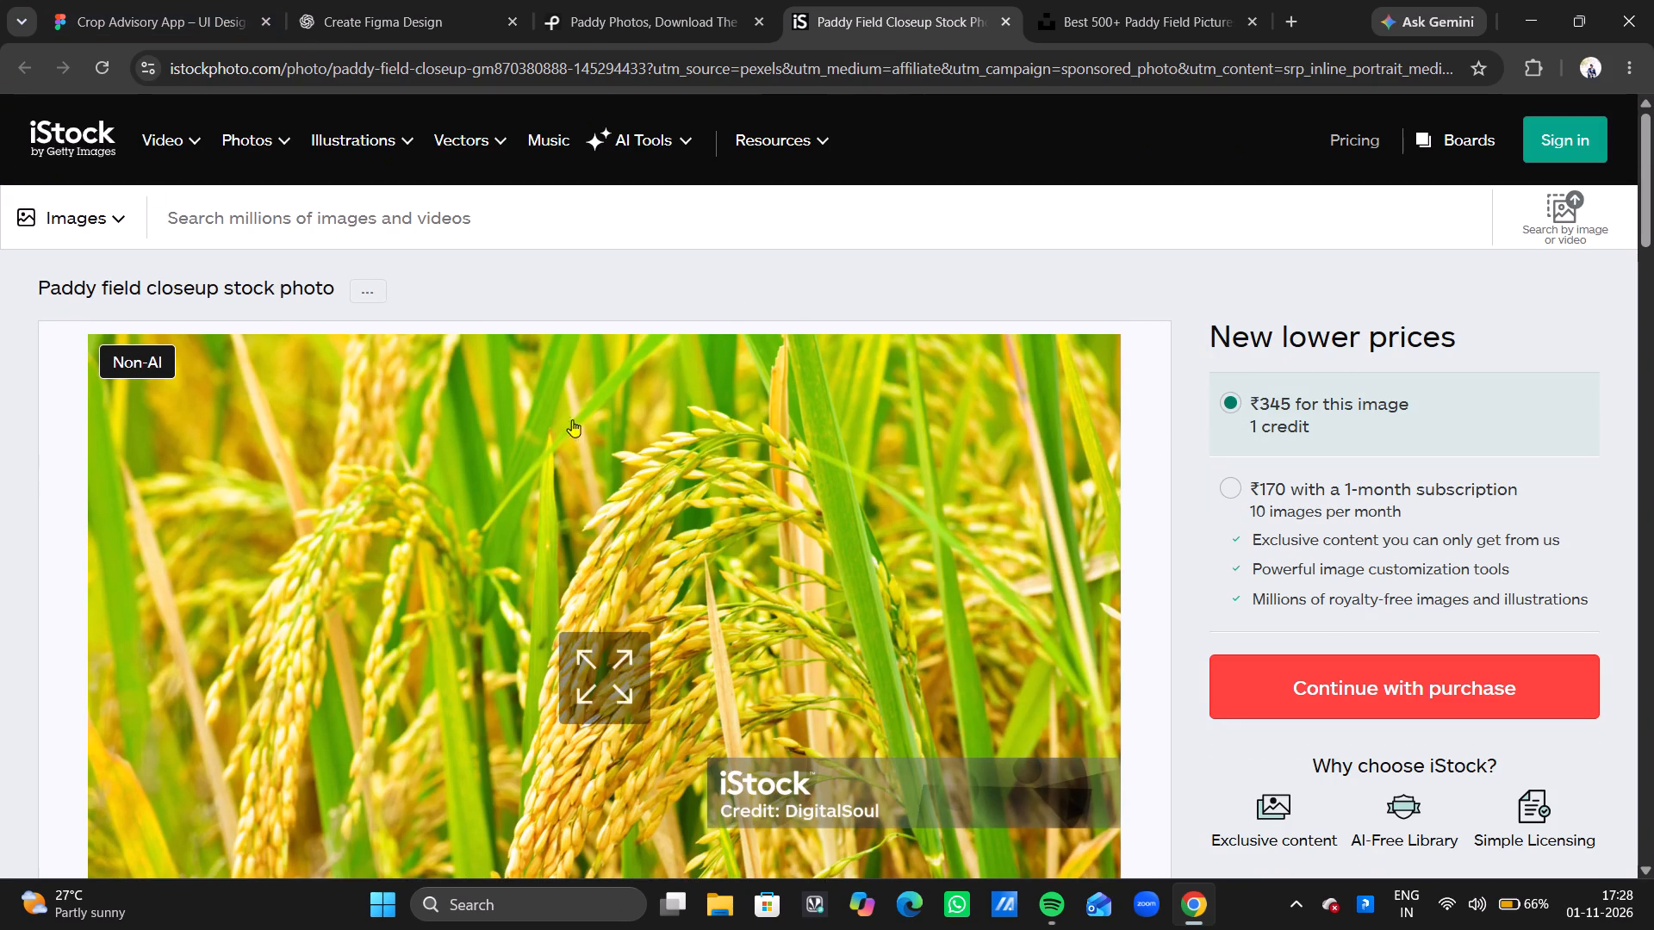
scroll(437, 321, "right", 10)
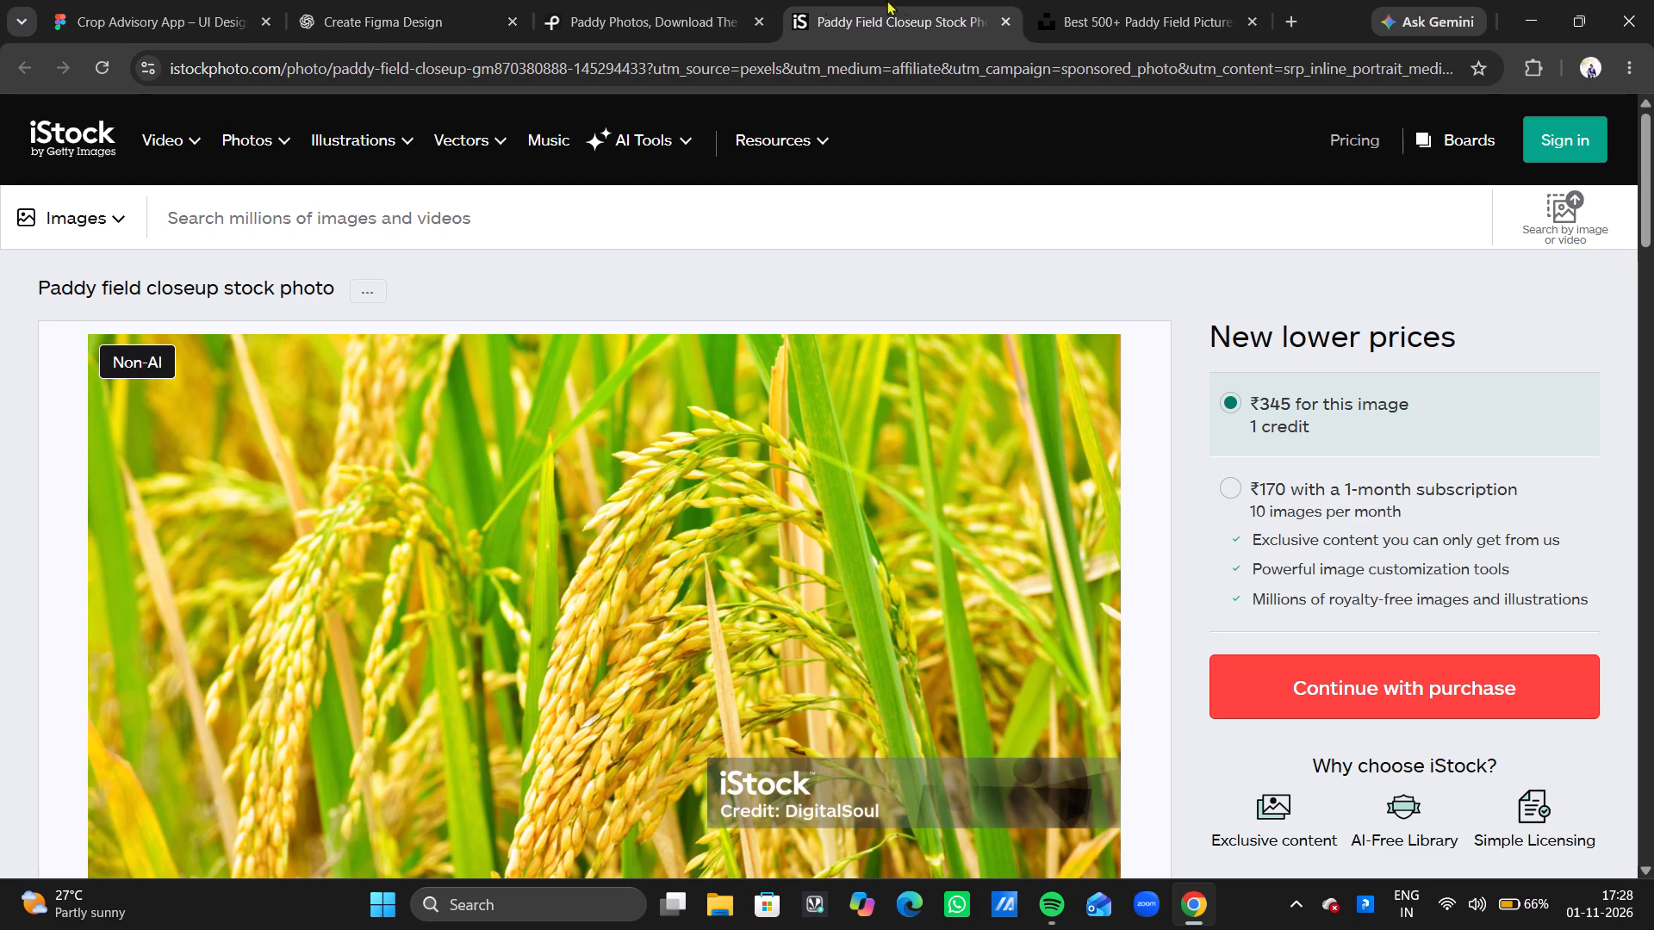
Switch to the Figma file and replace the 04 — Crop Recommendation frame's solid fill with the copied paddy photo as an image fill.
left_click(614, 0)
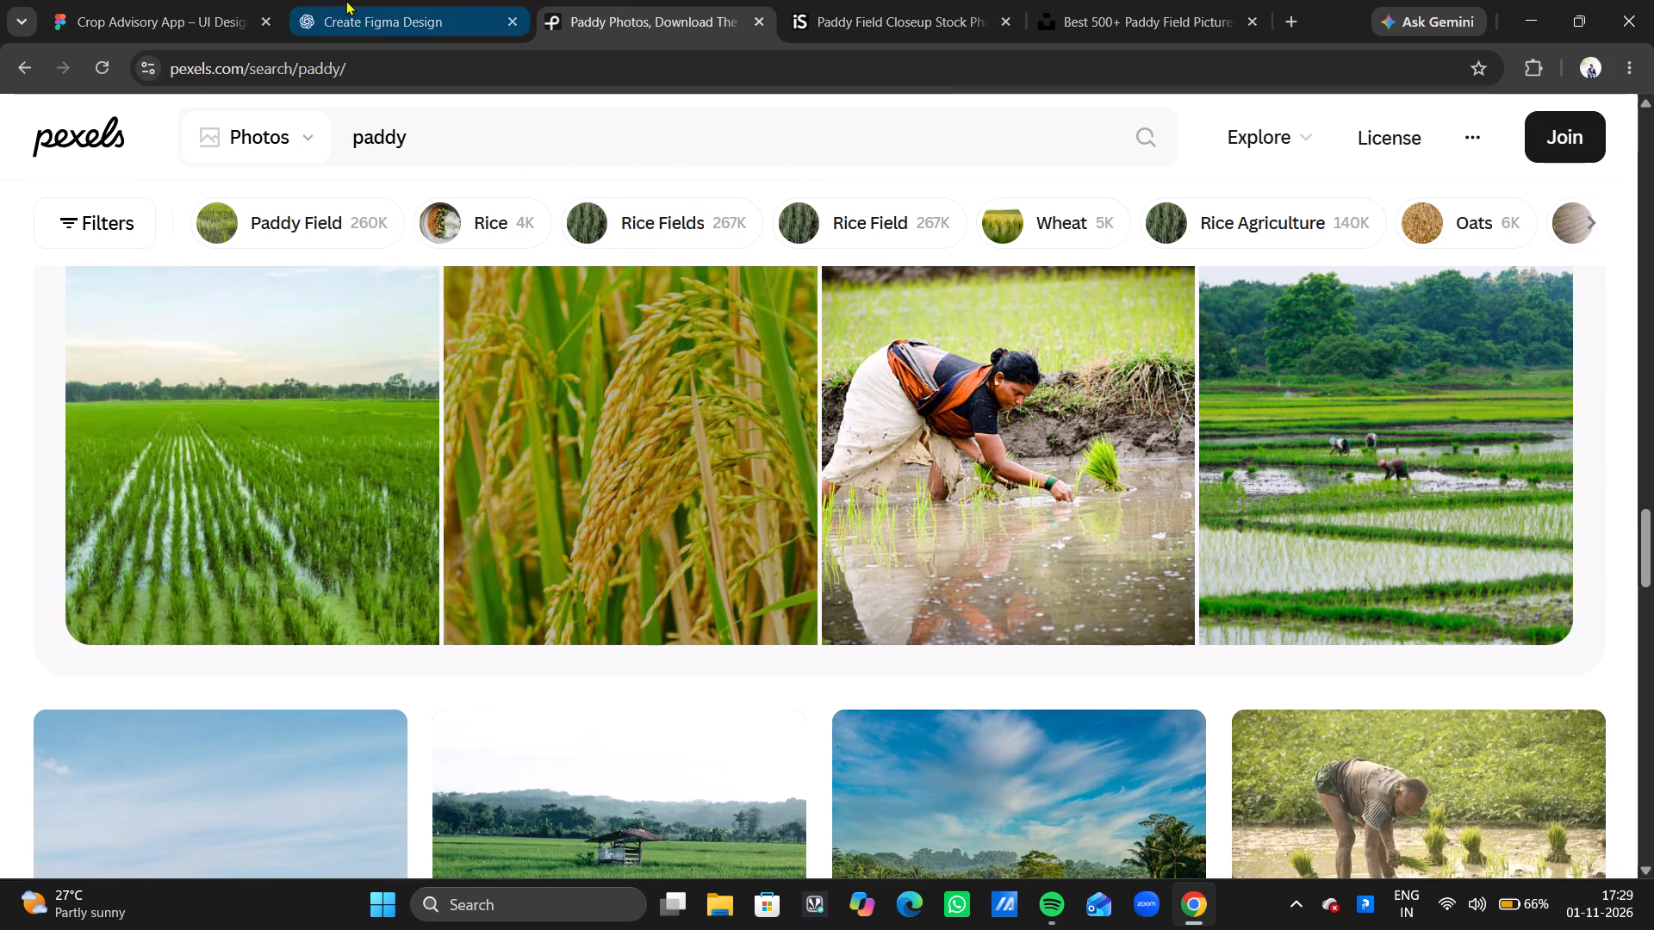
left_click(344, 0)
left_click(181, 0)
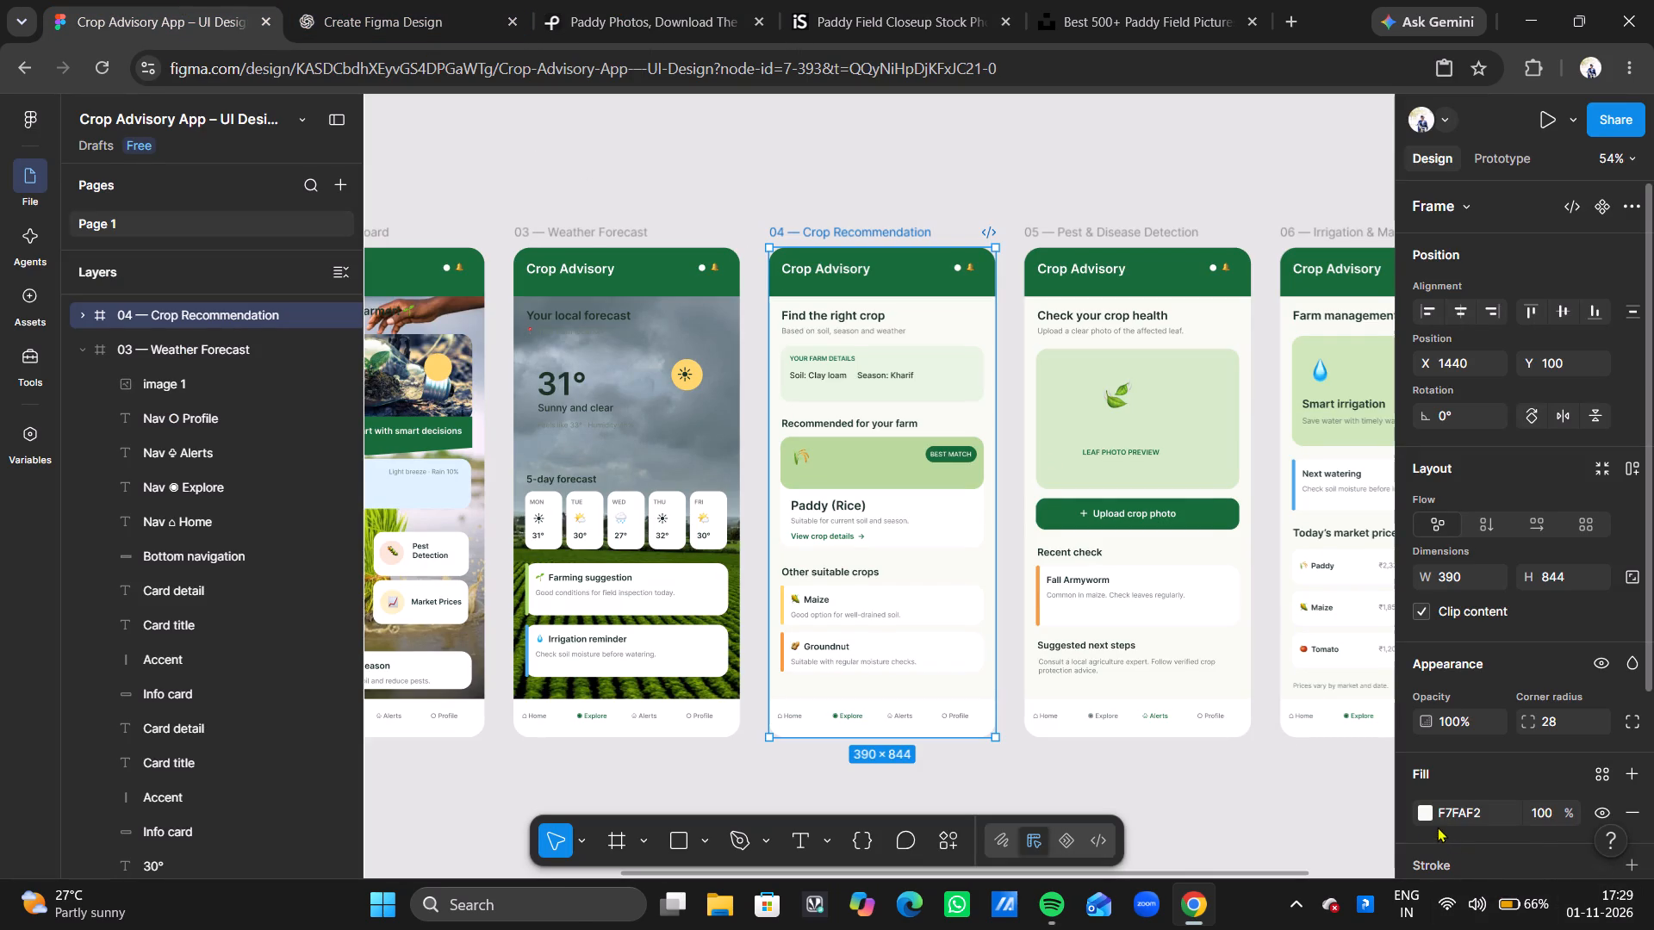
left_click(1421, 811)
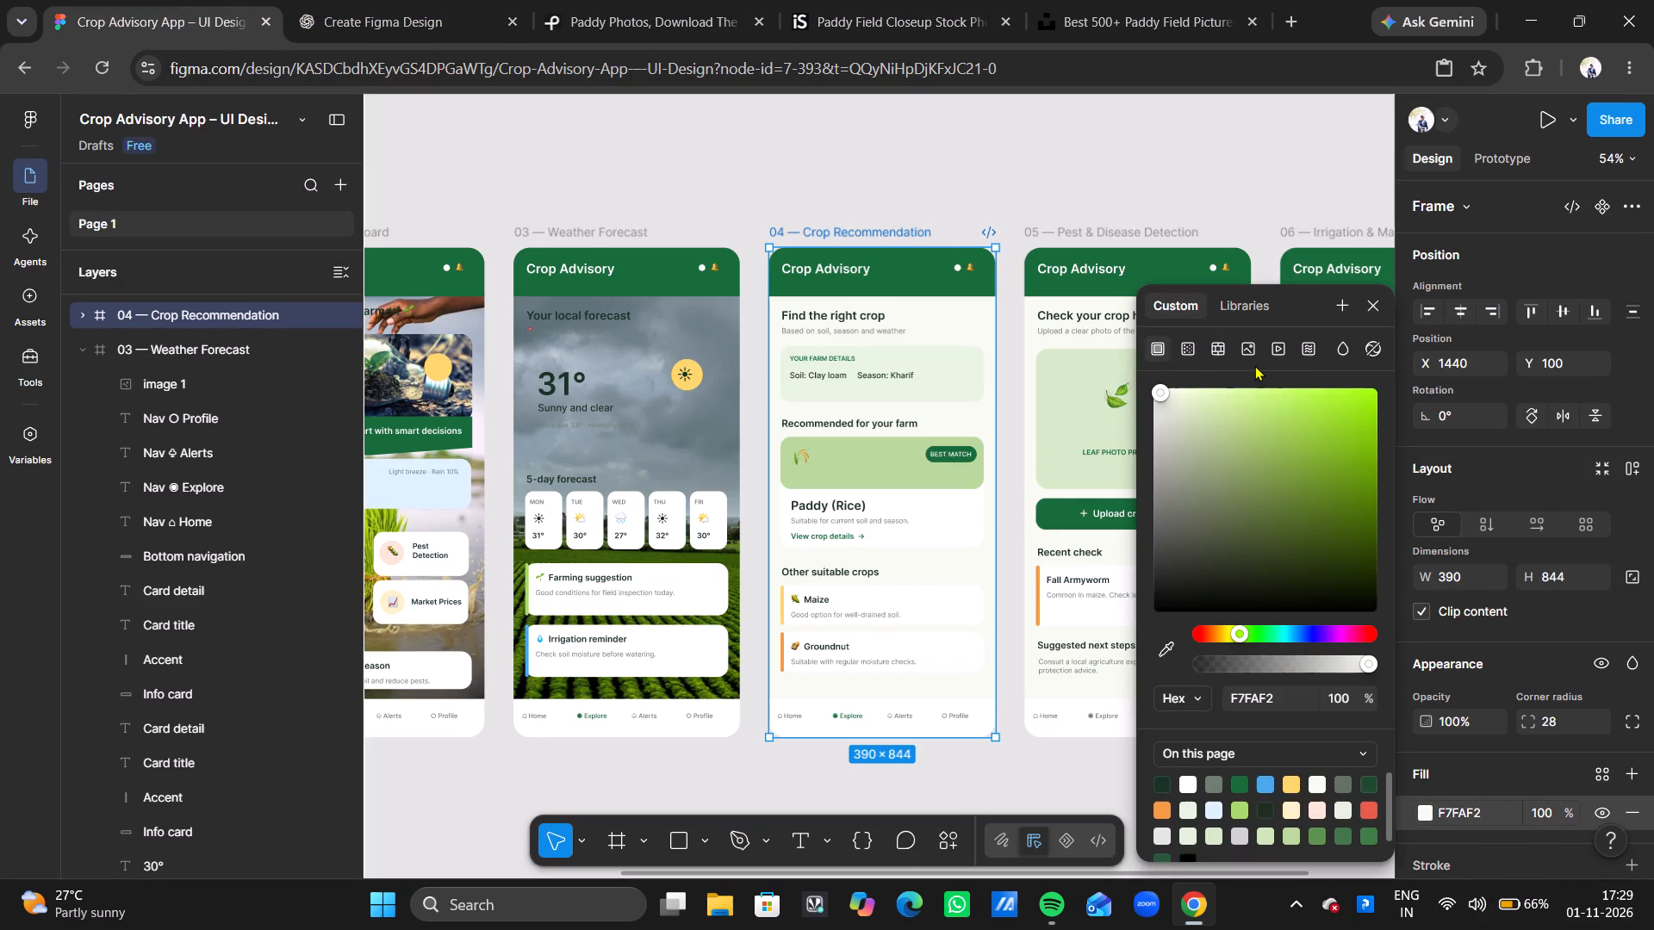
left_click(1247, 344)
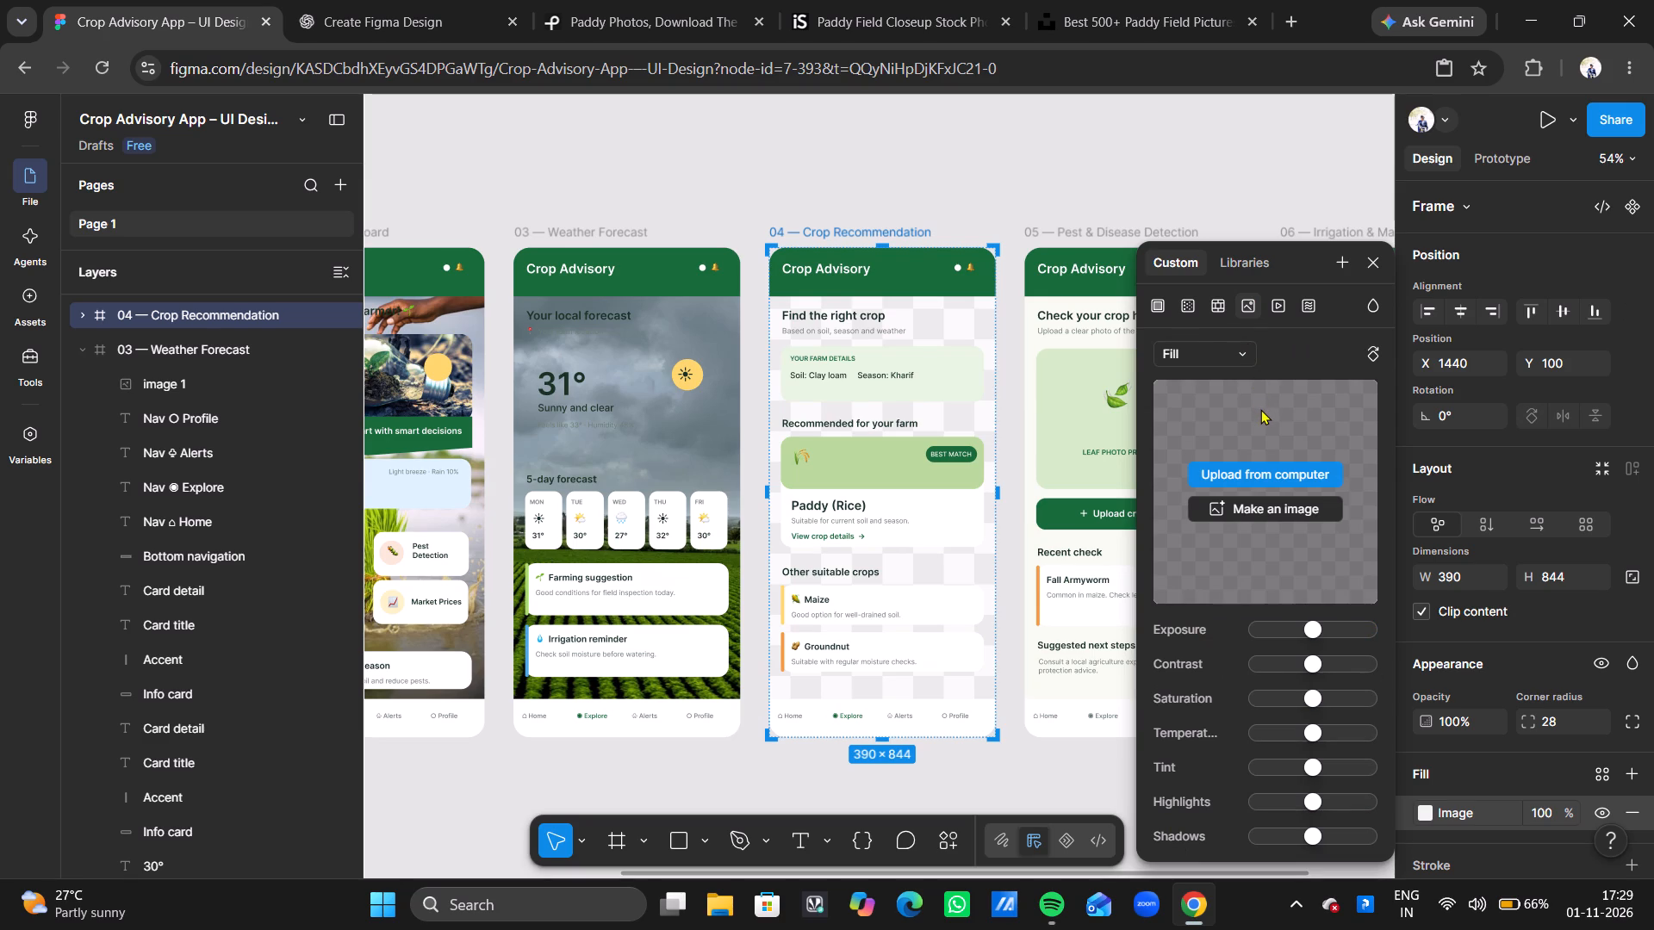
key("ctrl+v")
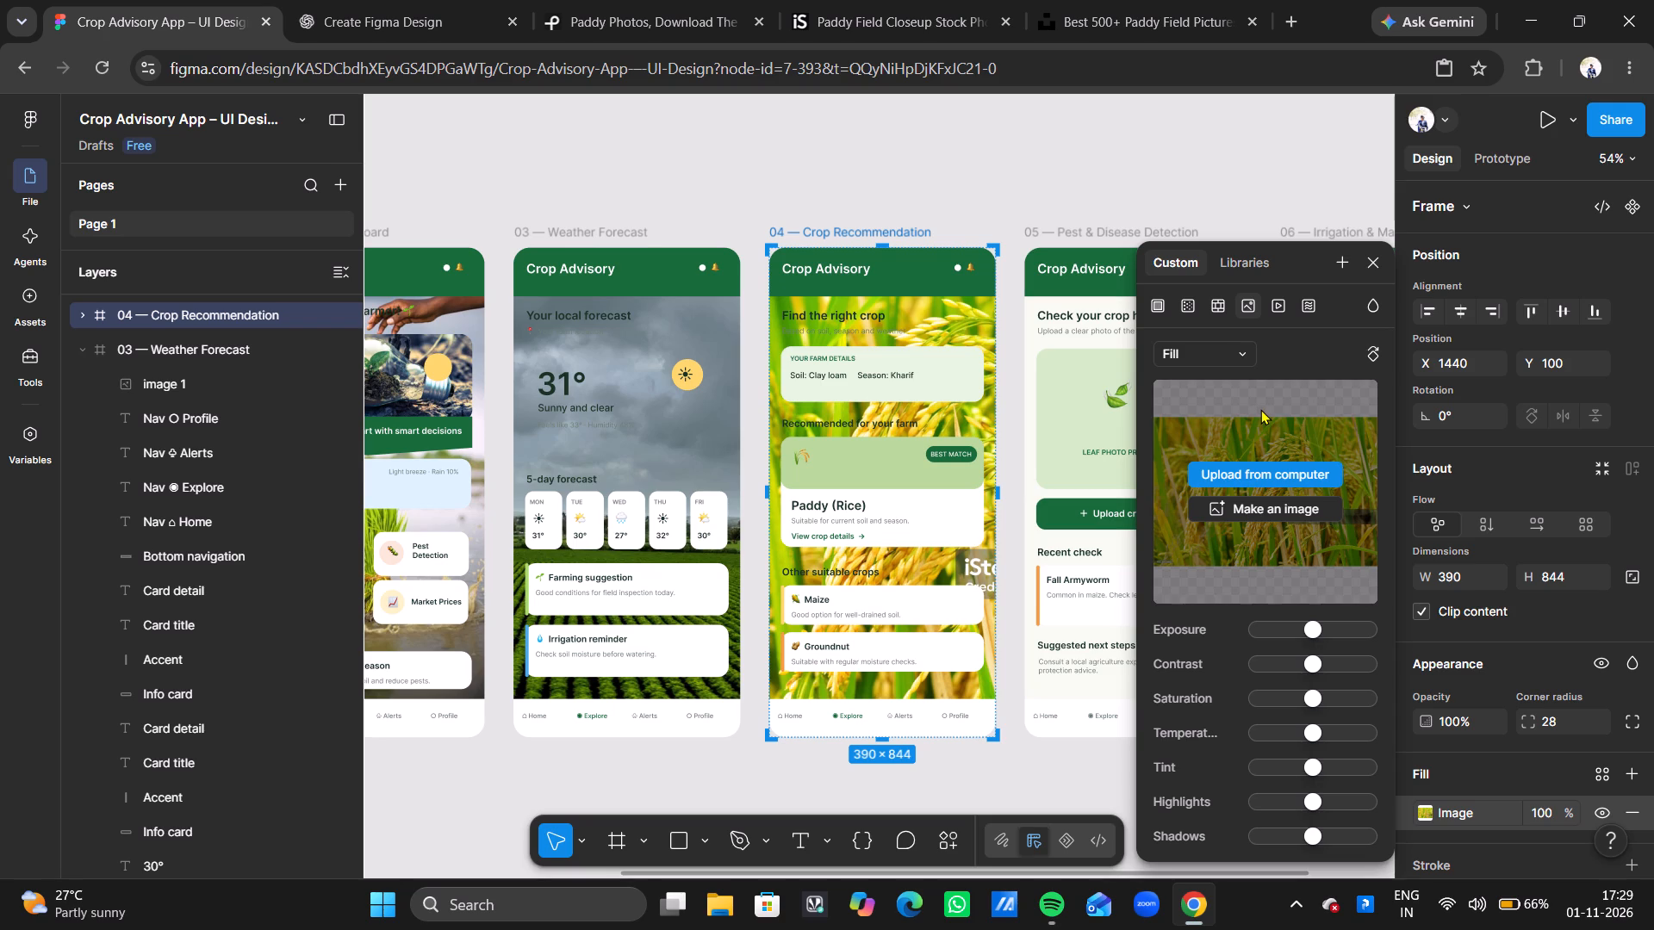
left_click(1081, 128)
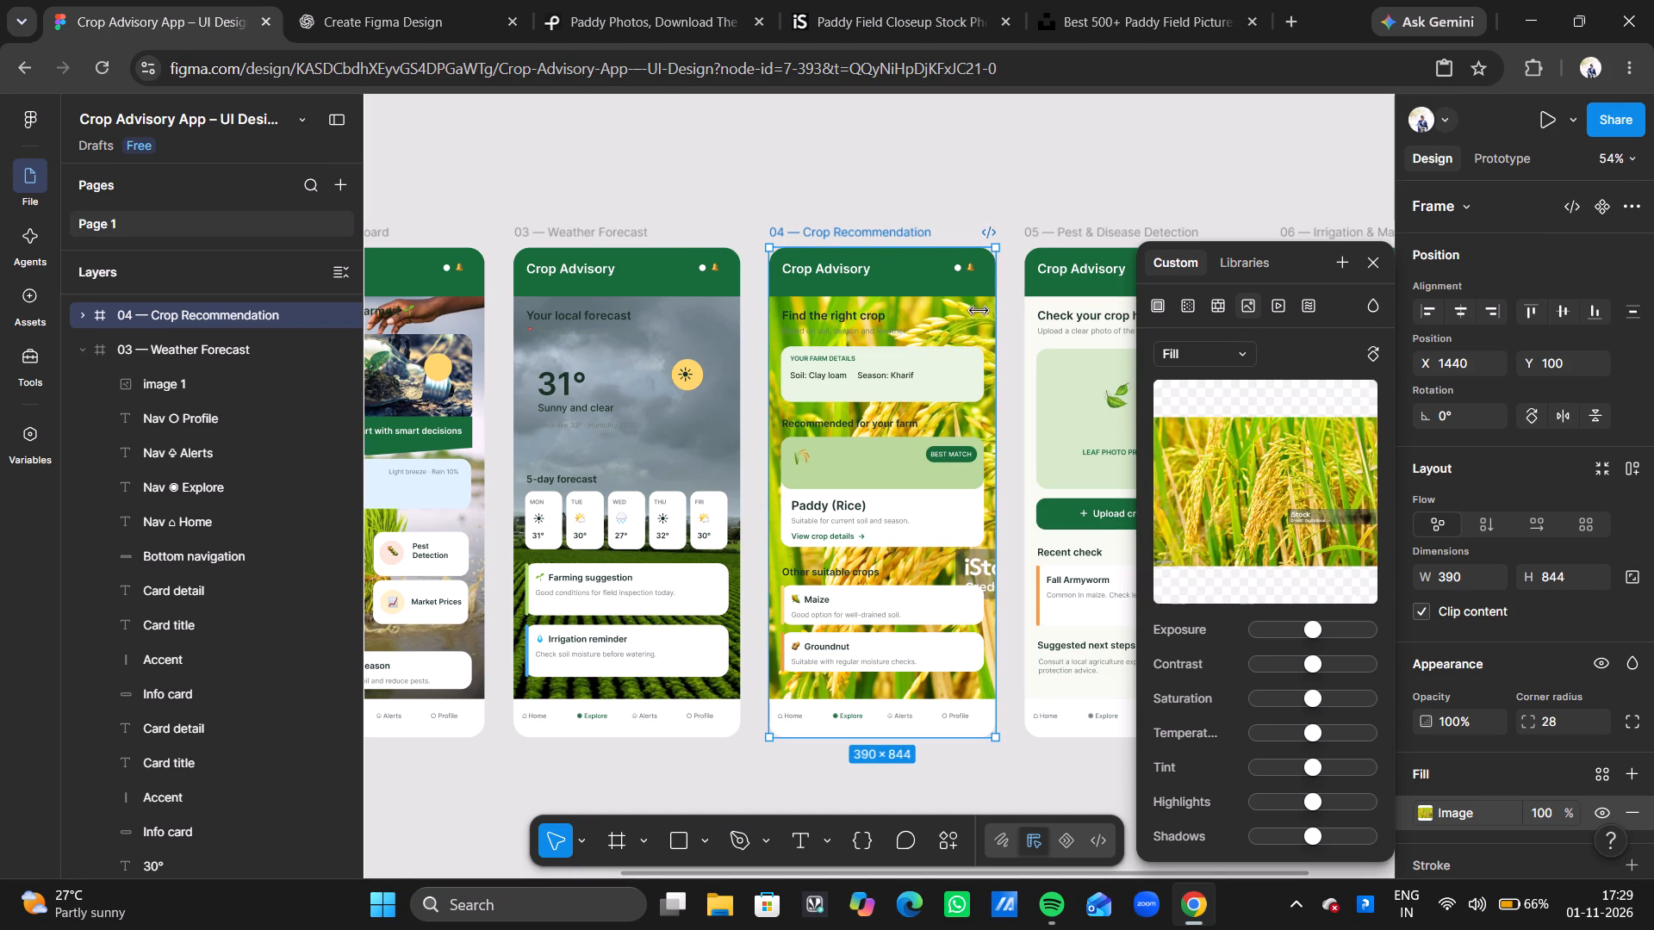
left_click(945, 323)
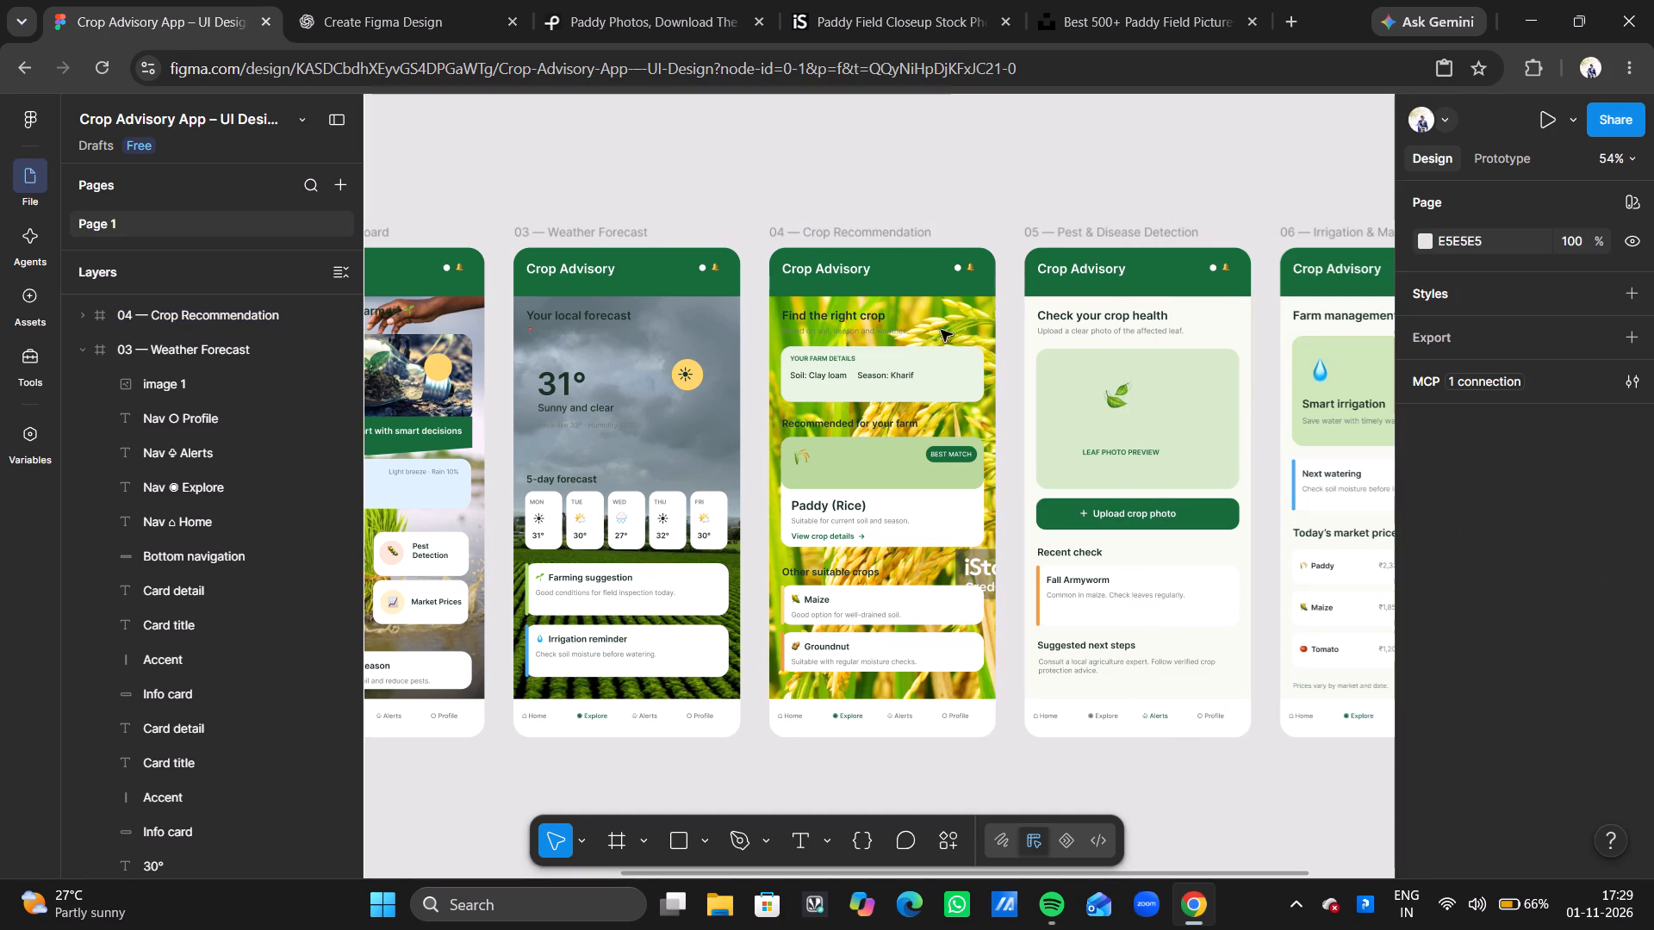
Move the "Based on soil, season and weather" text on 04 — Crop Recommendation to X 26, Y 140.
left_click(832, 331)
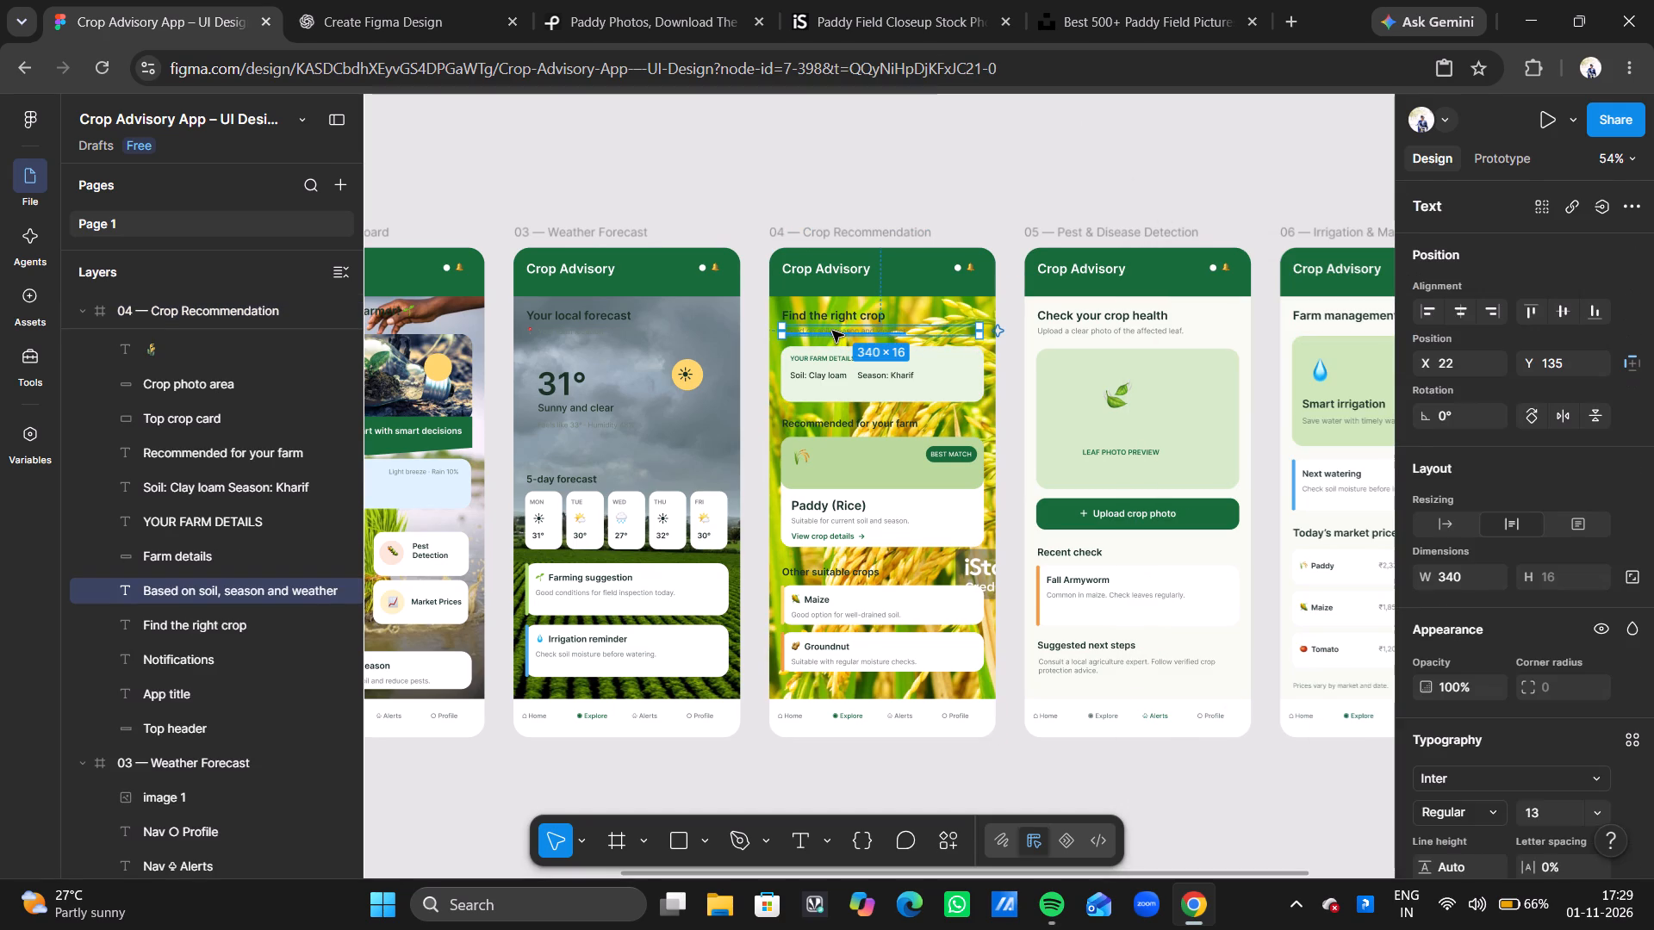
left_click(897, 332)
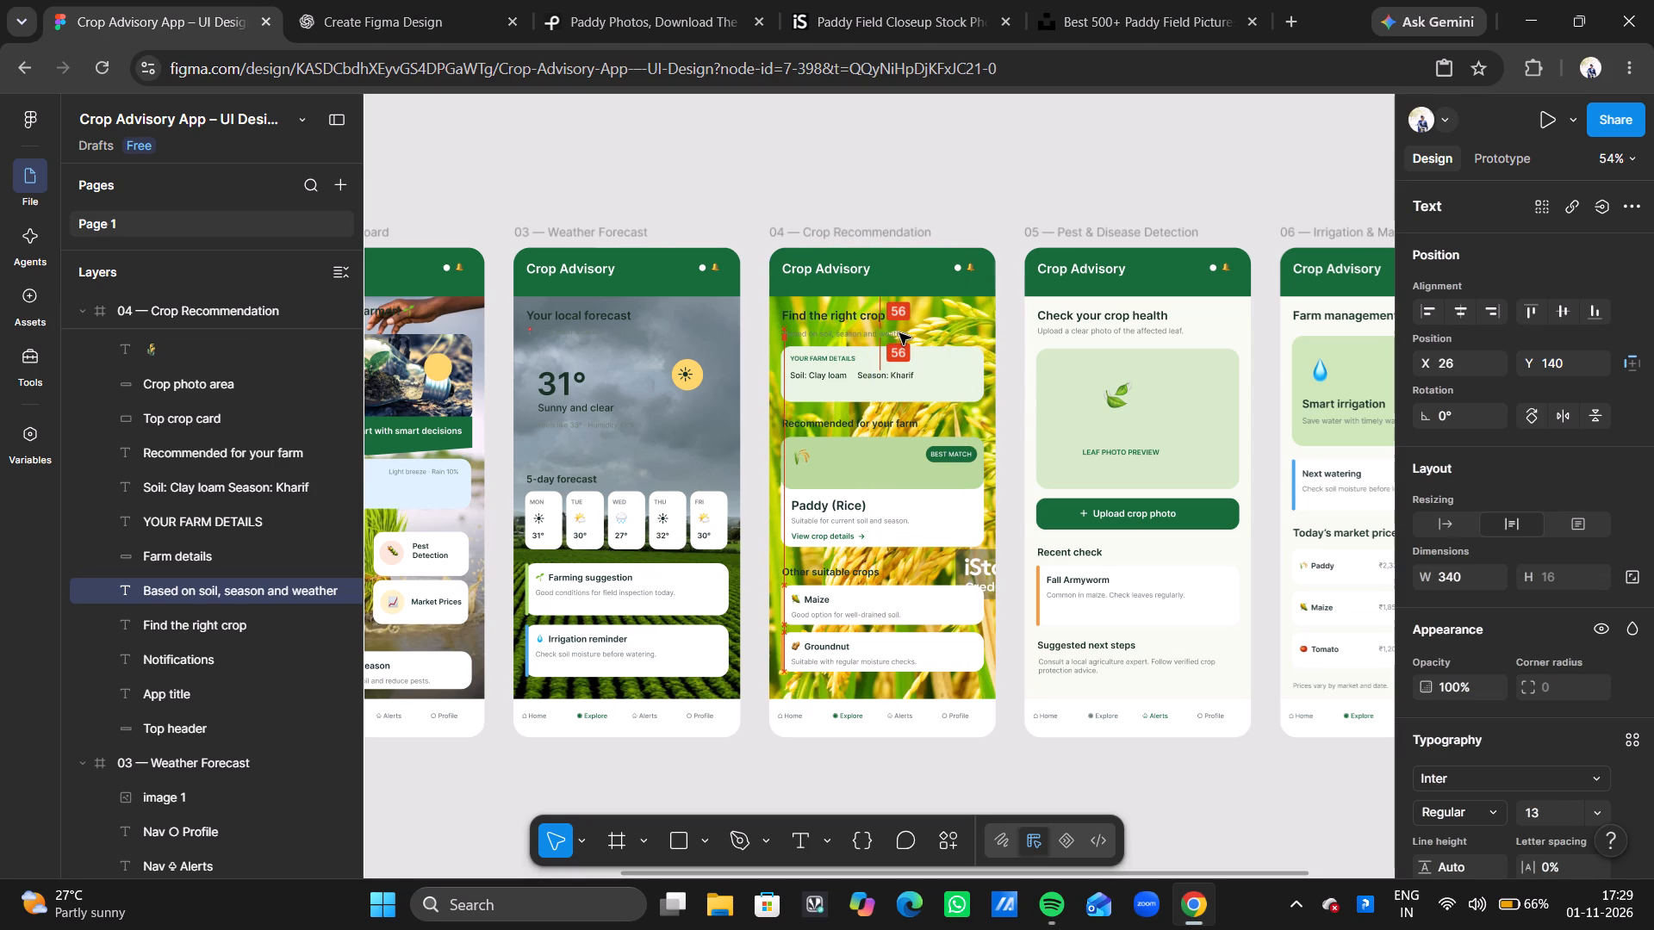
left_click(789, 332)
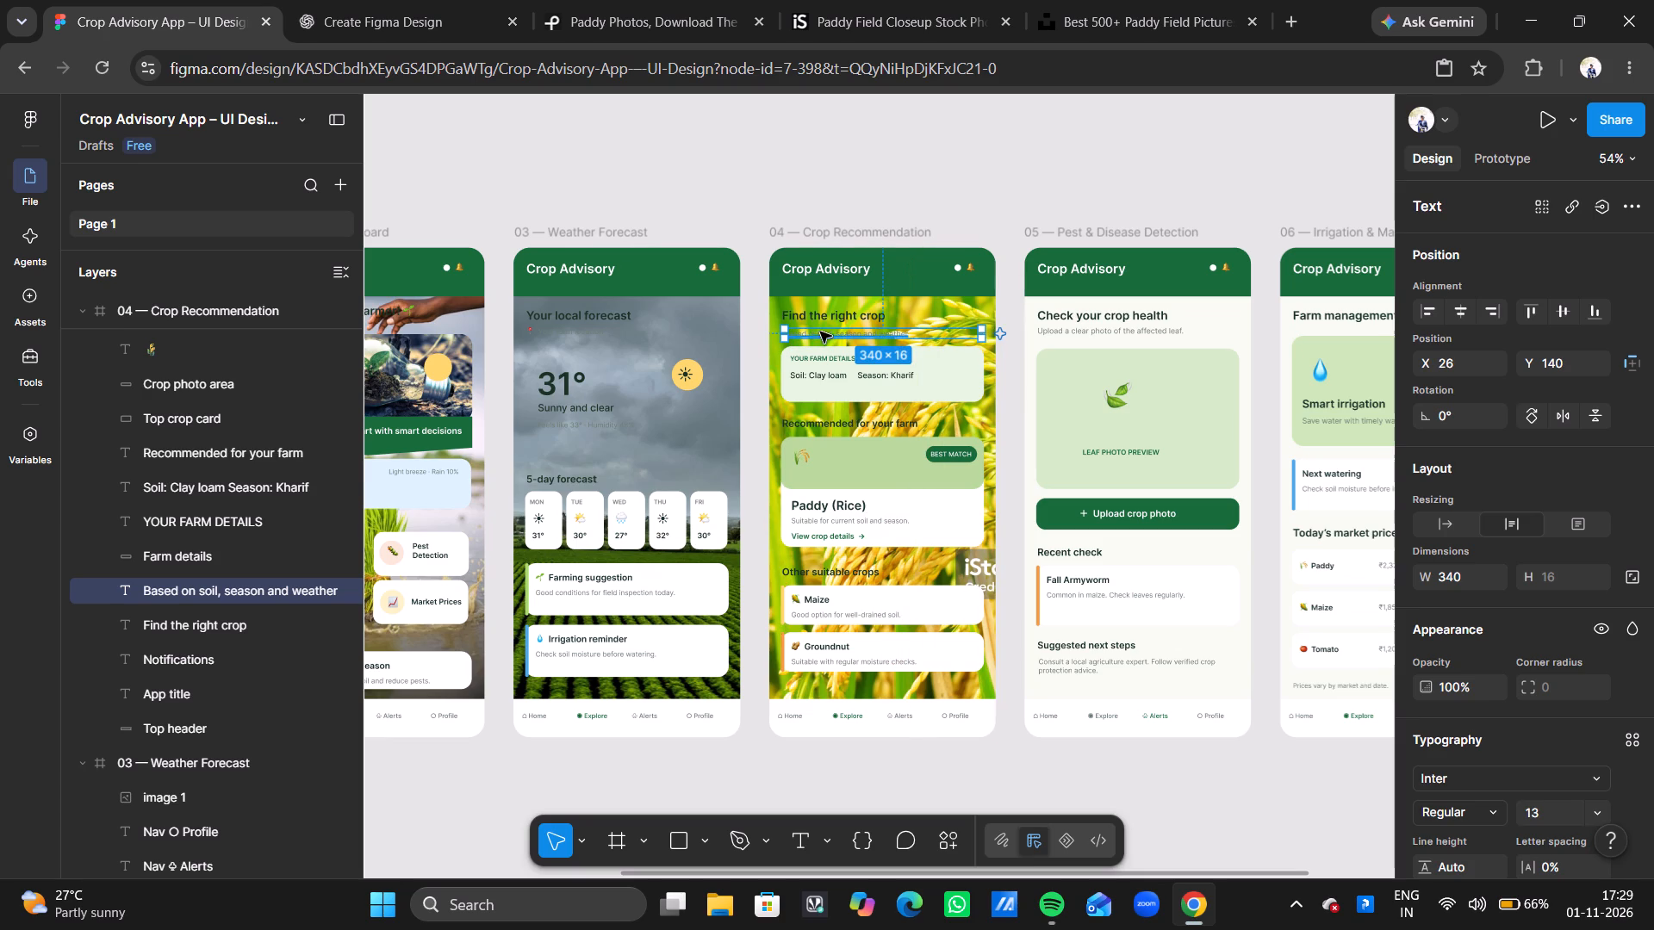
Set the fill of the "Based on soil, season and weather" text to the library colour Accents/Brown.
double_click(819, 333)
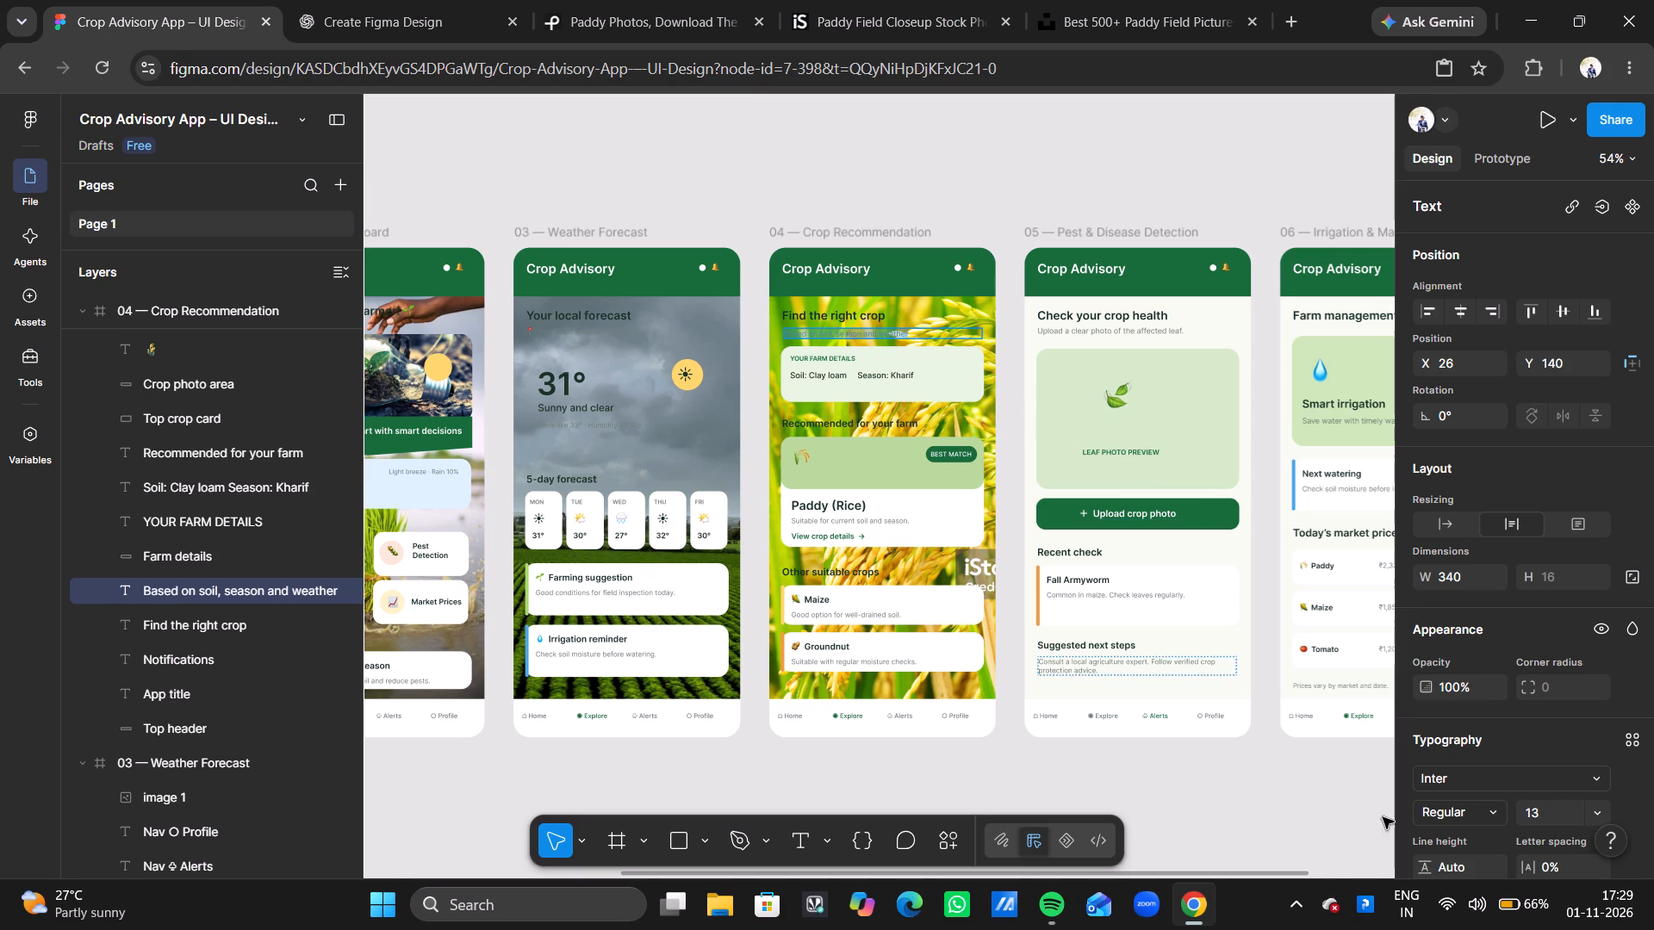
scroll(1487, 808, "down", 2)
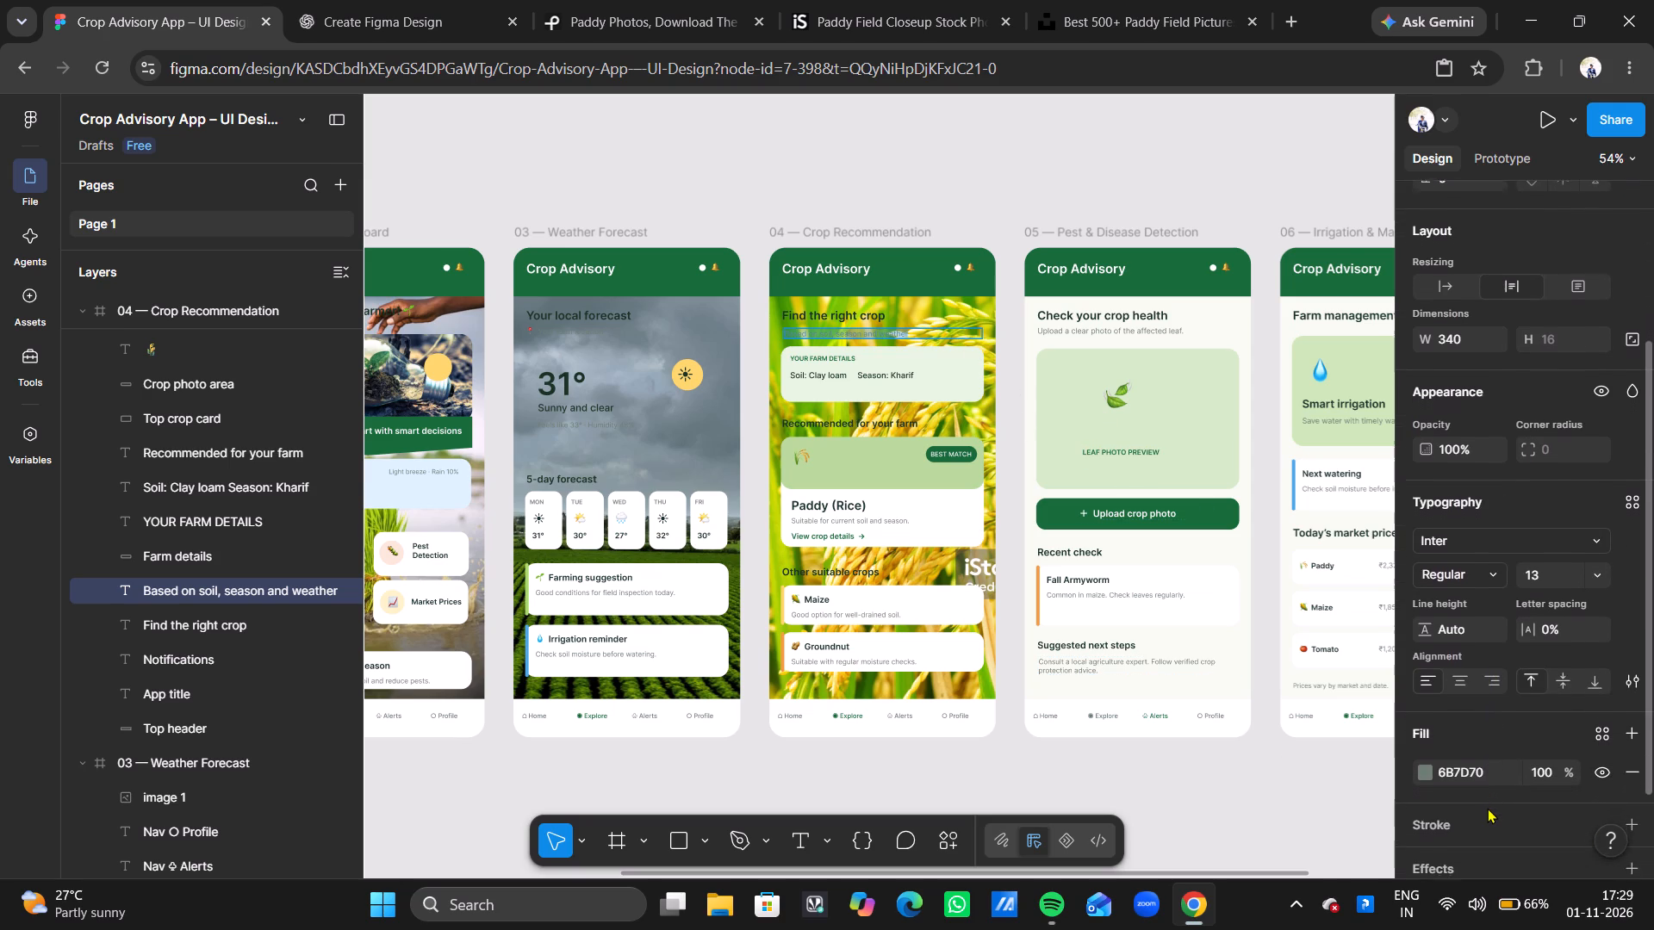
scroll(1487, 808, "down", 1)
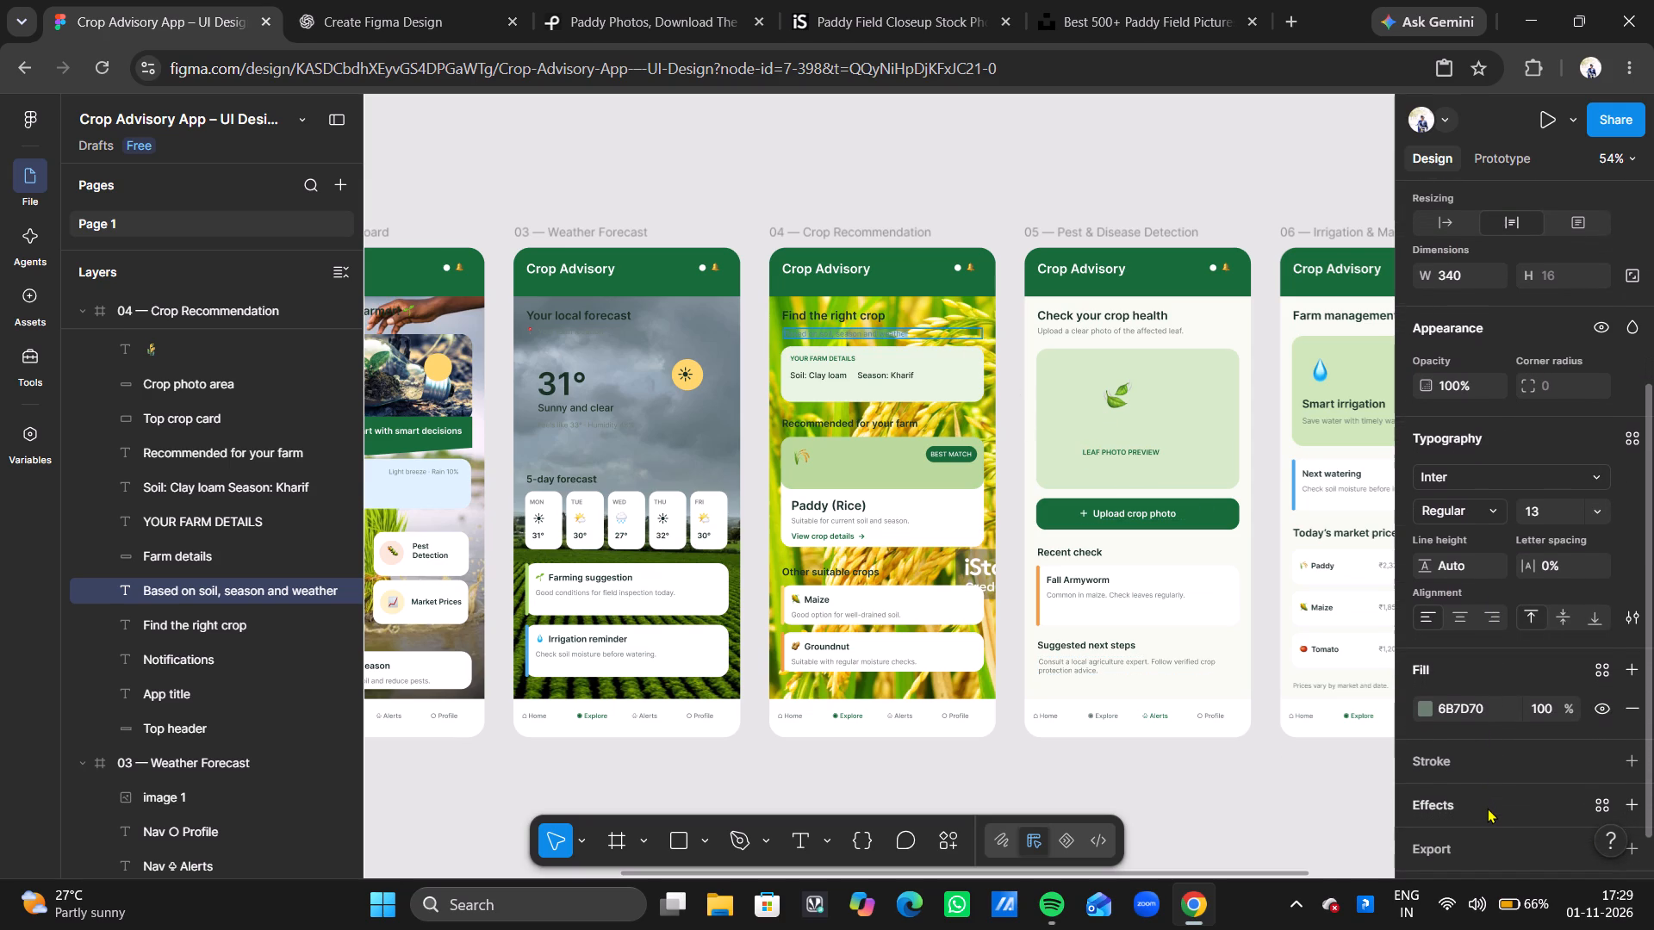
scroll(1487, 808, "down", 2)
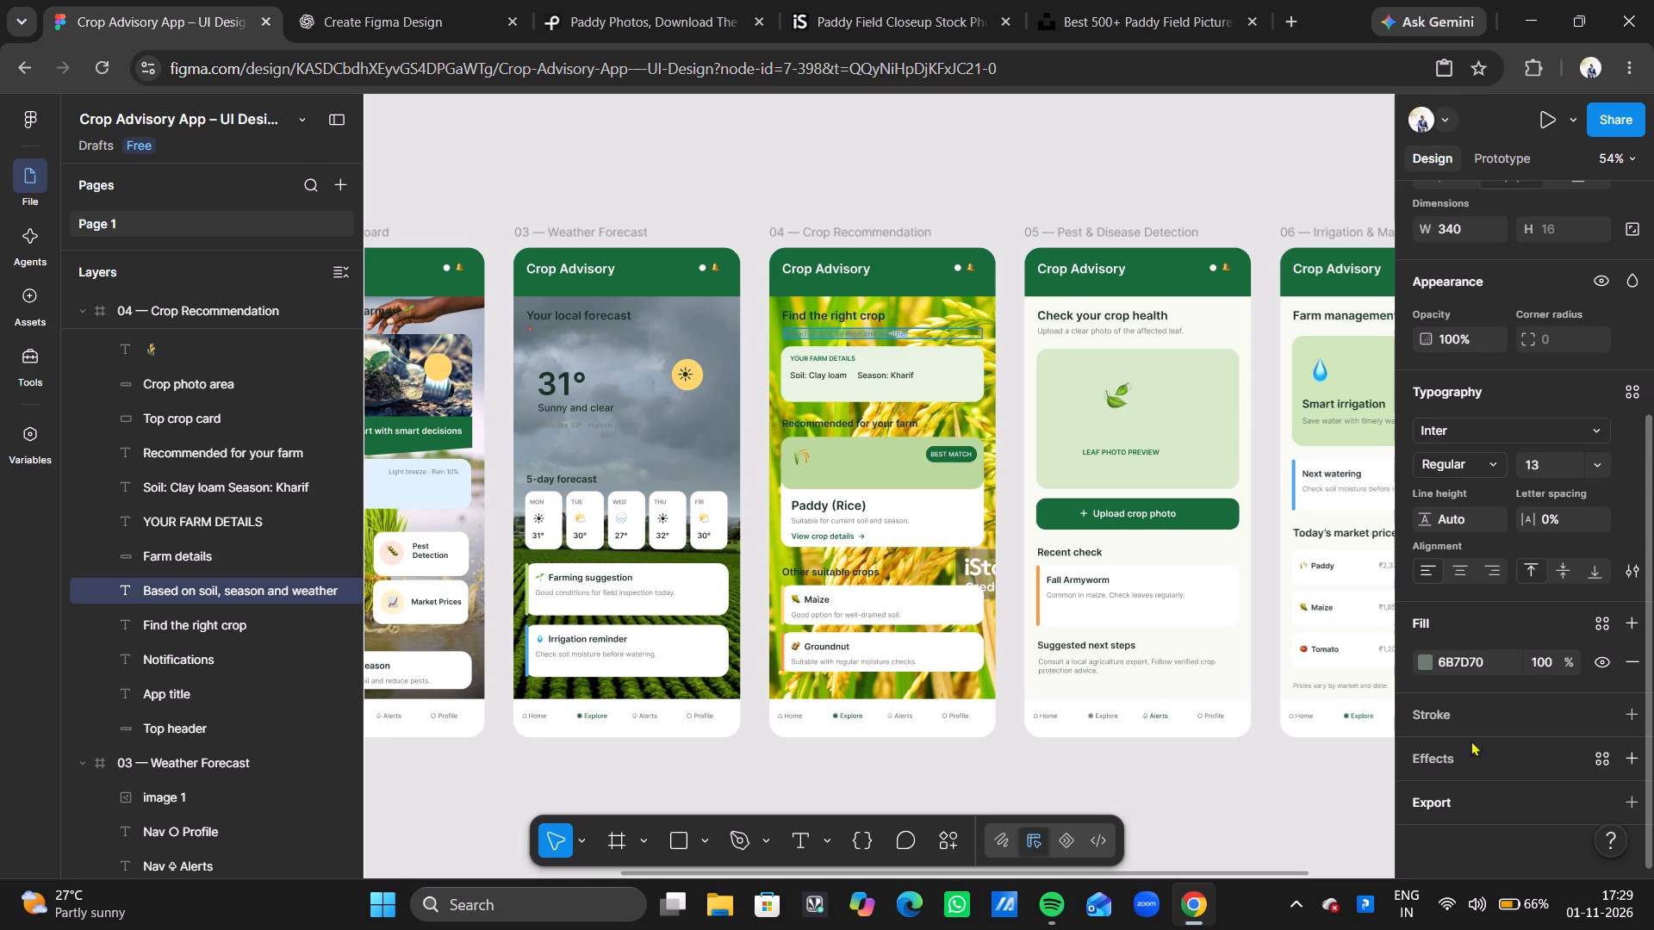
left_click(1445, 657)
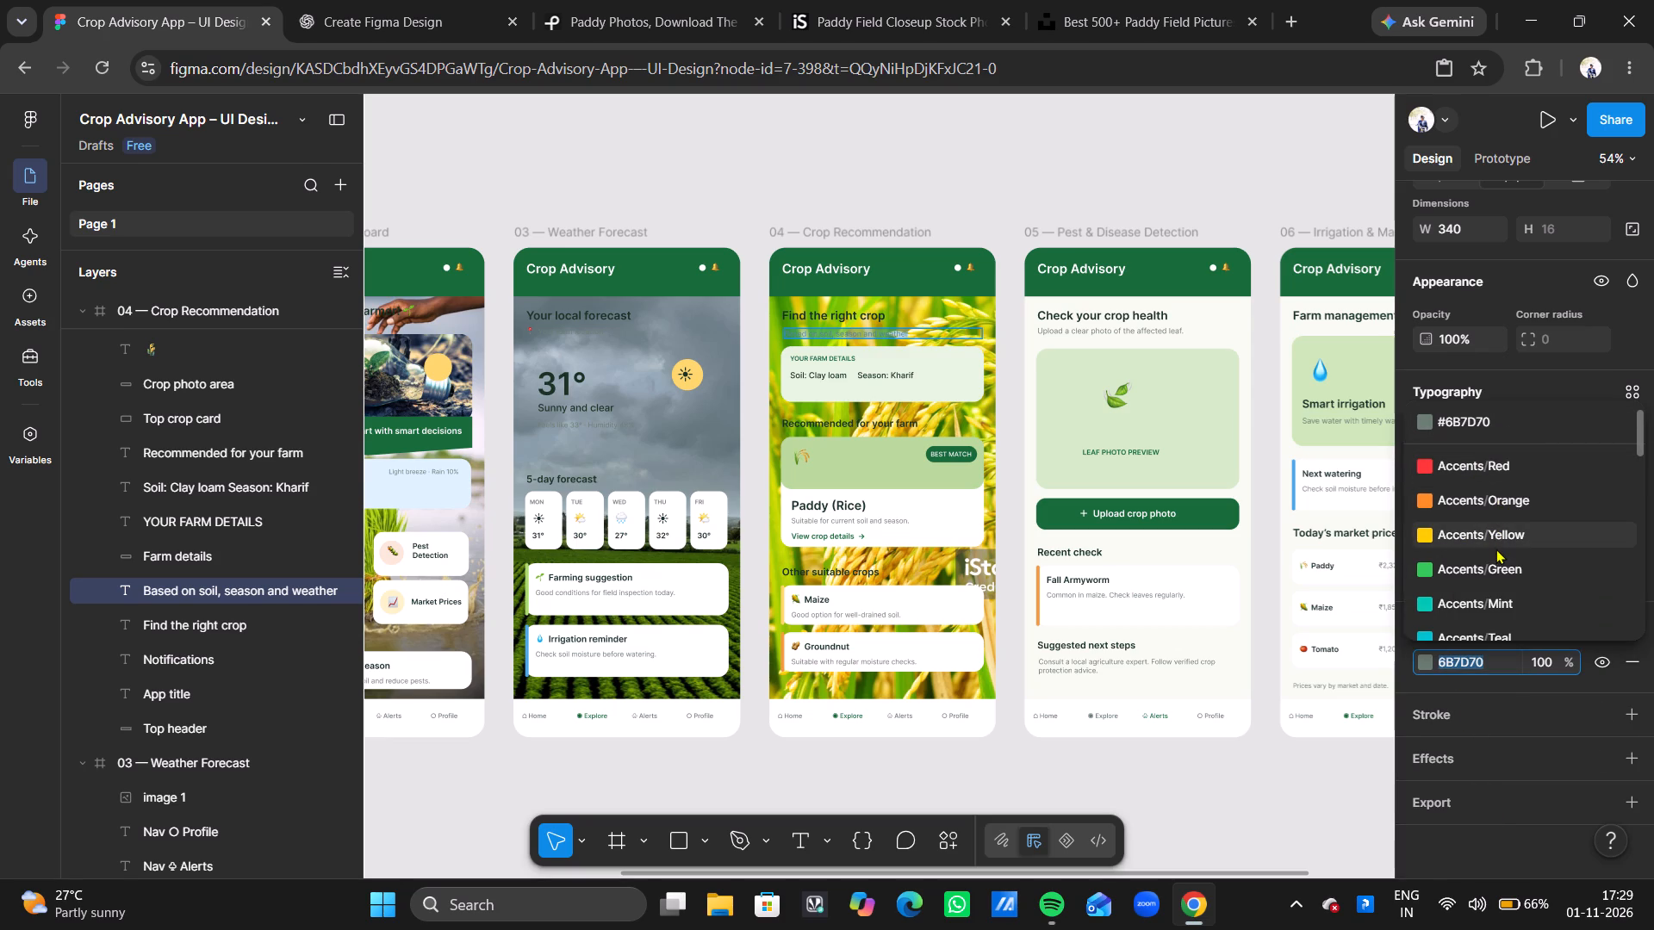
scroll(1495, 549, "down", 2)
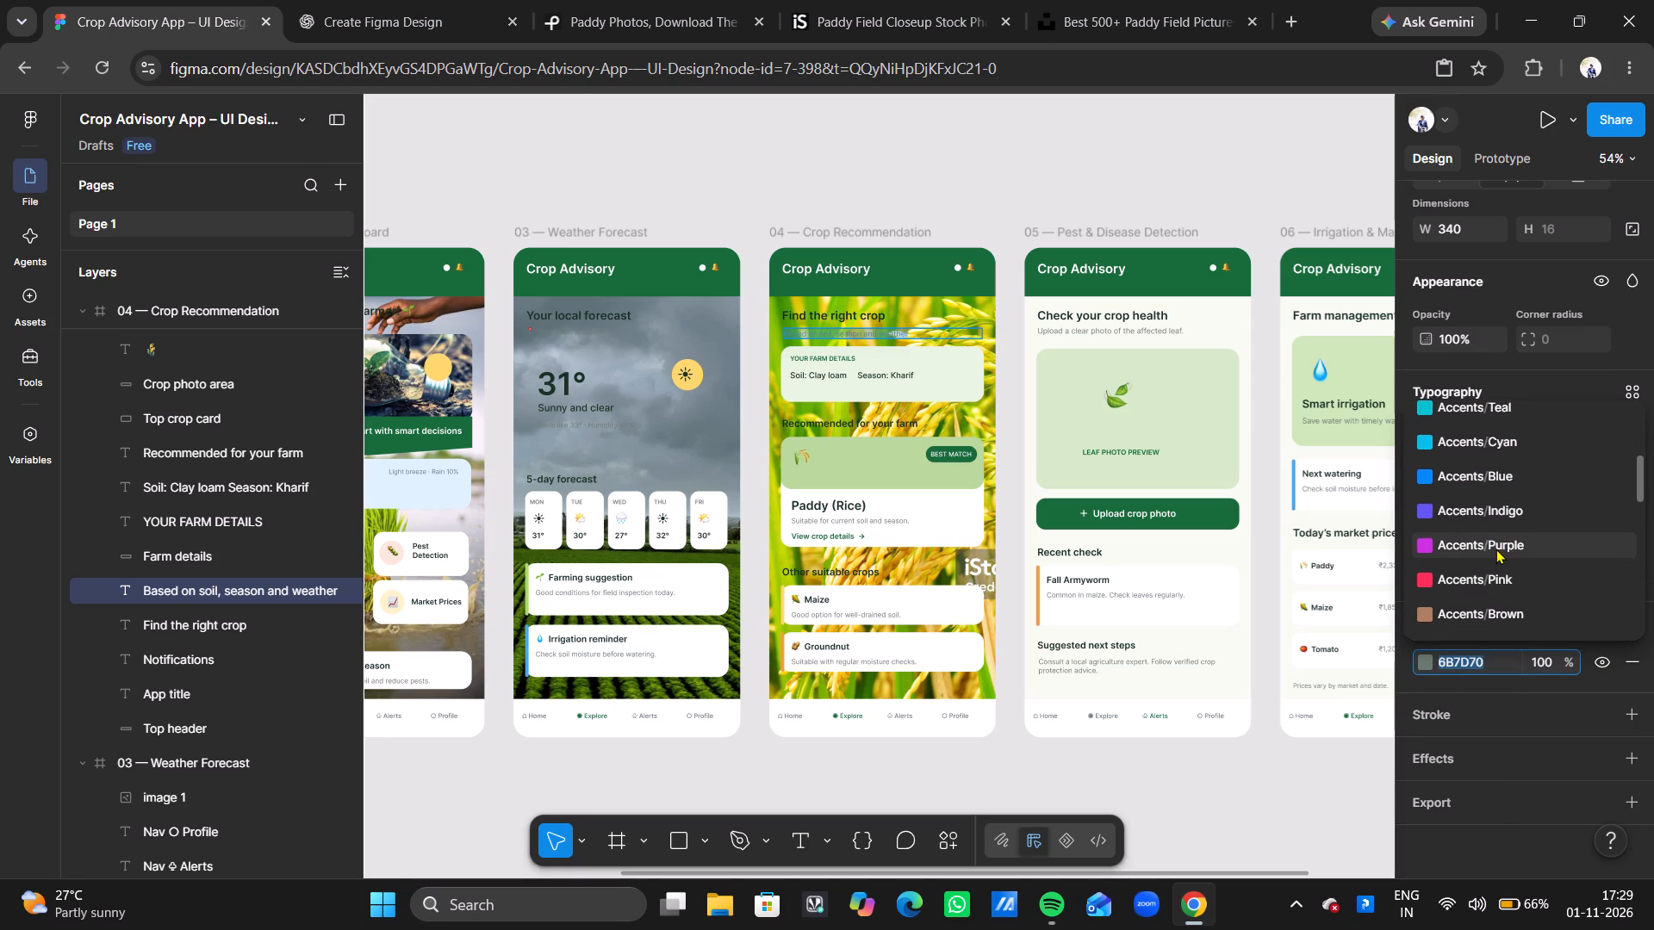
scroll(1442, 565, "down", 2)
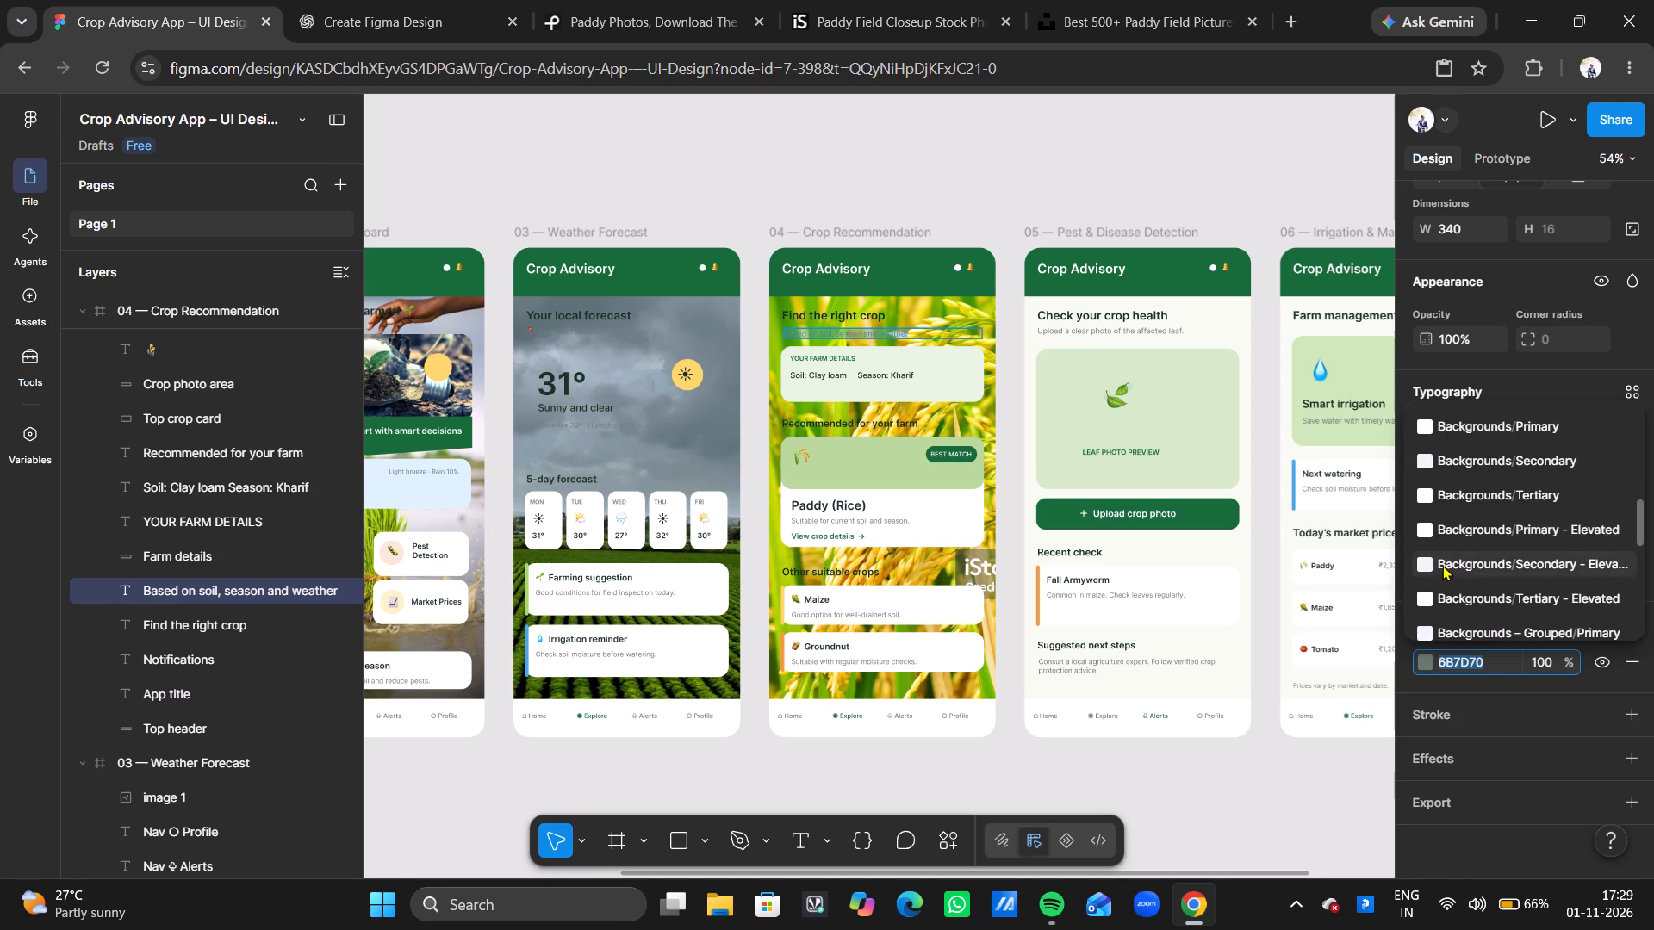
scroll(1442, 565, "up", 2)
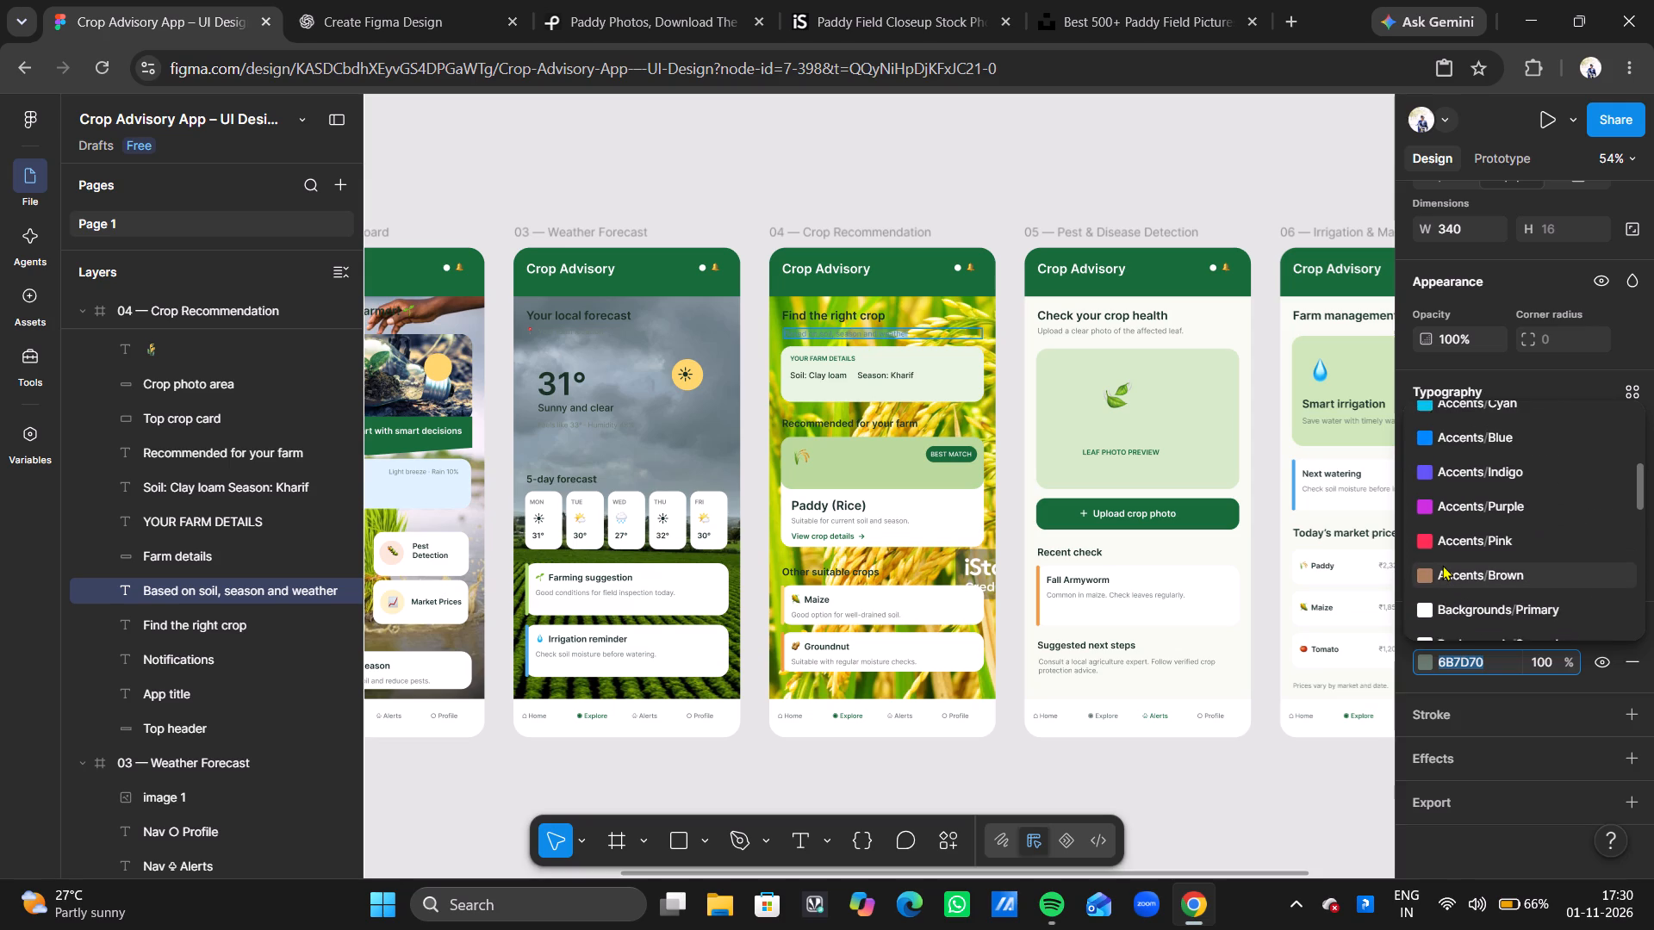
scroll(1442, 565, "up", 1)
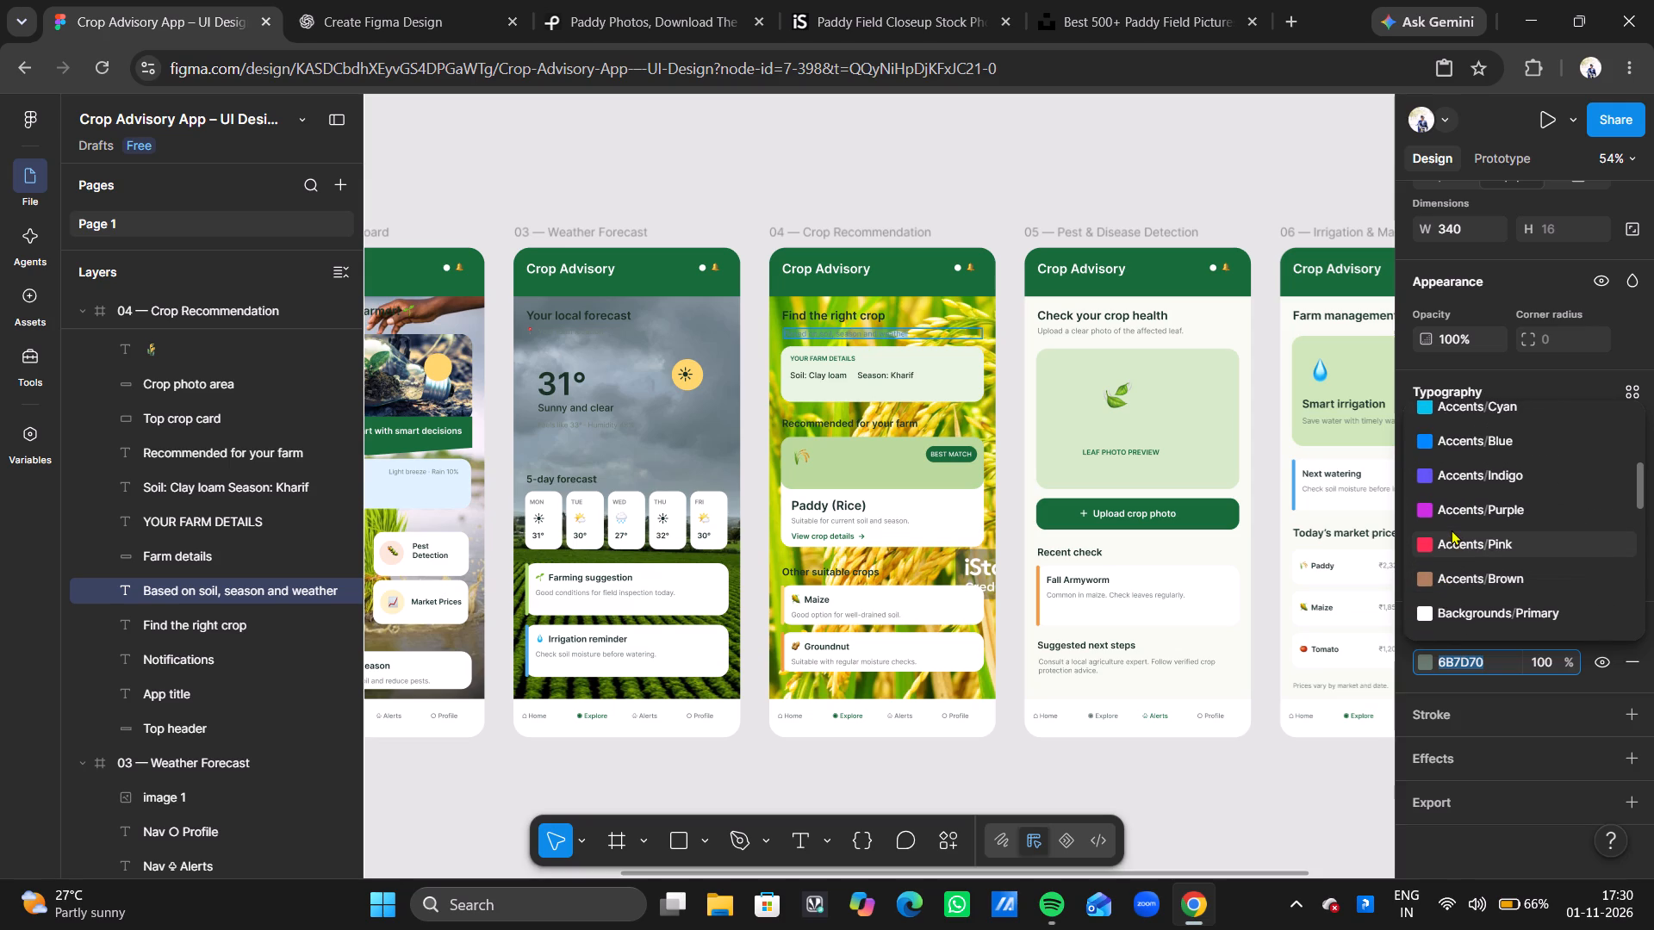
scroll(1451, 530, "up", 2)
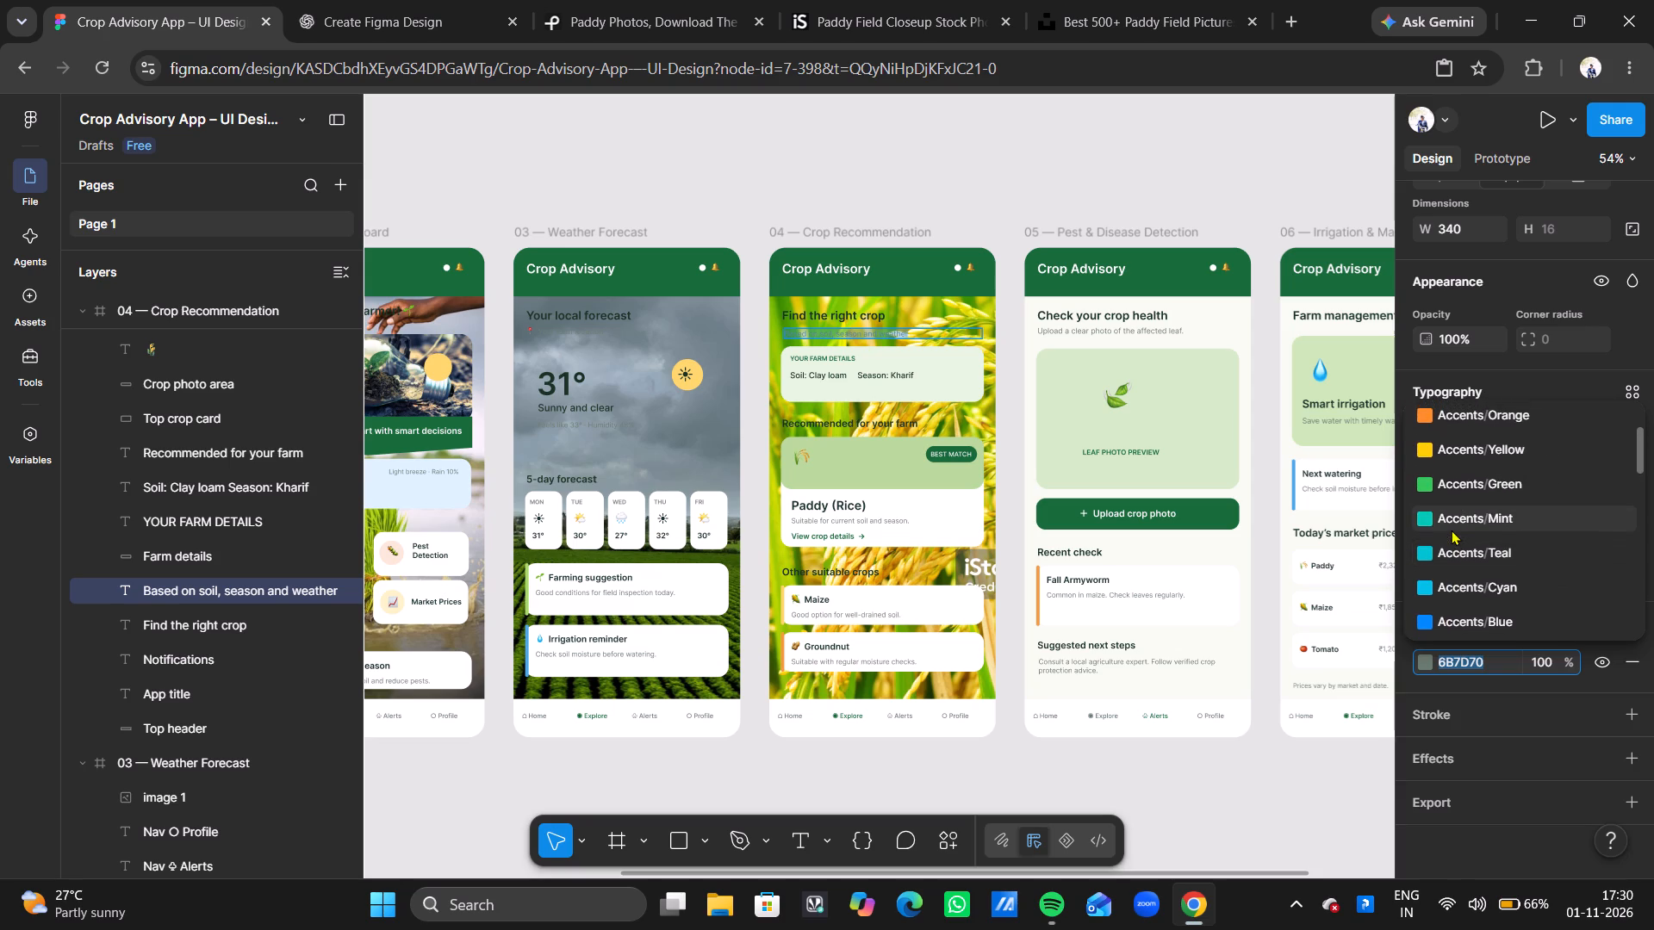
scroll(1451, 530, "up", 1)
scroll(1464, 468, "down", 1)
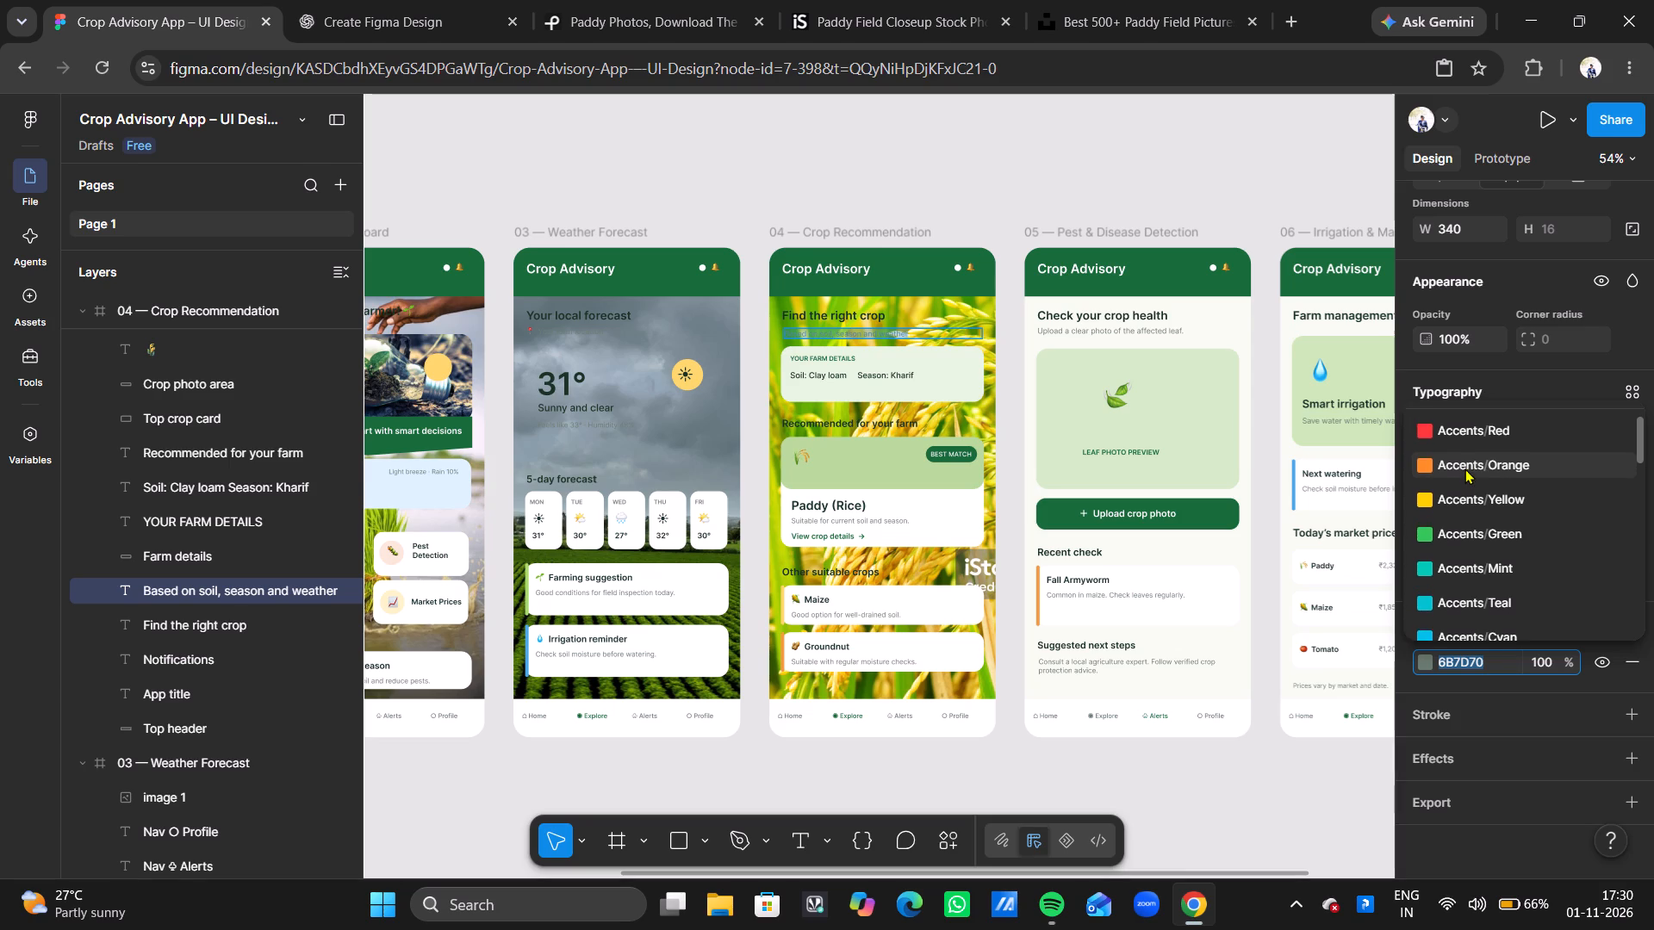
scroll(1464, 468, "down", 2)
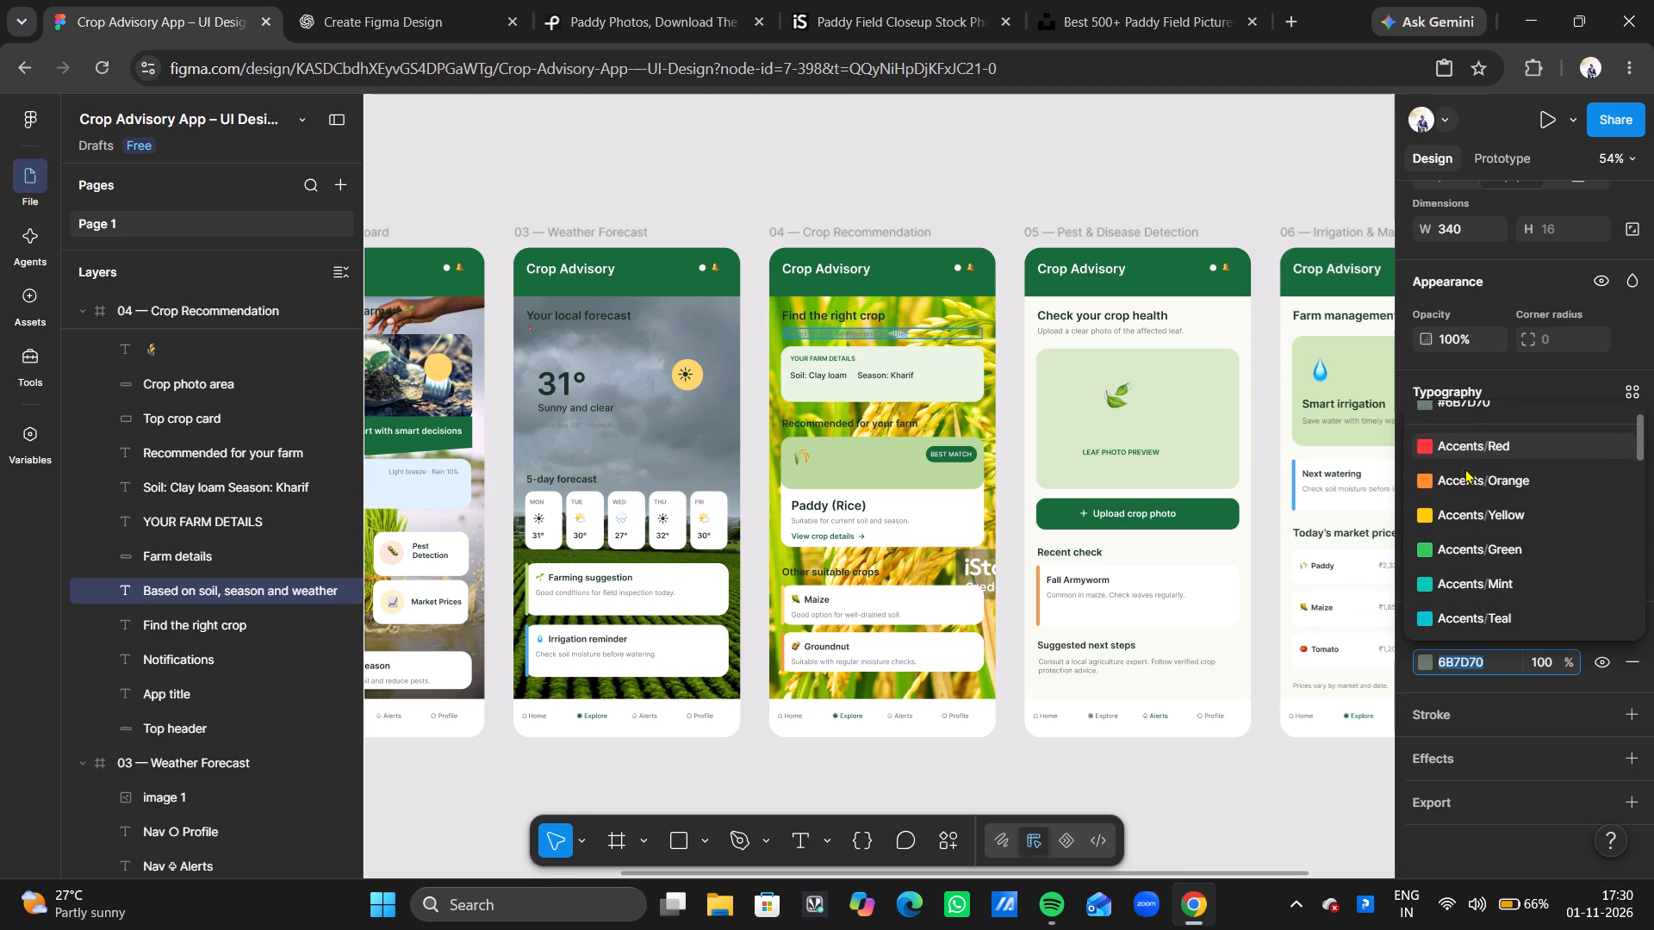
scroll(1464, 468, "down", 1)
scroll(1464, 468, "up", 2)
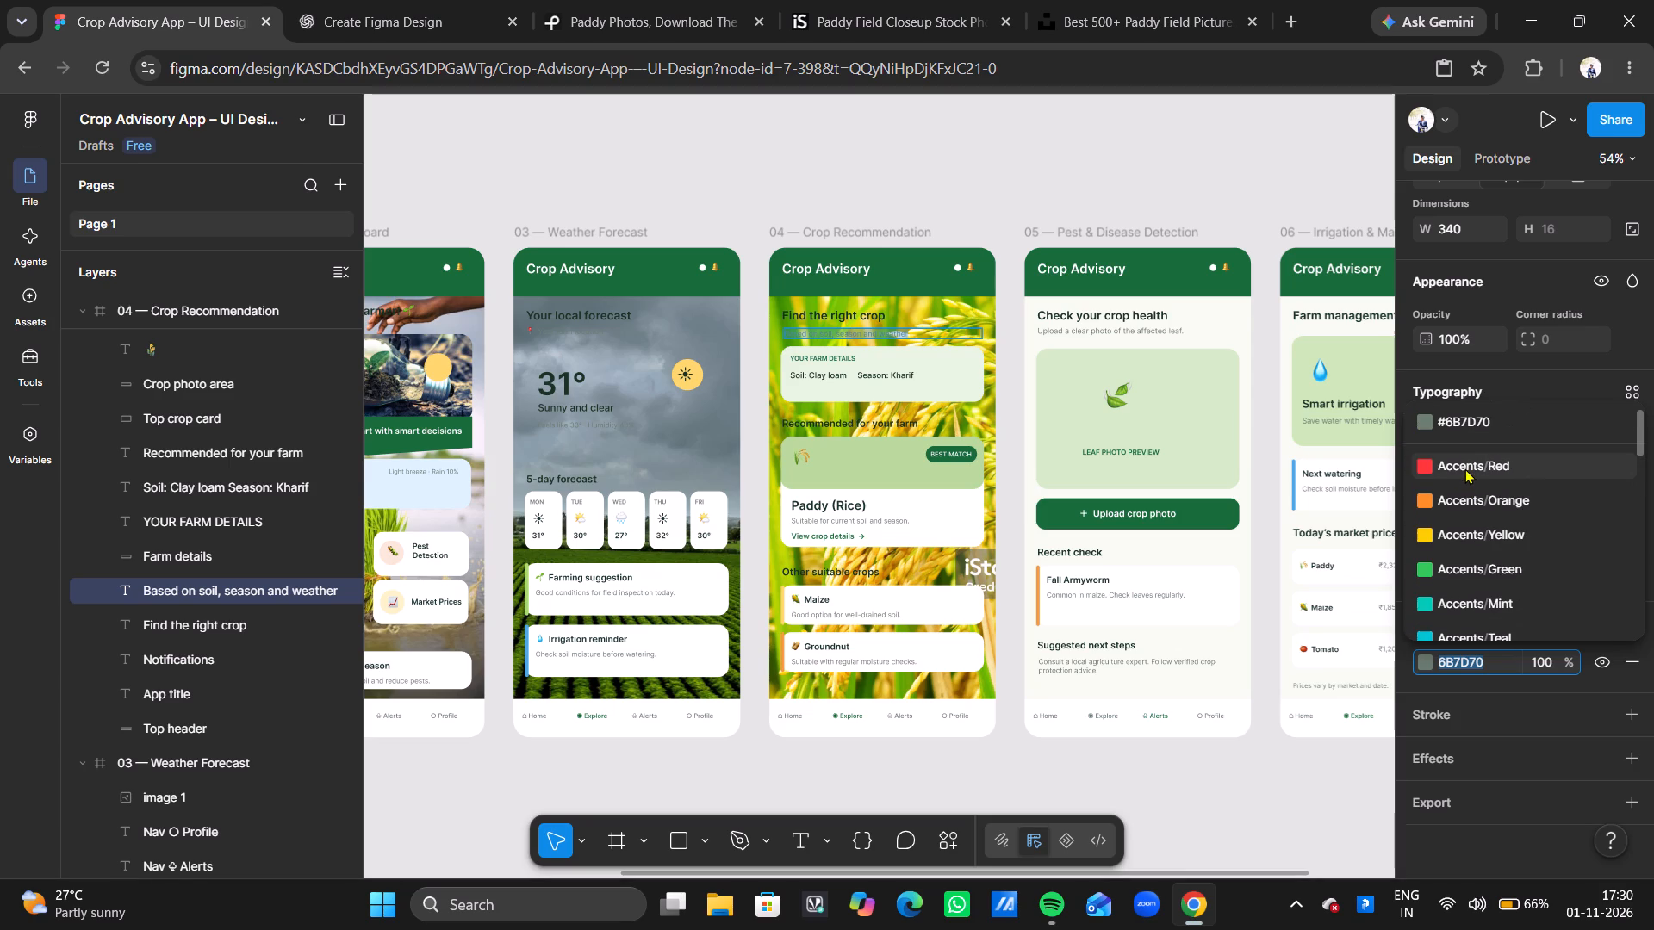
scroll(1464, 468, "down", 3)
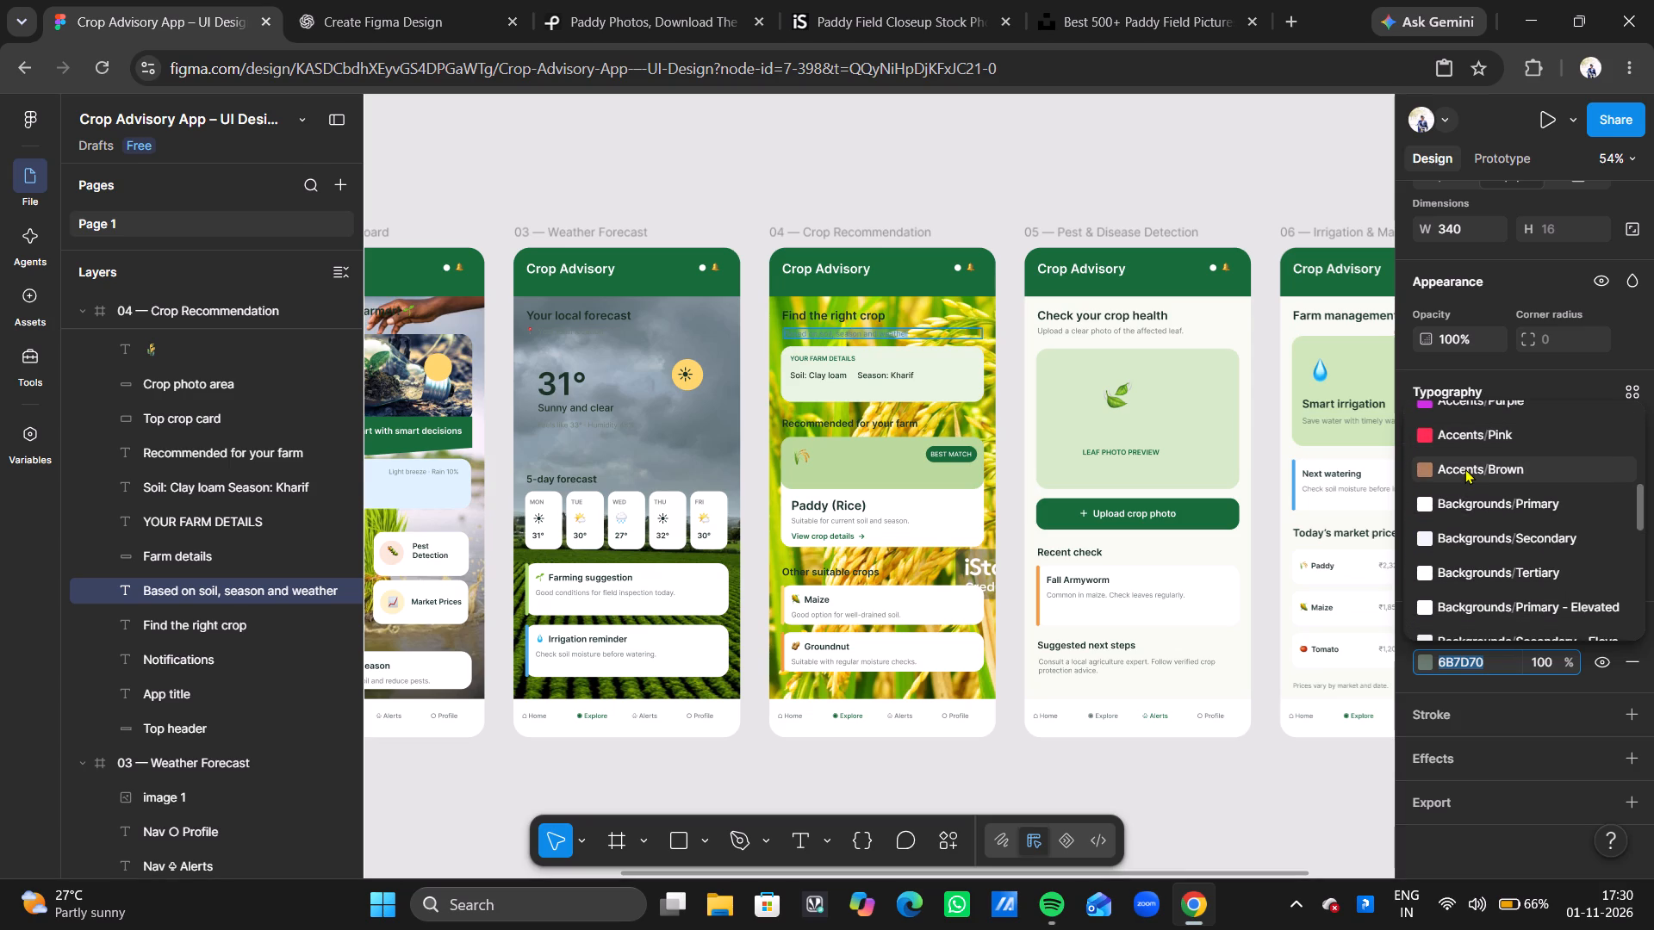
scroll(1464, 468, "down", 1)
left_click(1464, 468)
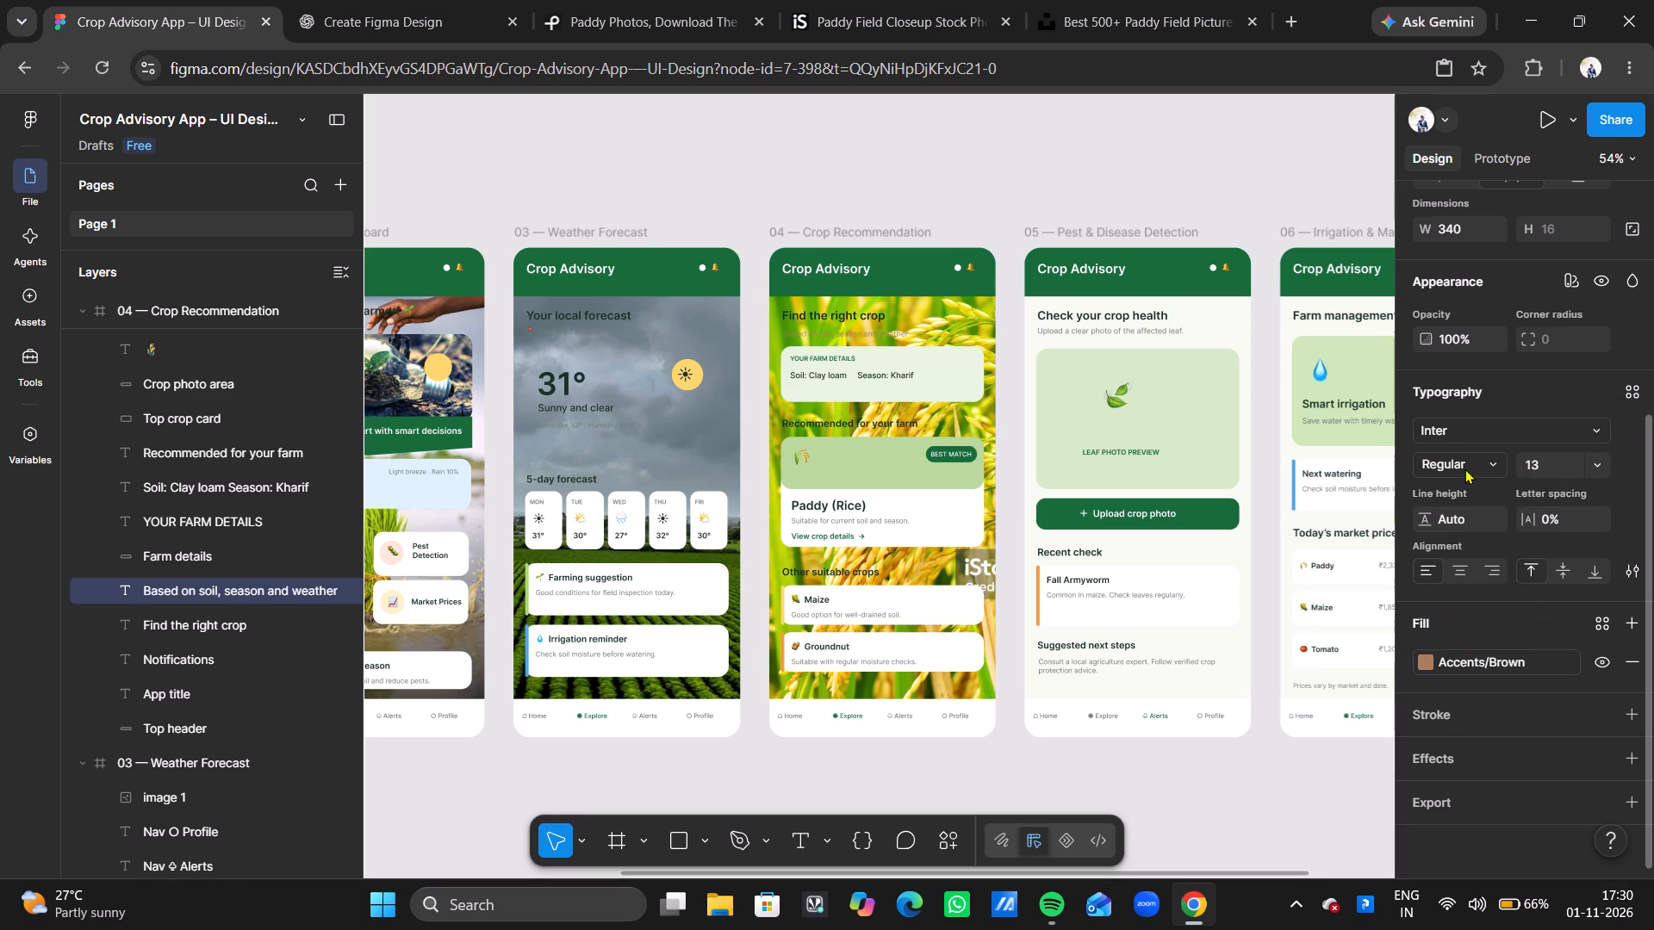
Set the font style of the "Based on soil, season and weather" text to Black Italic.
left_click(1464, 468)
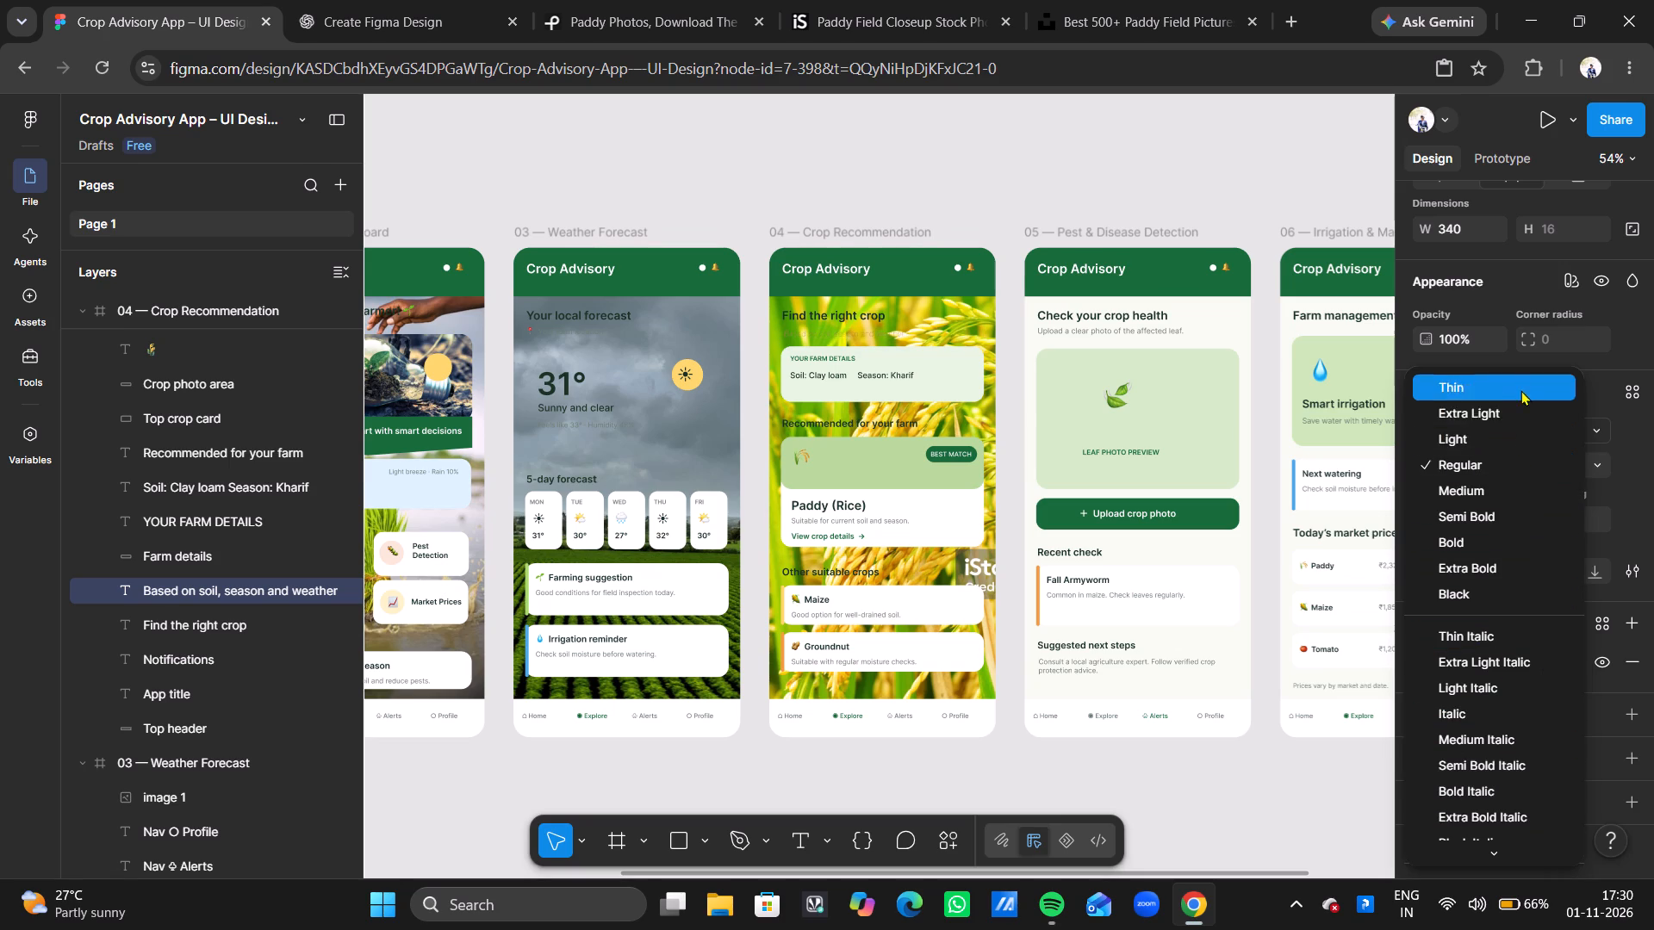
scroll(1516, 744, "down", 3)
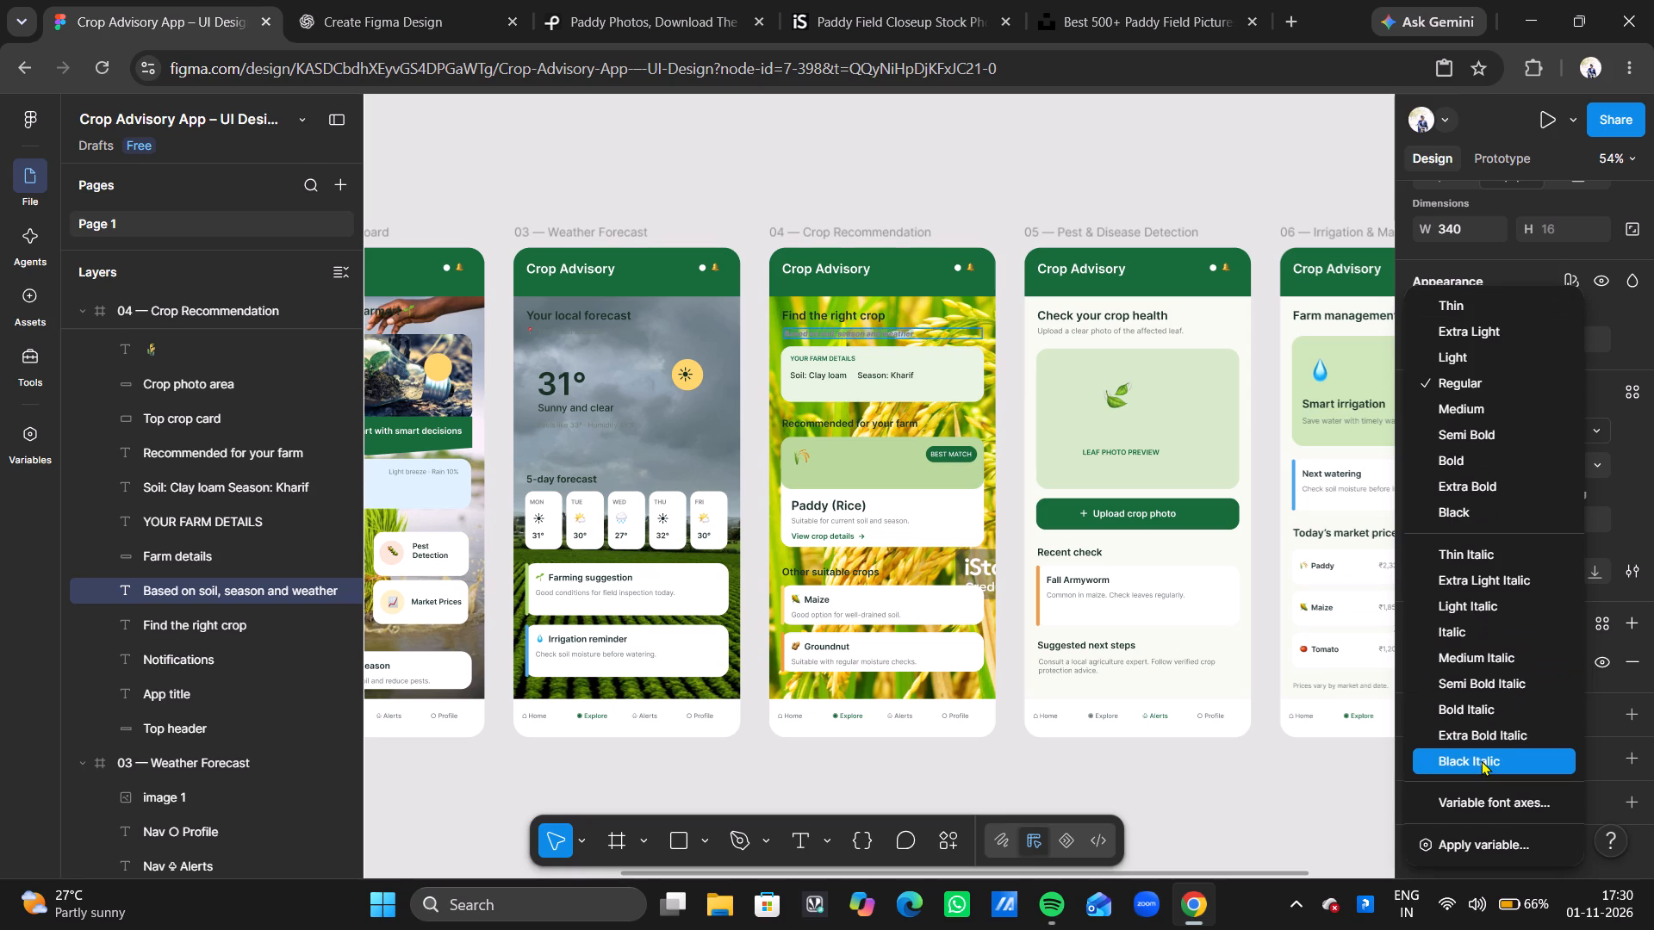
left_click(1481, 760)
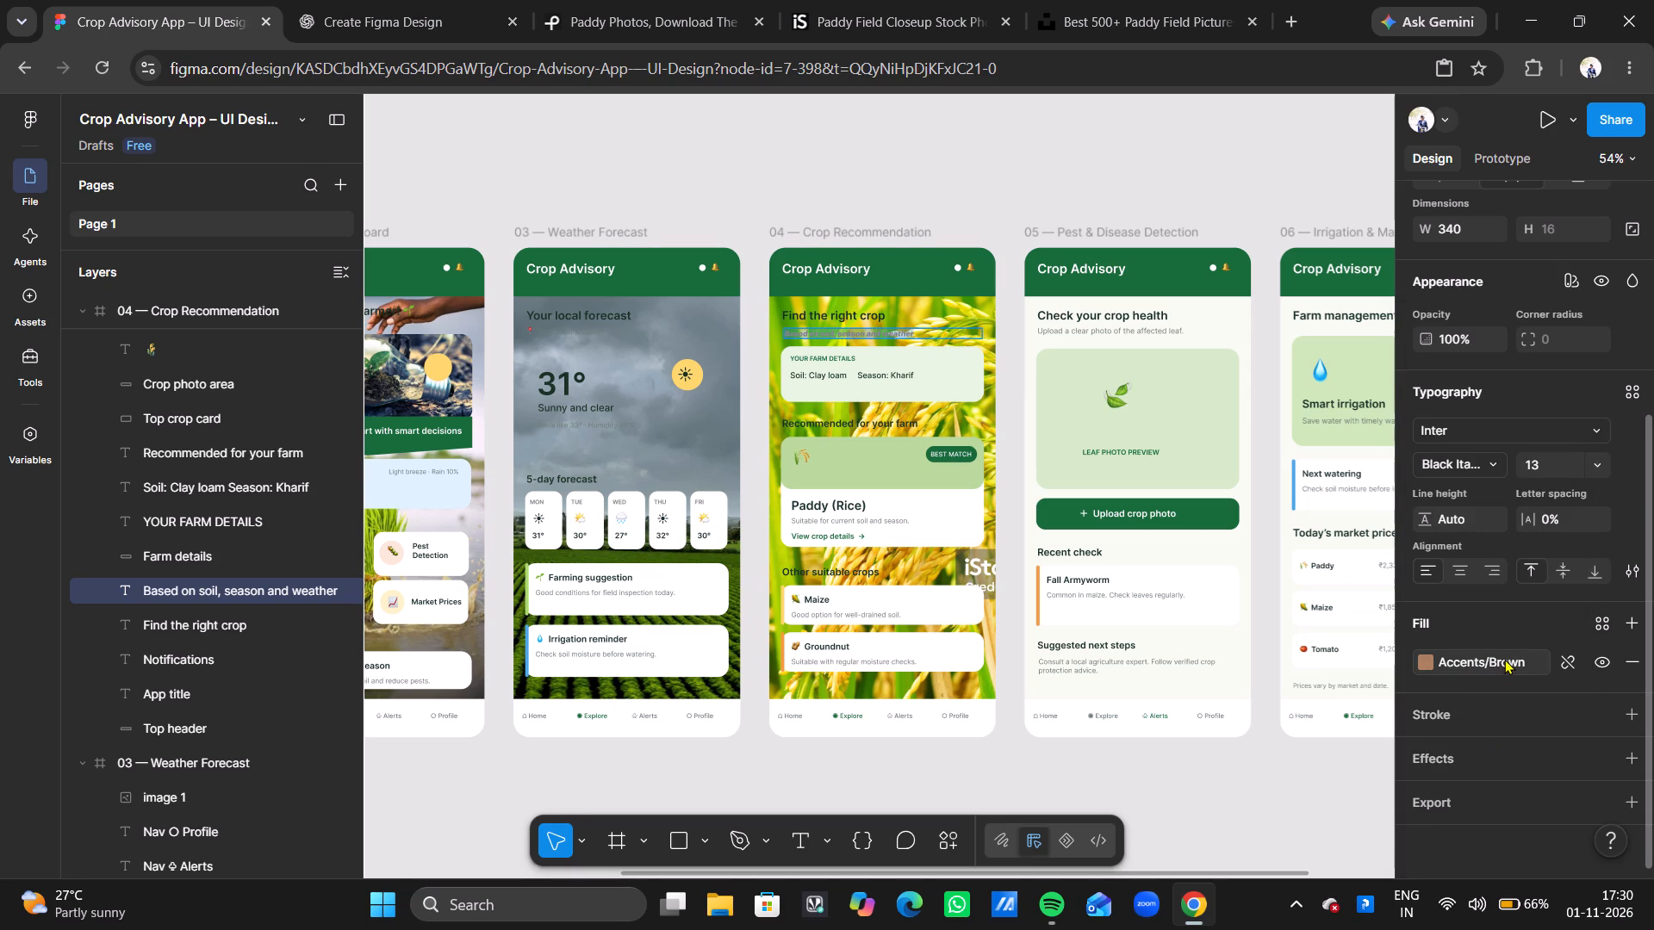
Set the fill of the "Based on soil, season and weather" text to the library colour Labels/Primary.
left_click(1504, 659)
scroll(1332, 581, "up", 1)
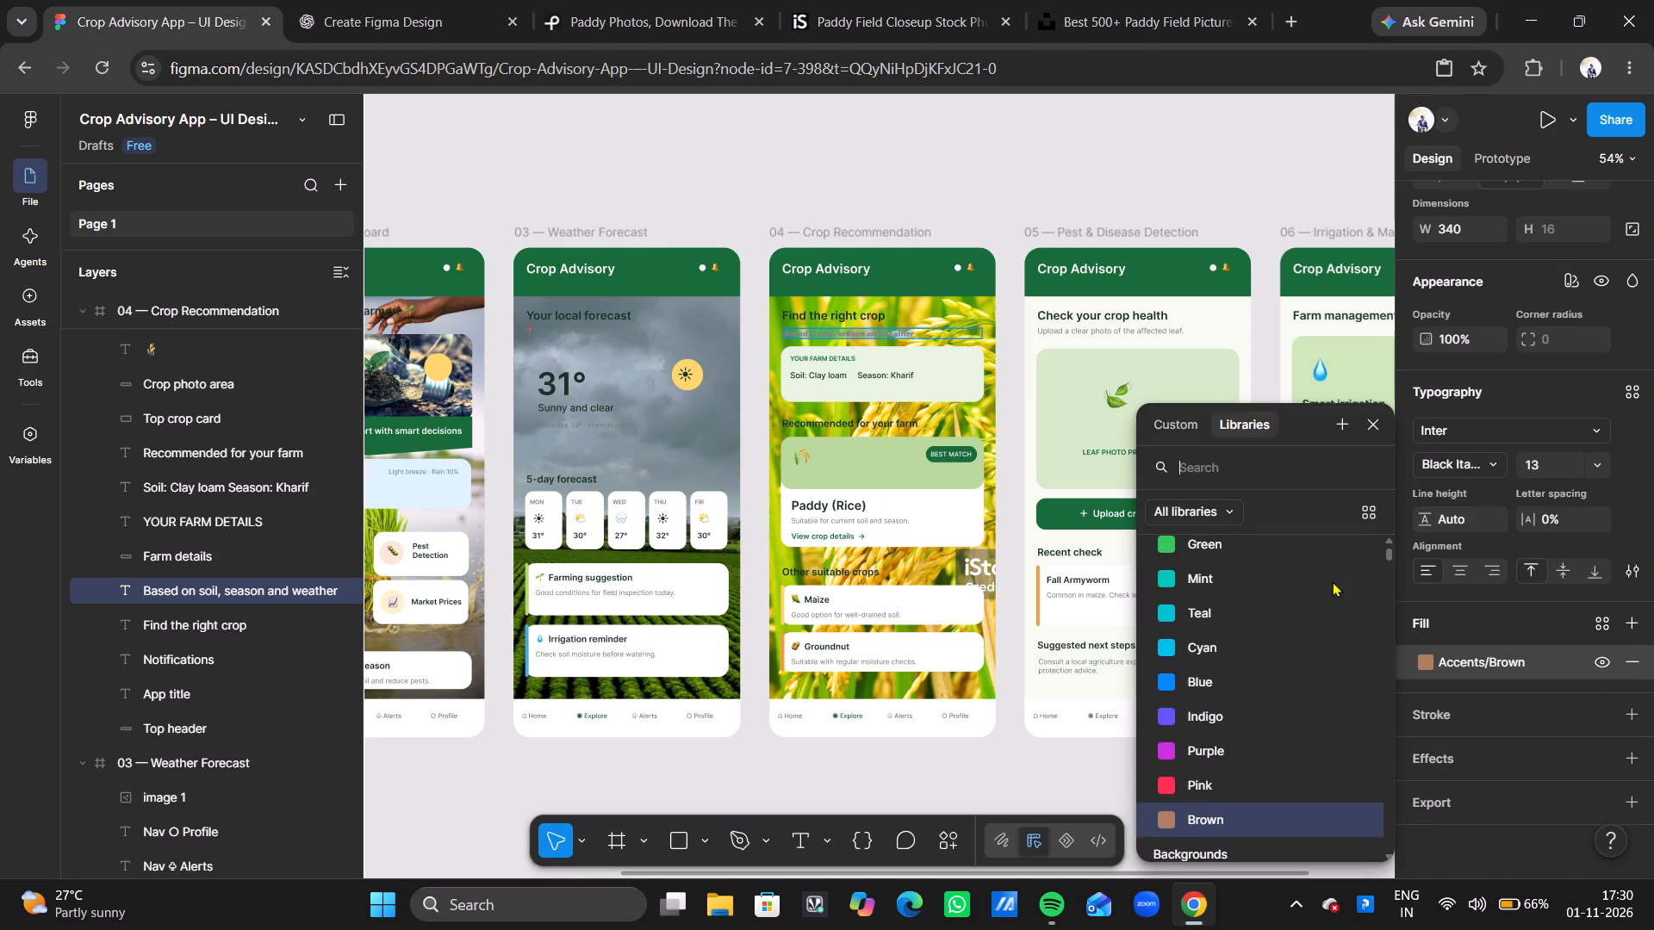
scroll(1332, 581, "up", 2)
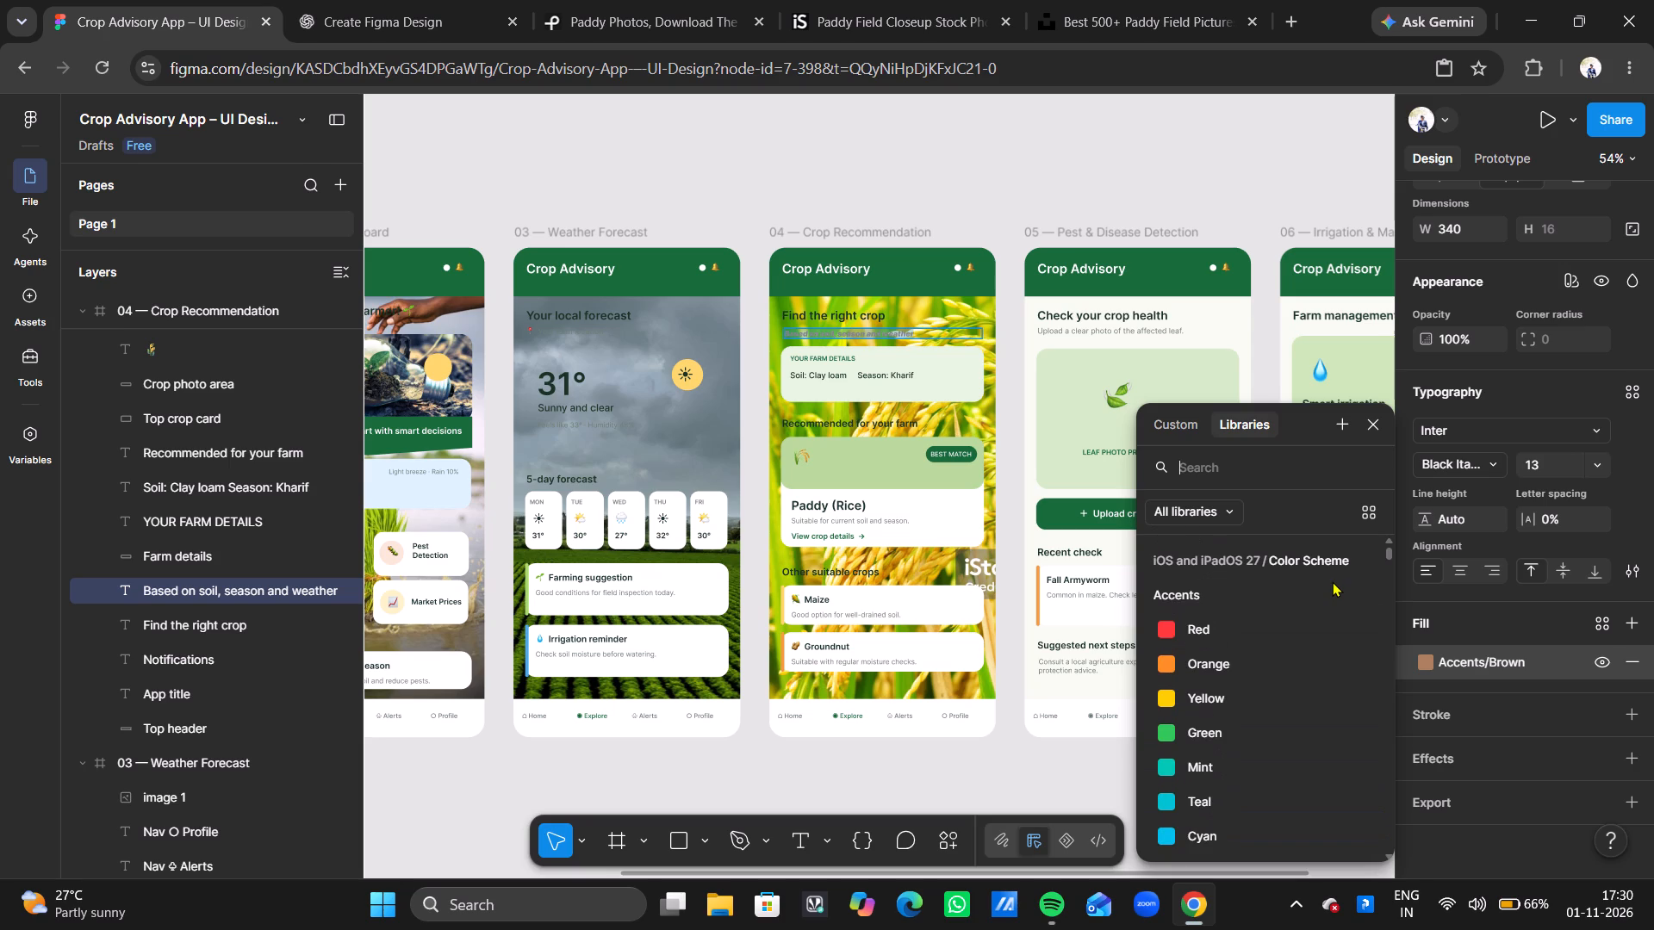
left_click(1229, 503)
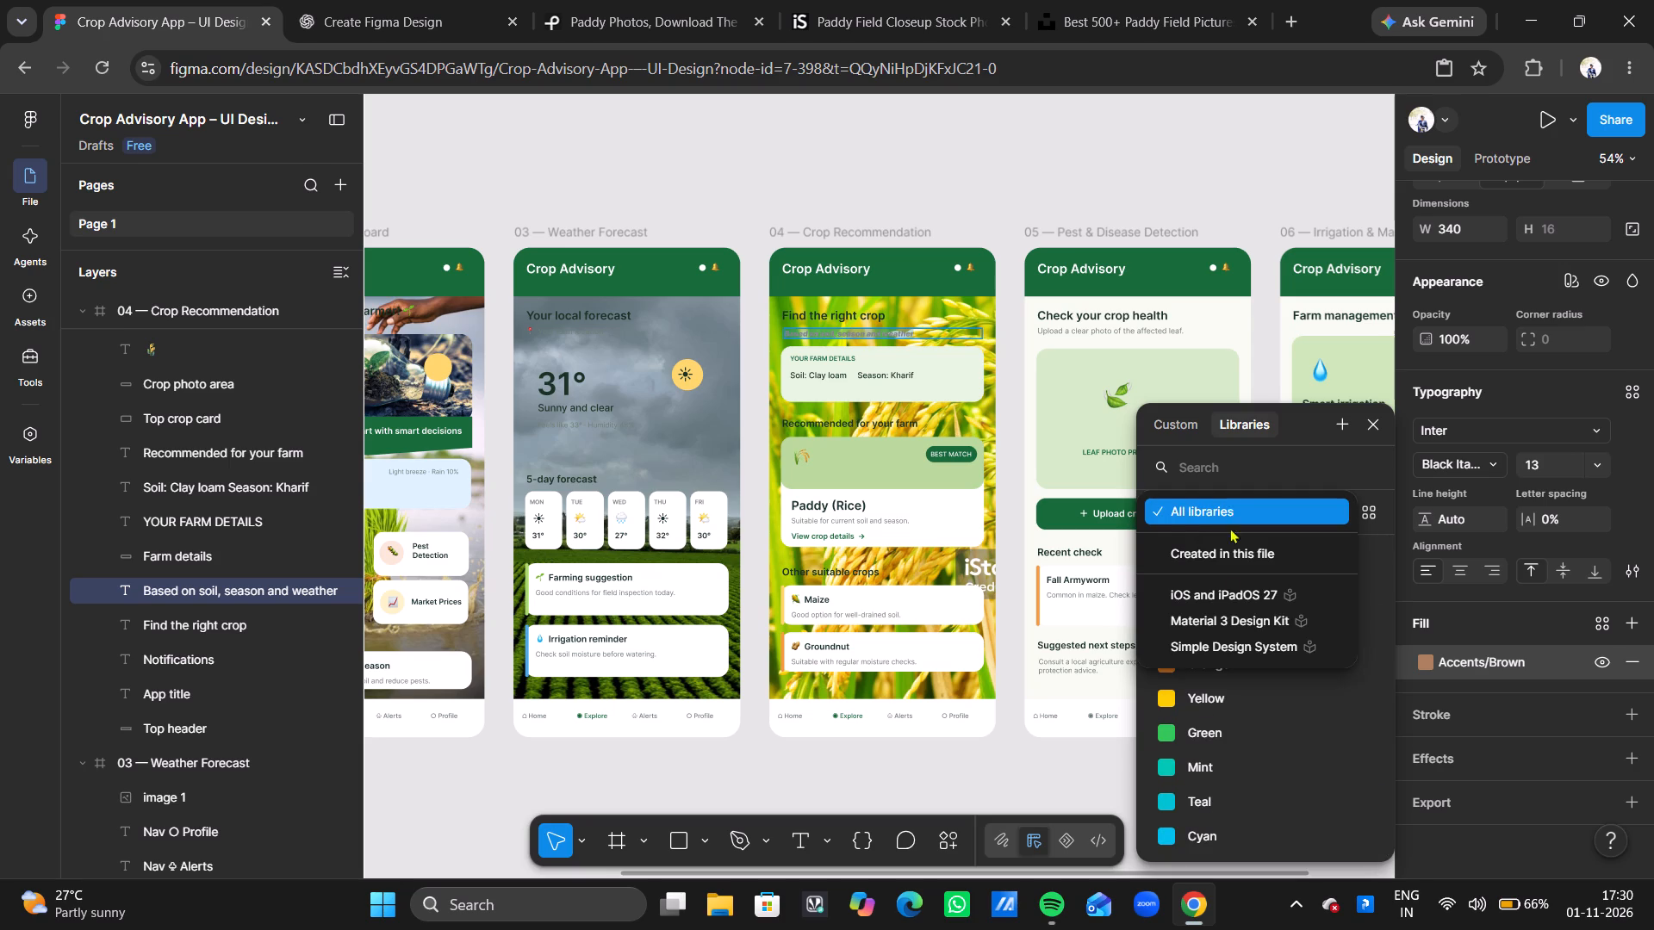
left_click(1294, 722)
scroll(1294, 722, "down", 1)
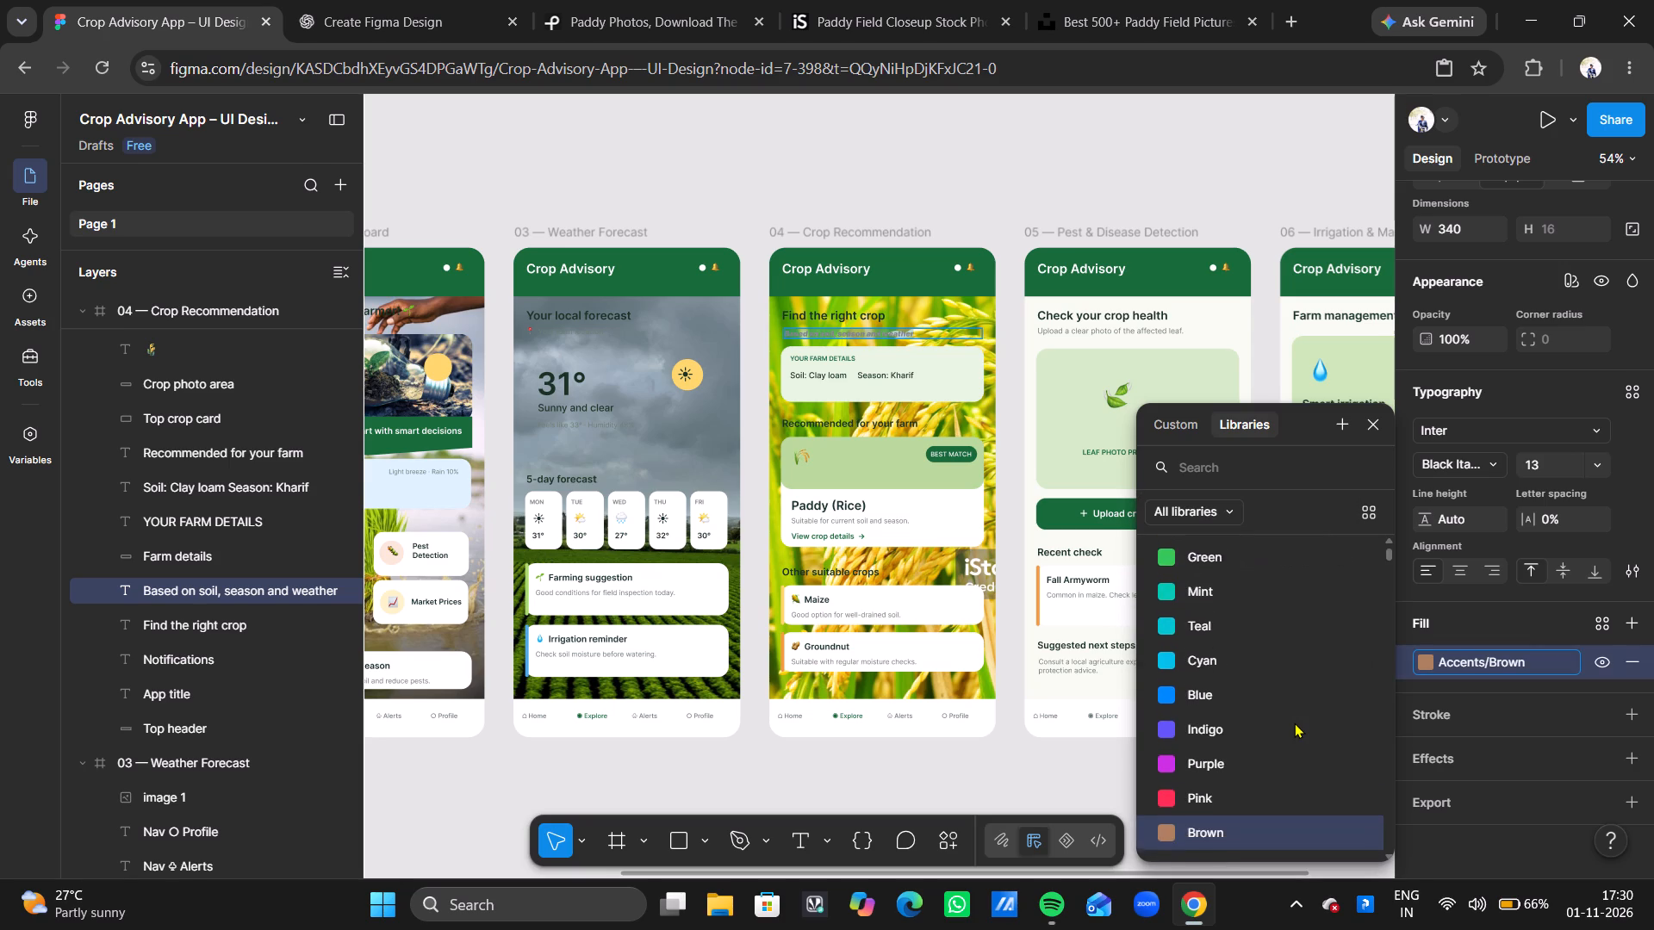
scroll(1294, 722, "down", 3)
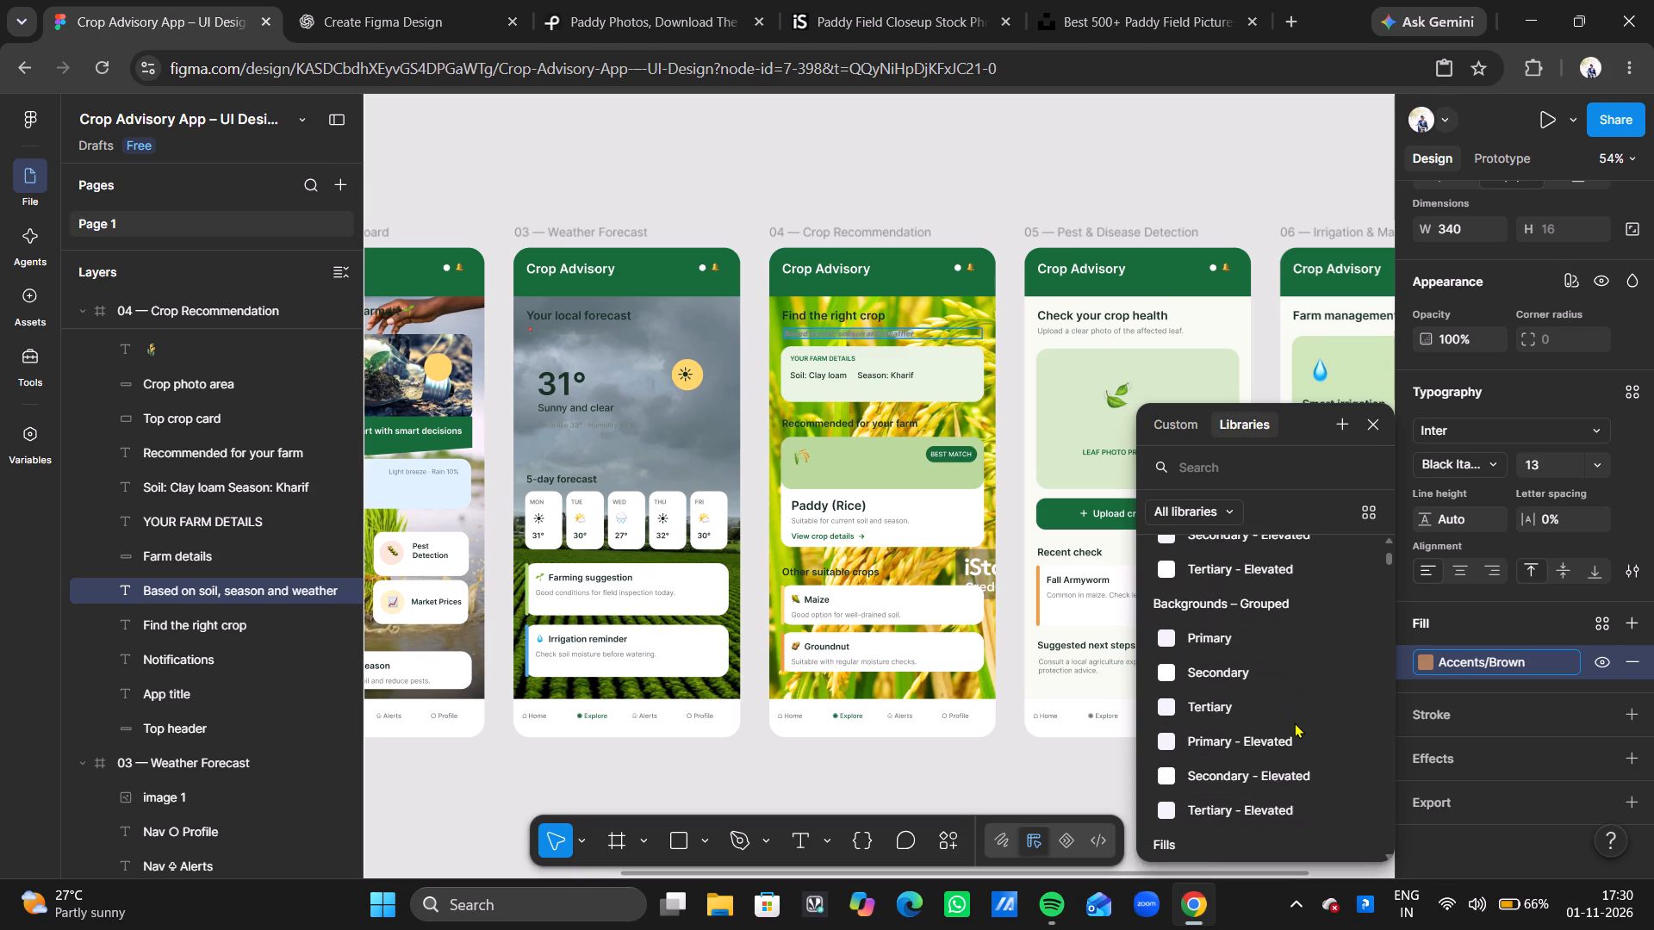
scroll(1294, 722, "down", 1)
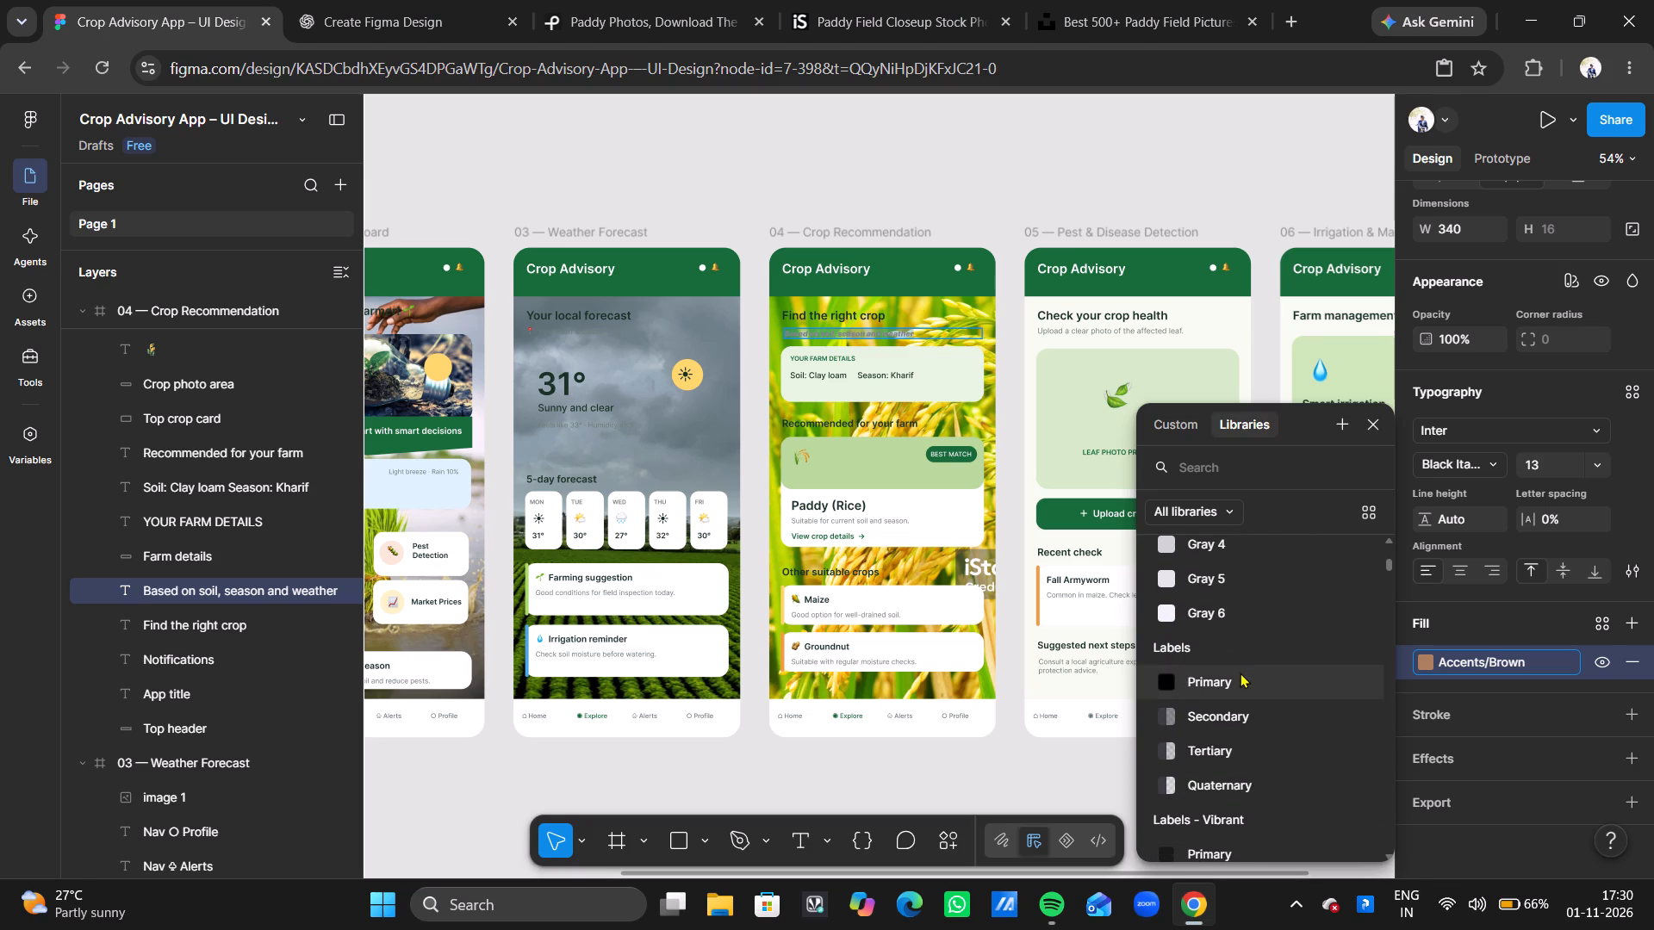
left_click(1240, 673)
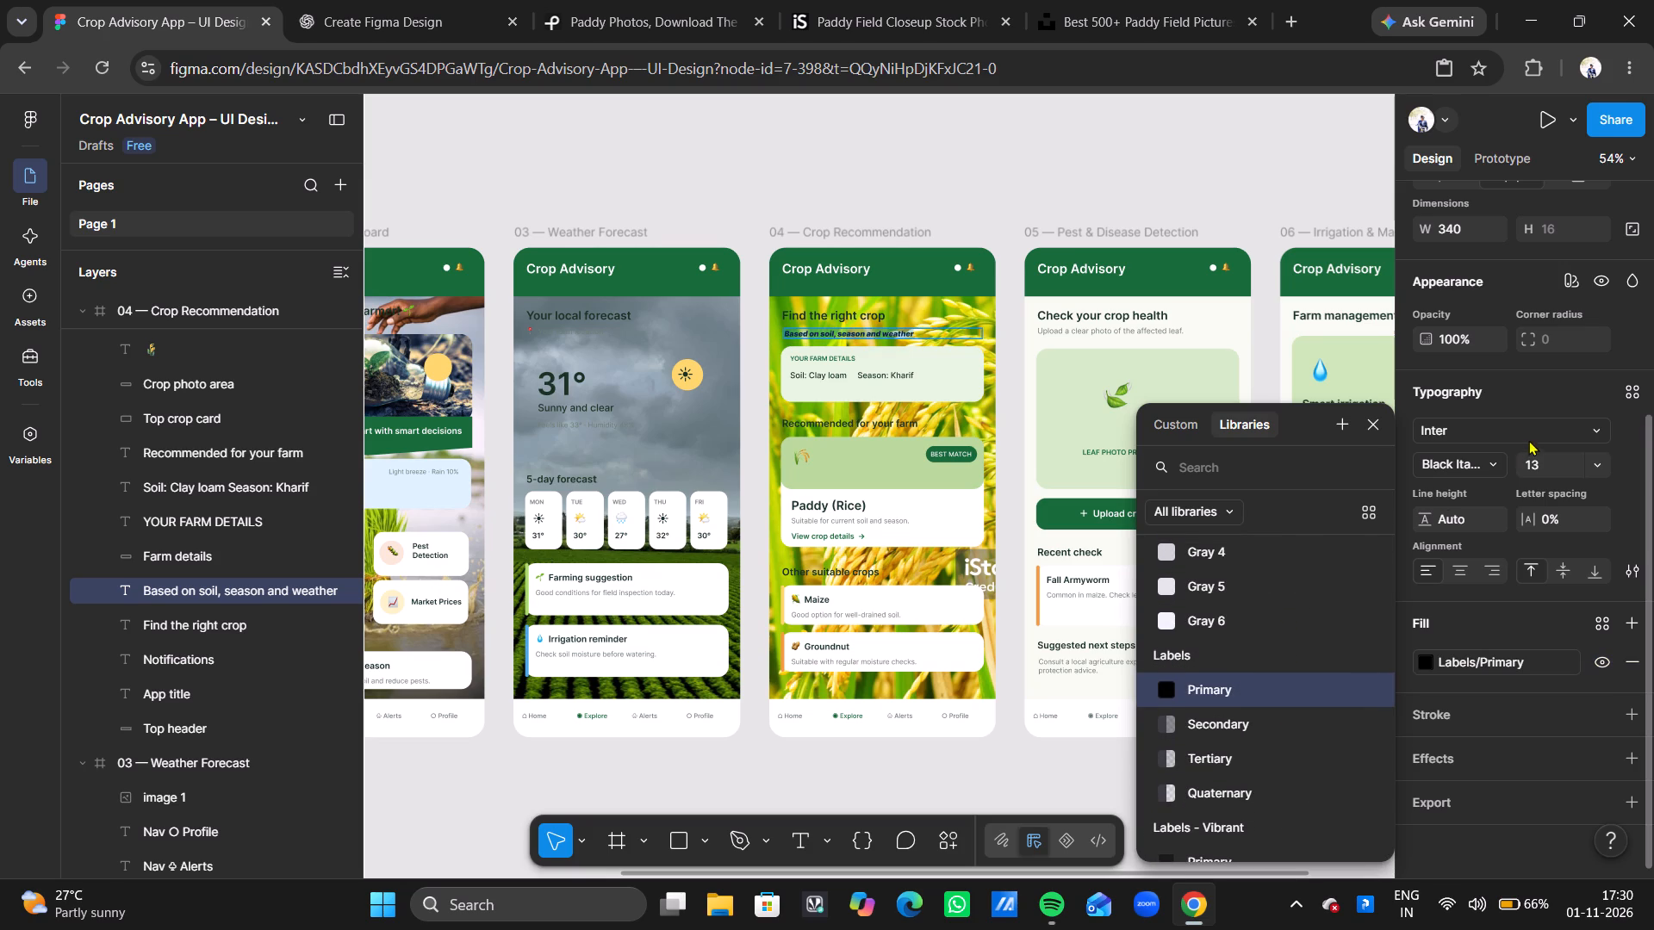
Set the font style of the "Based on soil, season and weather" text to Italic.
left_click(1485, 467)
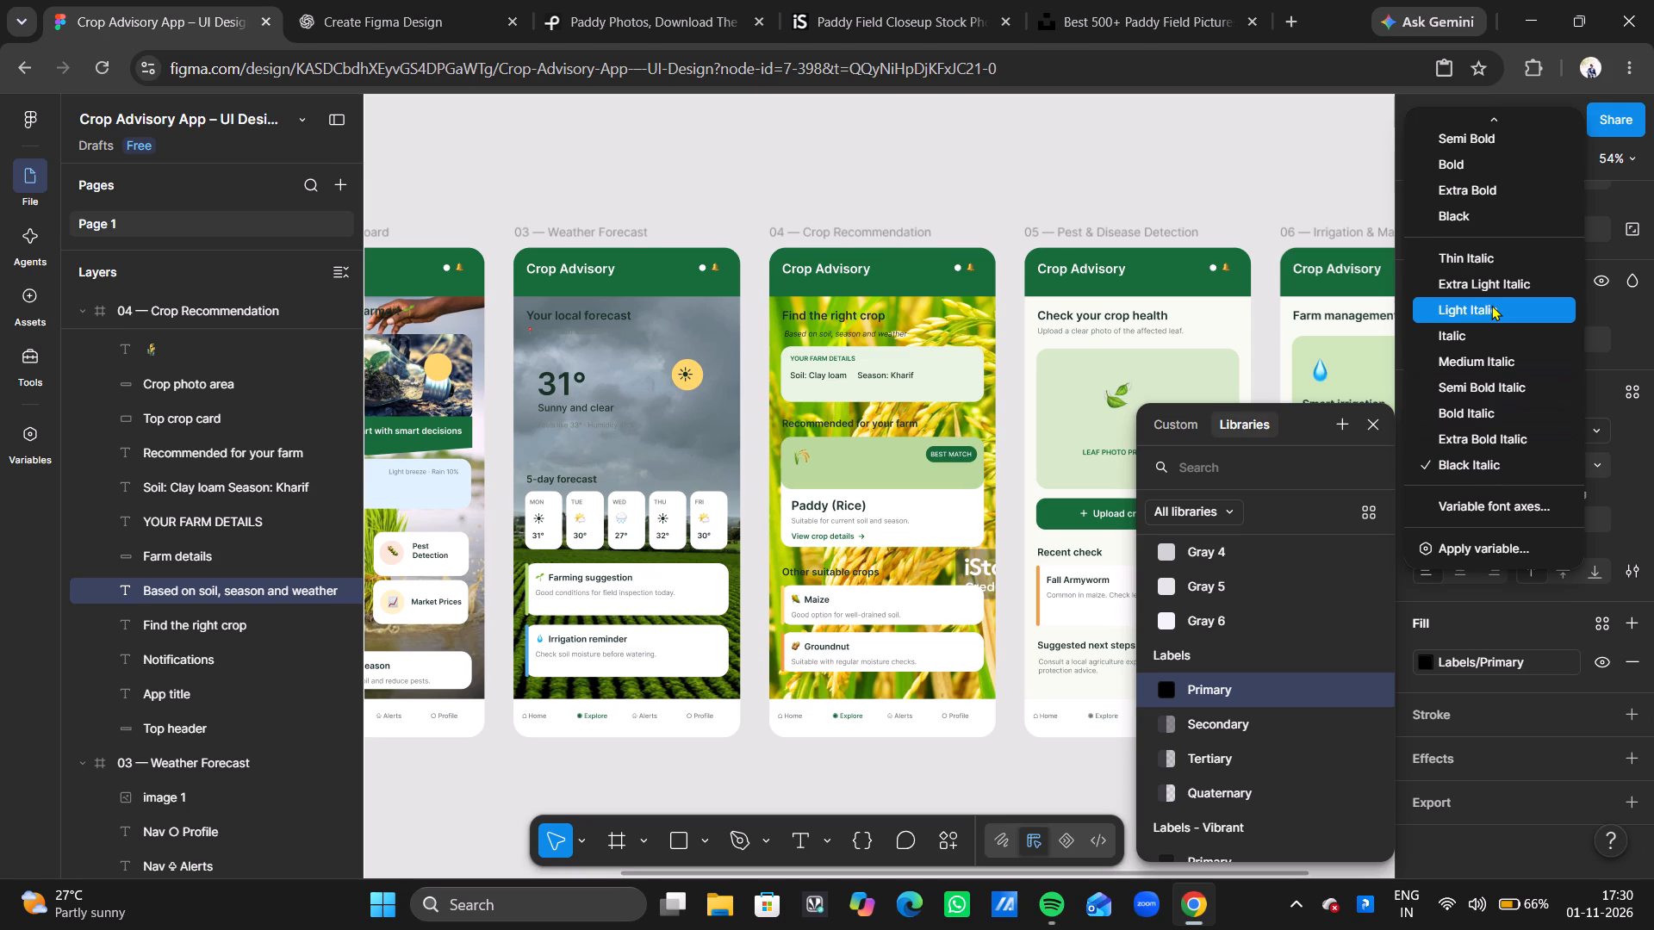
scroll(1491, 305, "up", 1)
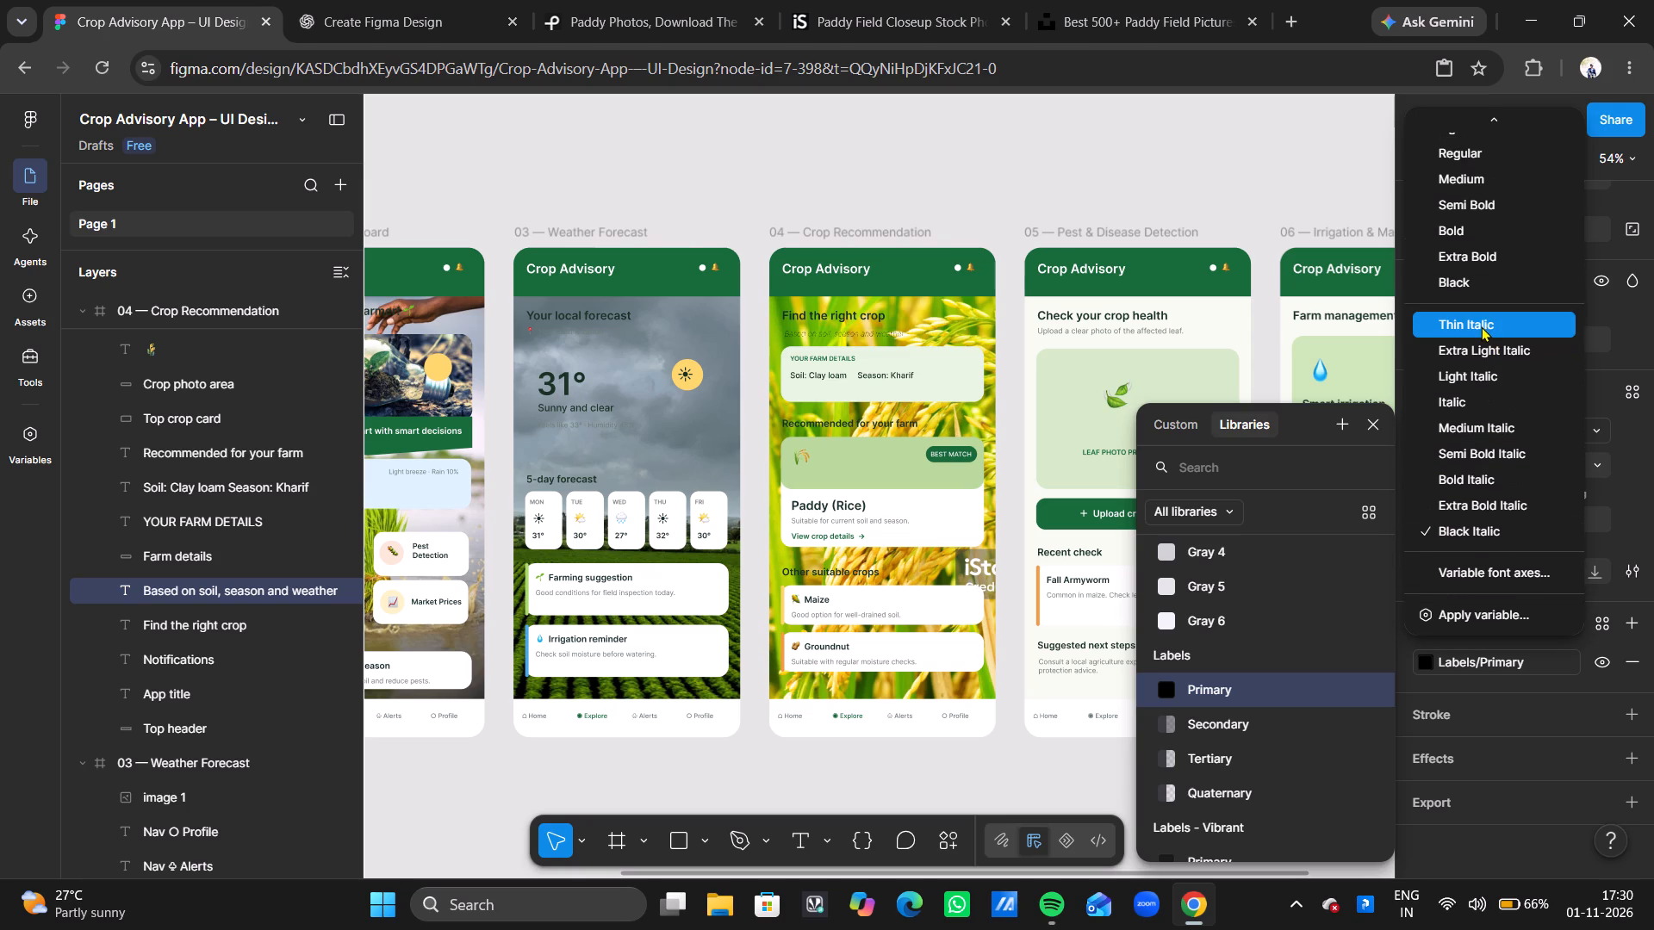
left_click(1471, 389)
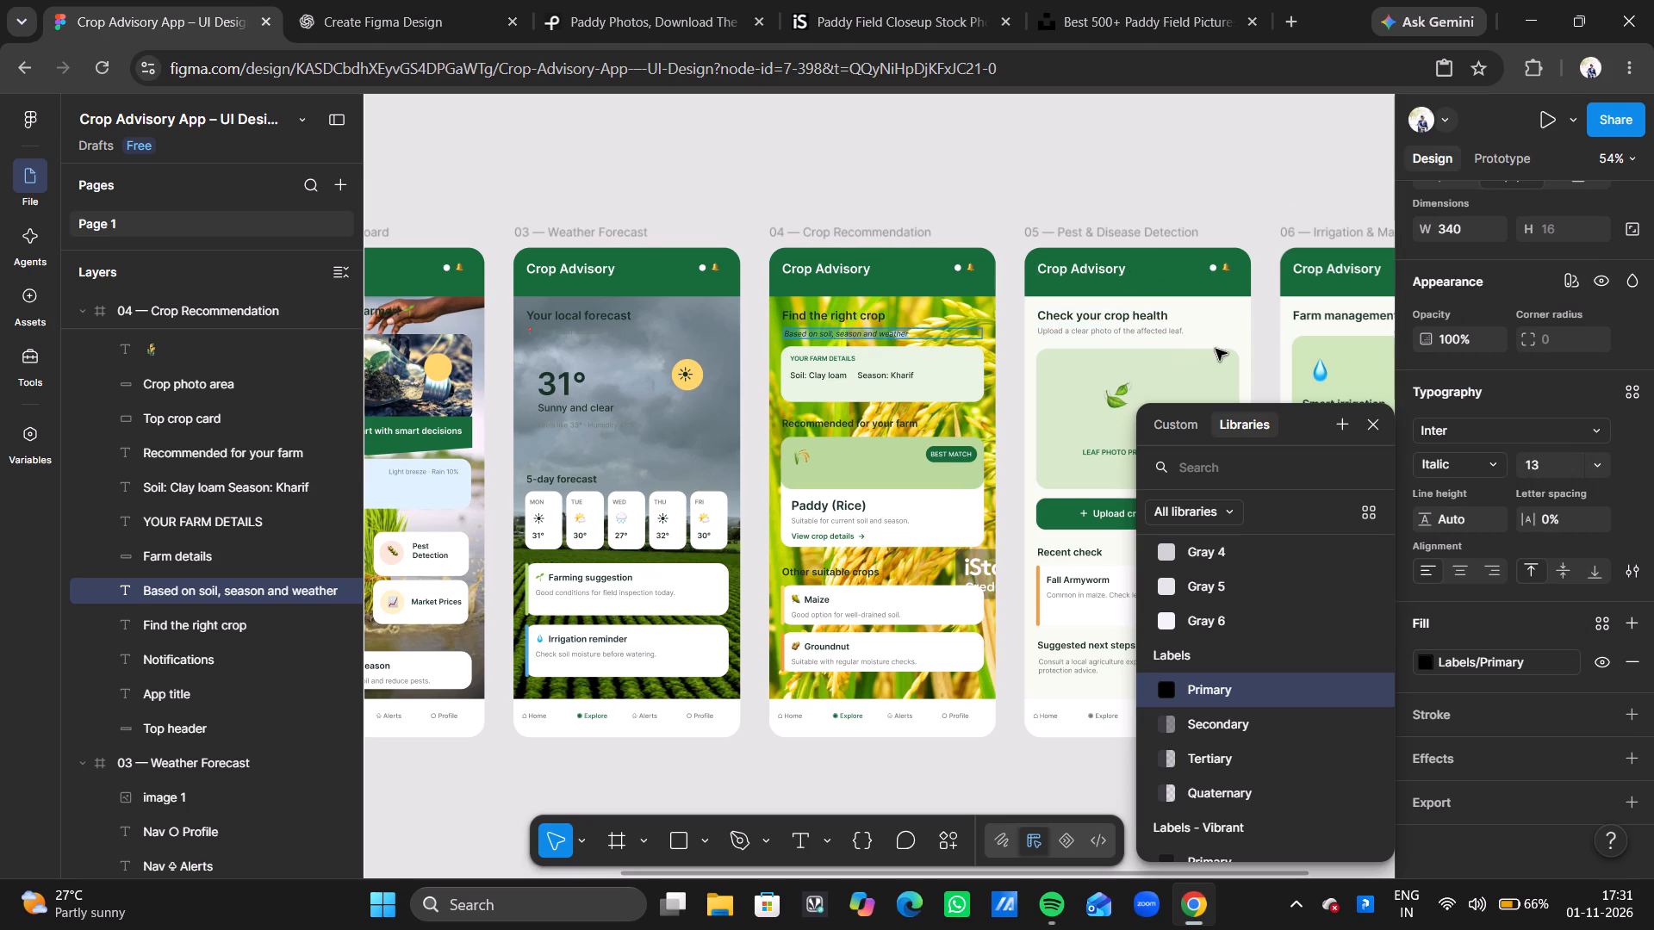
Select the 05 — Pest & Disease Detection frame.
left_click(1234, 323)
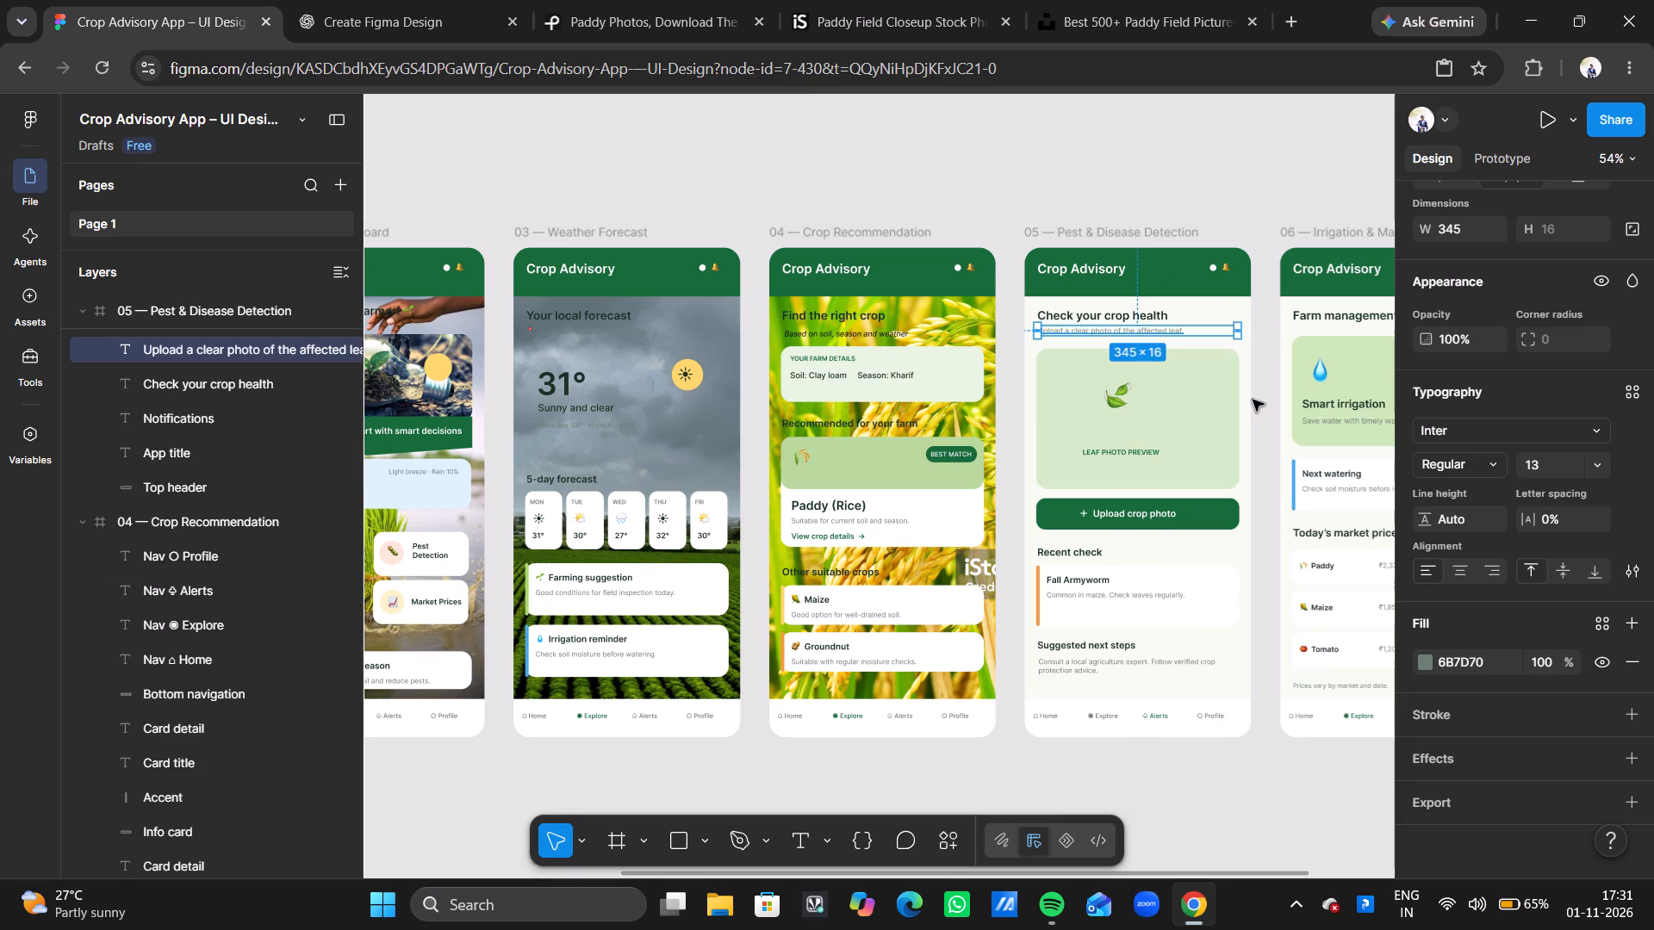
left_click(1249, 398)
right_click(1249, 398)
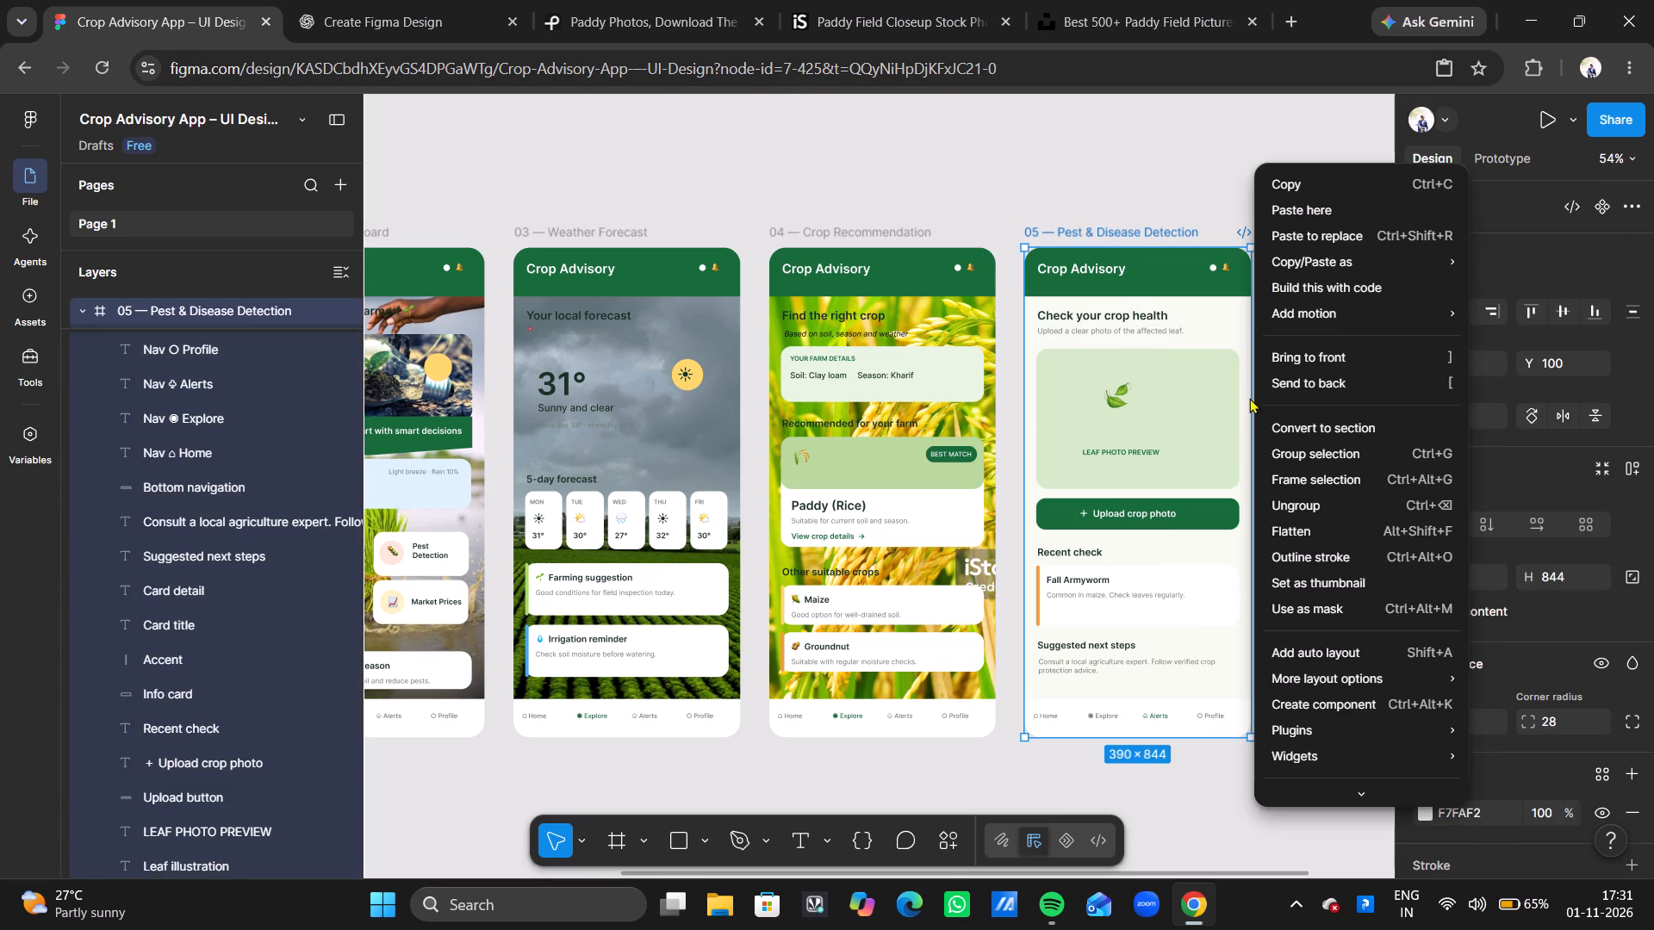
left_click(1066, 0)
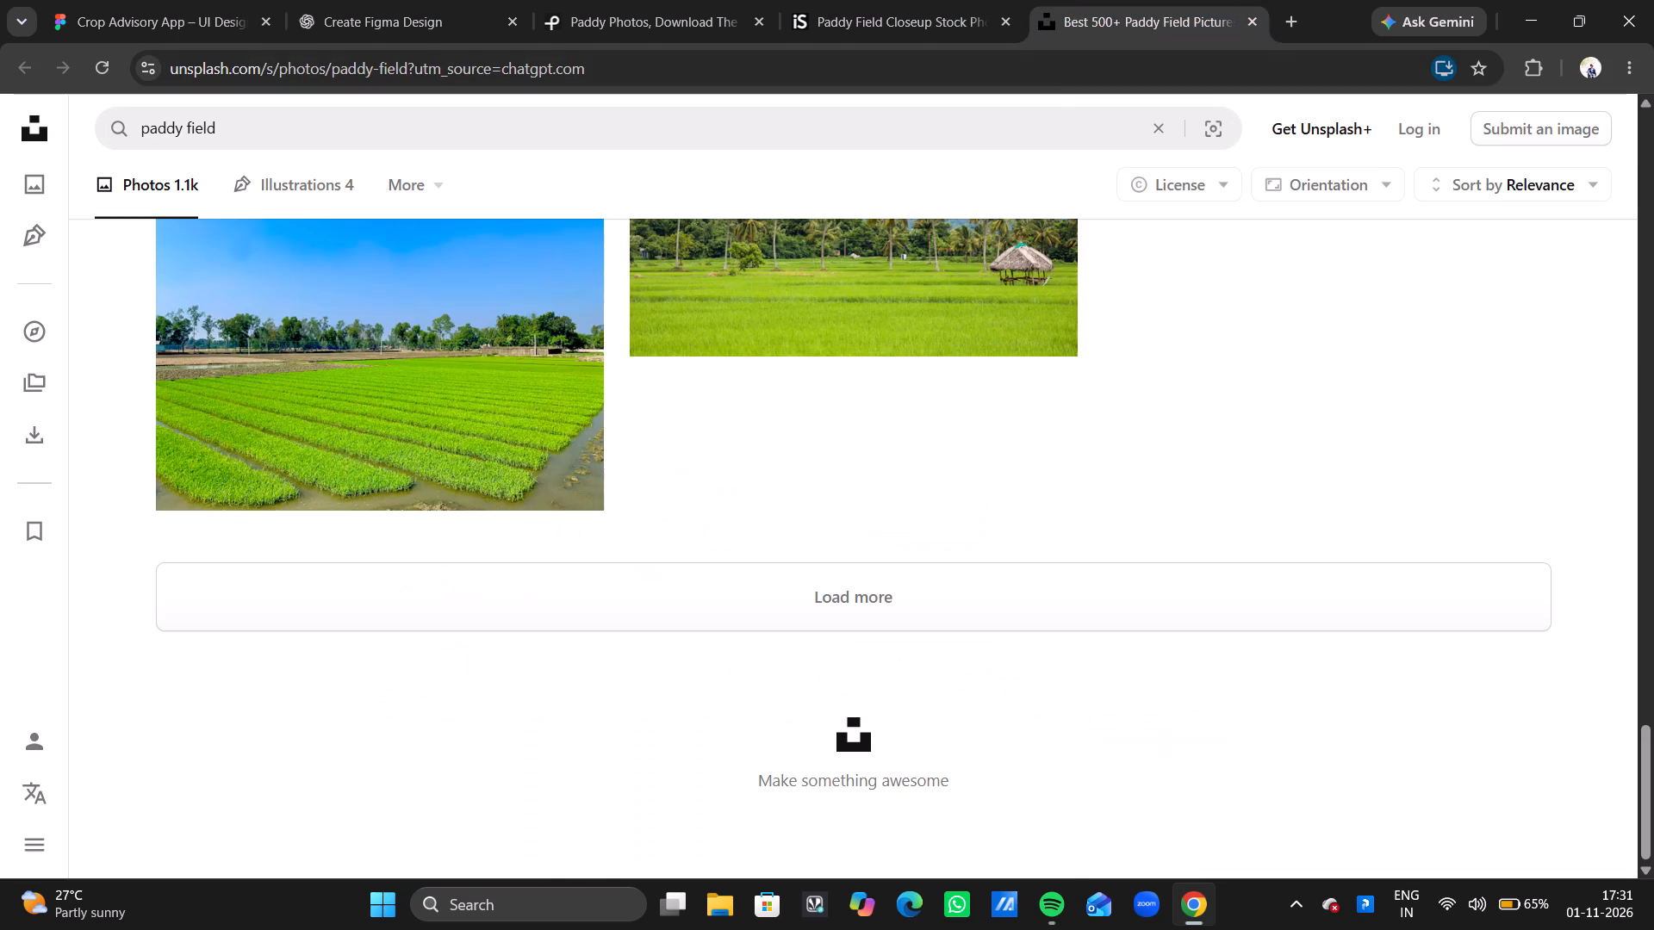
scroll(986, 300, "up", 11)
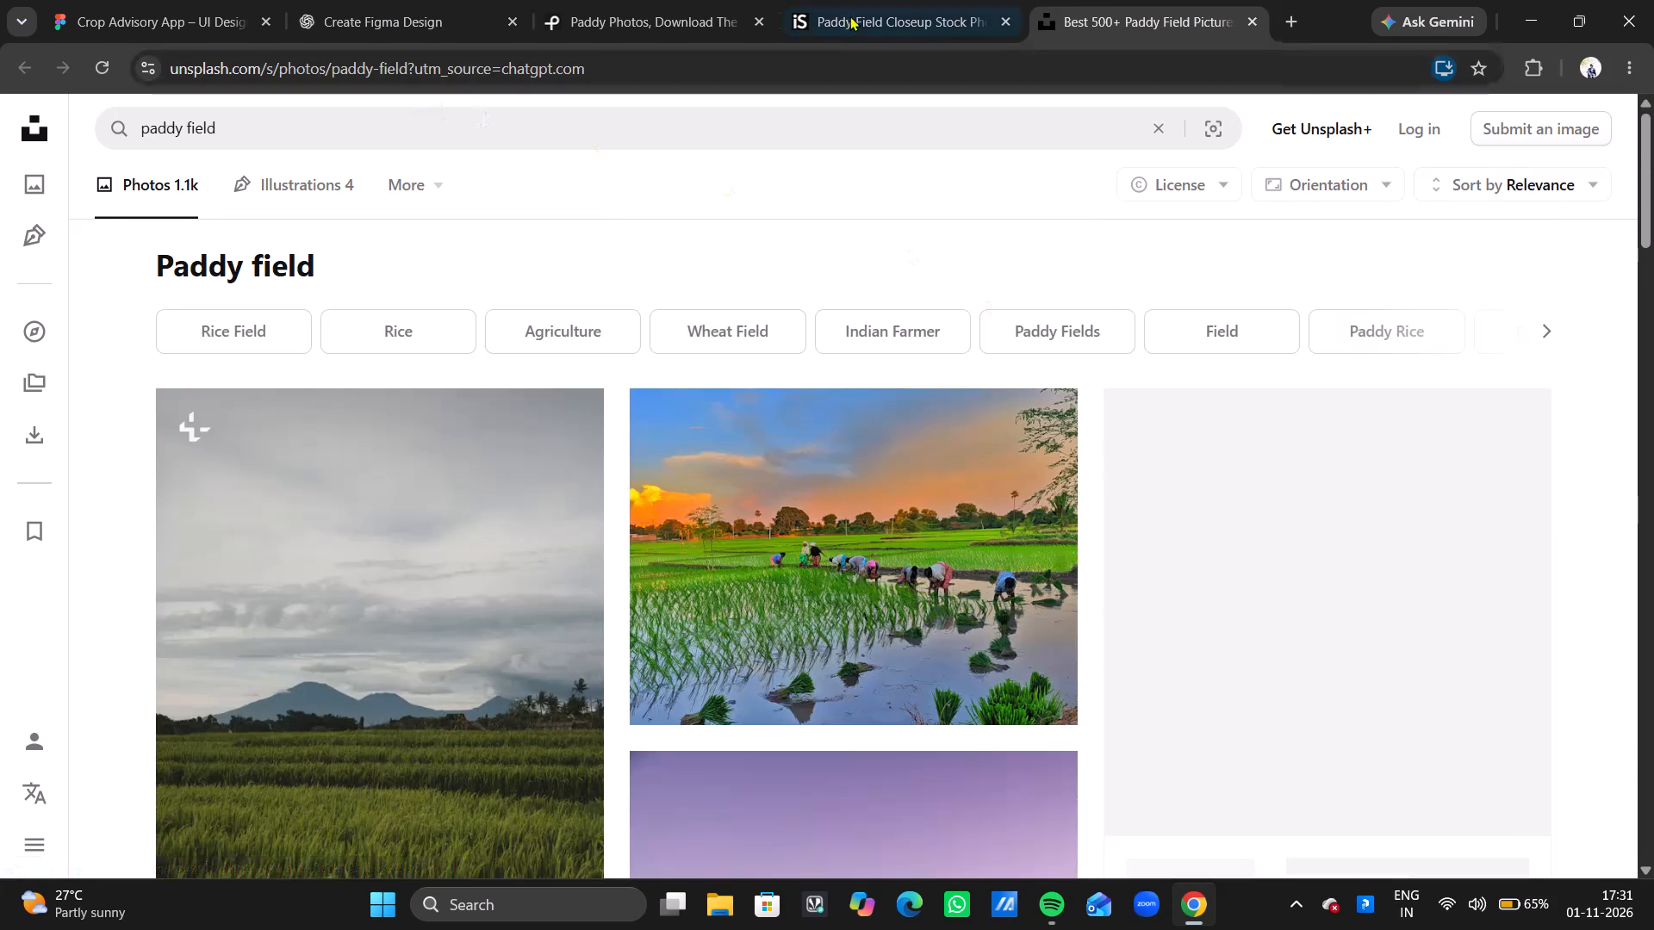
left_click(706, 0)
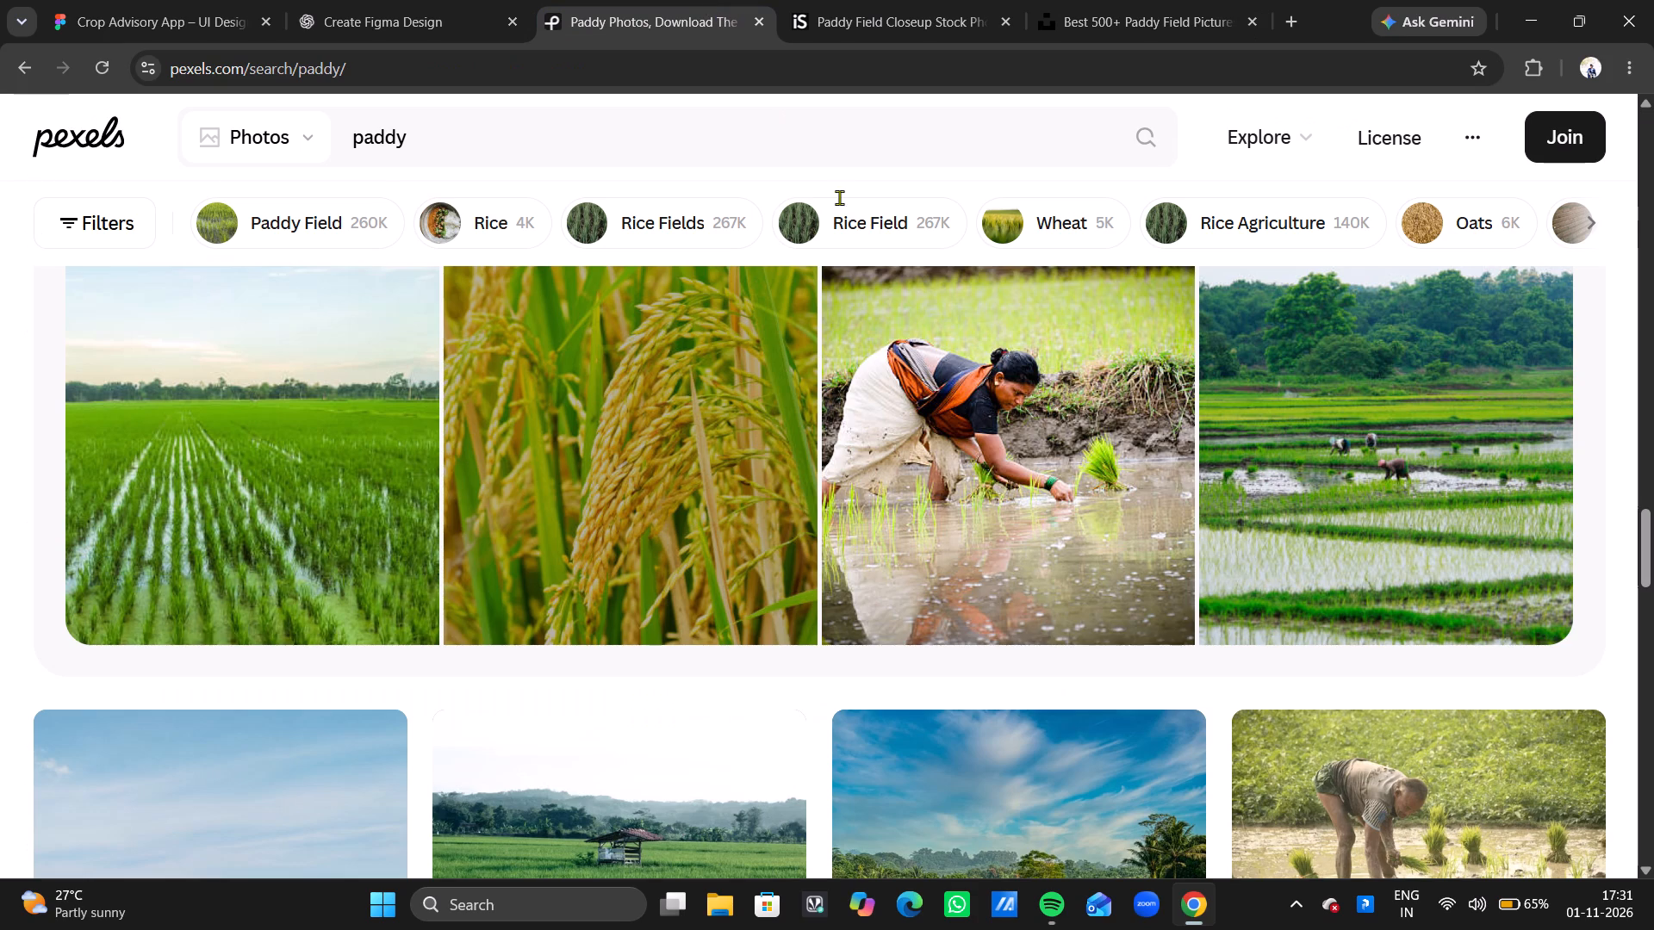
scroll(928, 456, "down", 4)
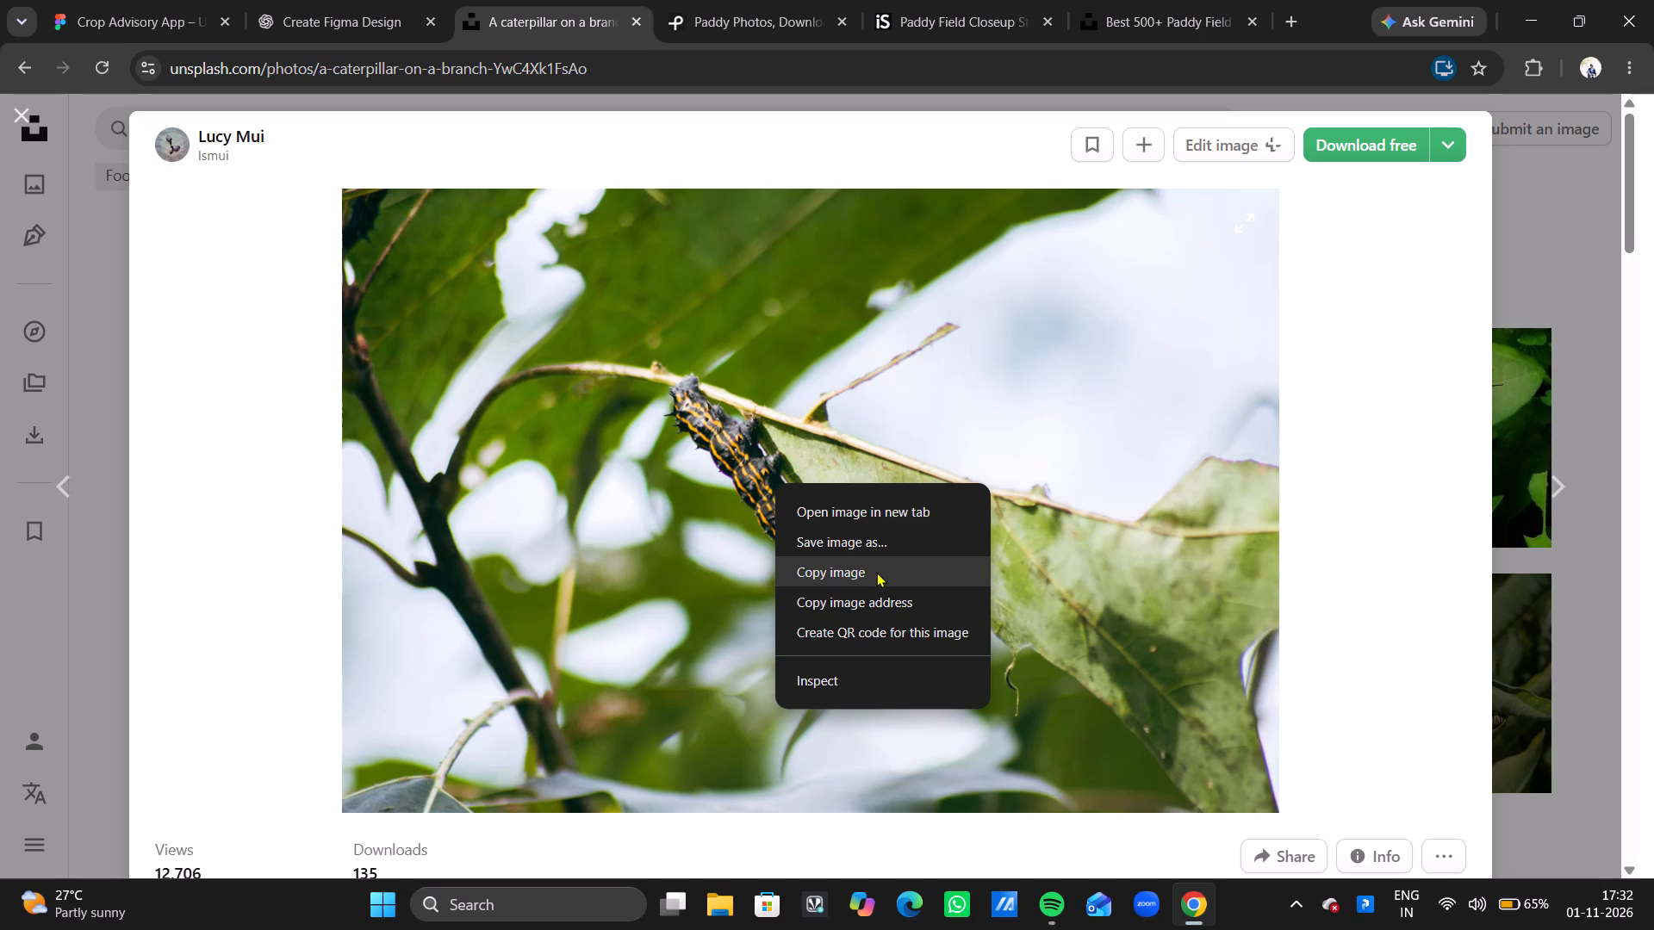
left_click(876, 572)
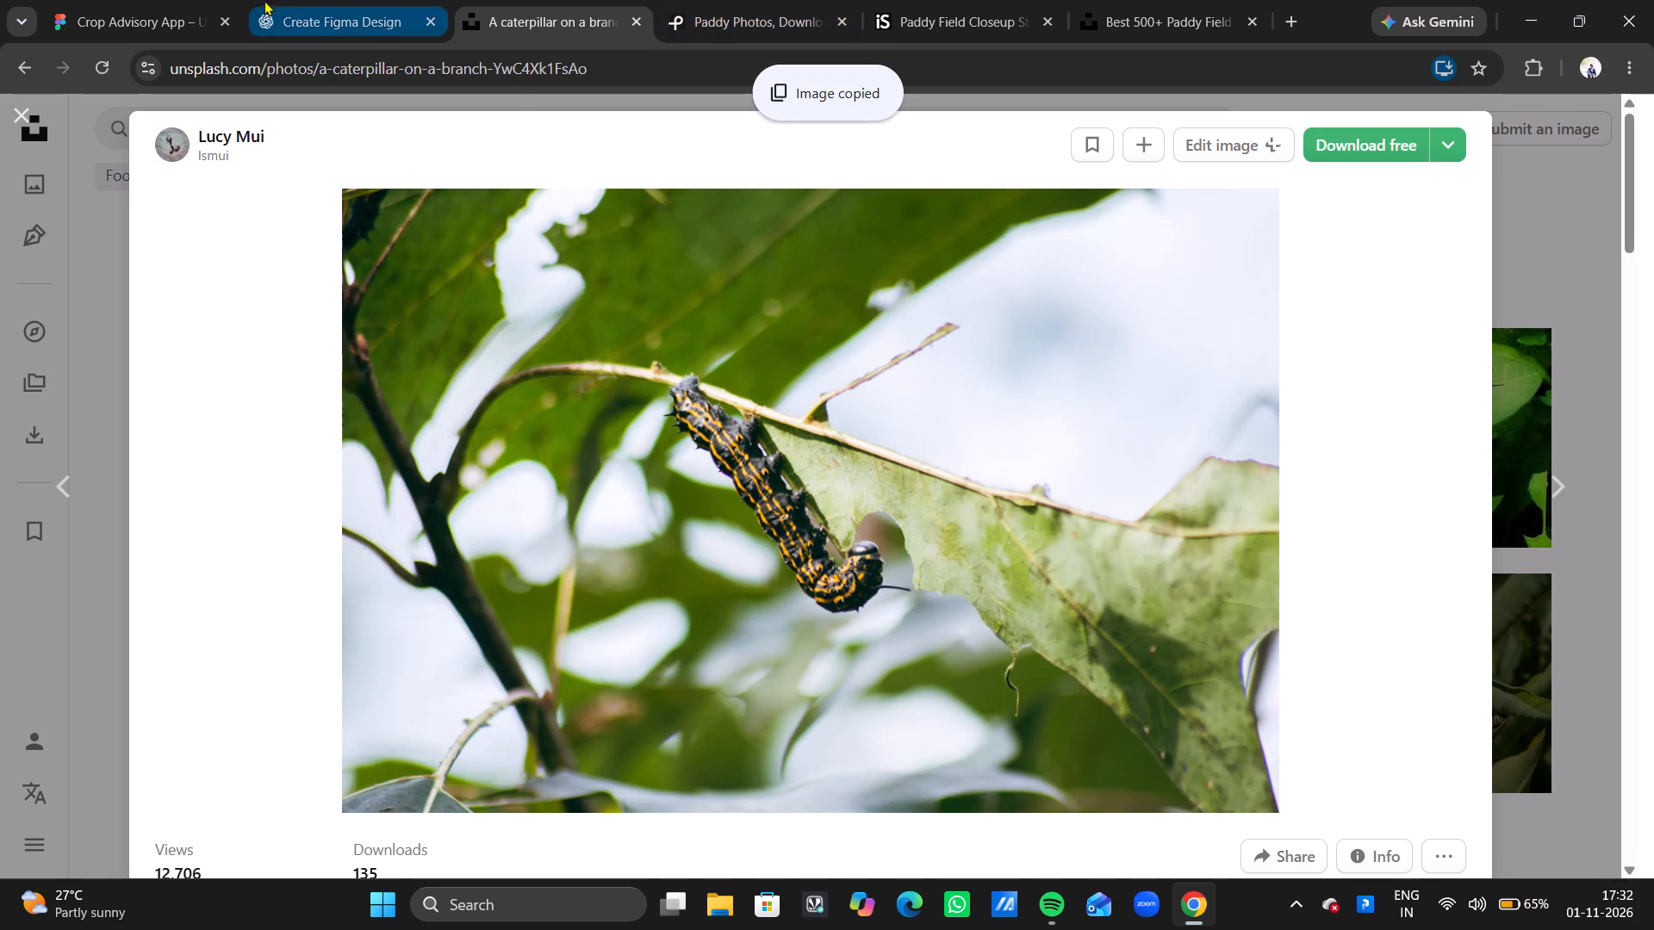
left_click(175, 0)
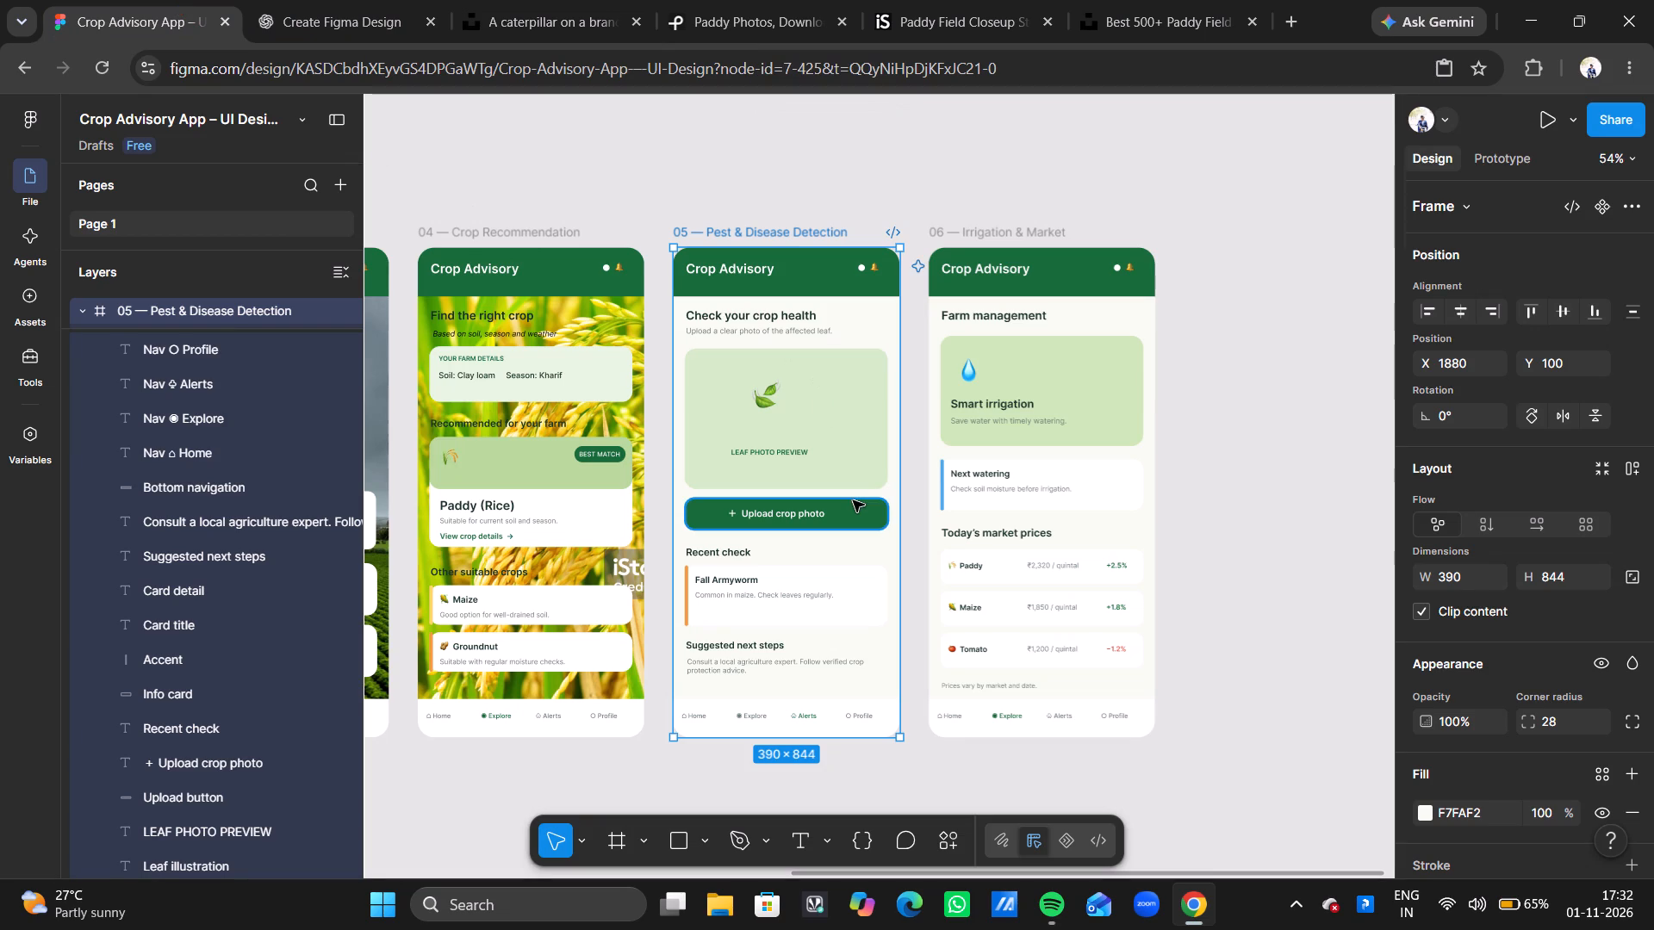
left_click(867, 425)
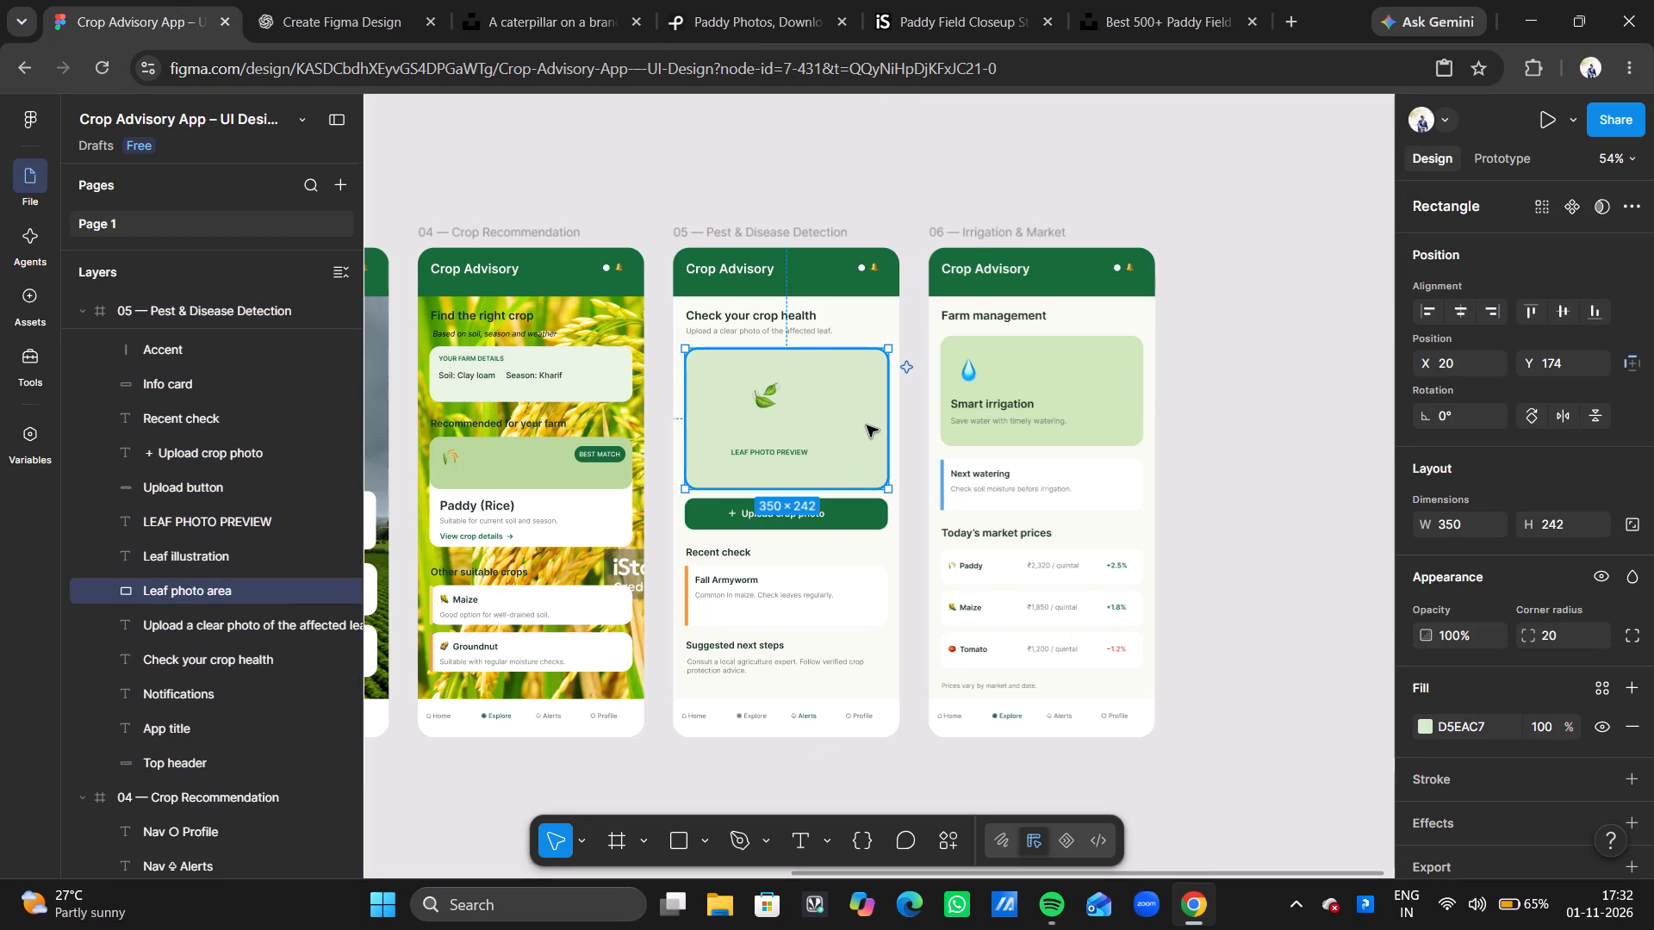
left_click(1426, 720)
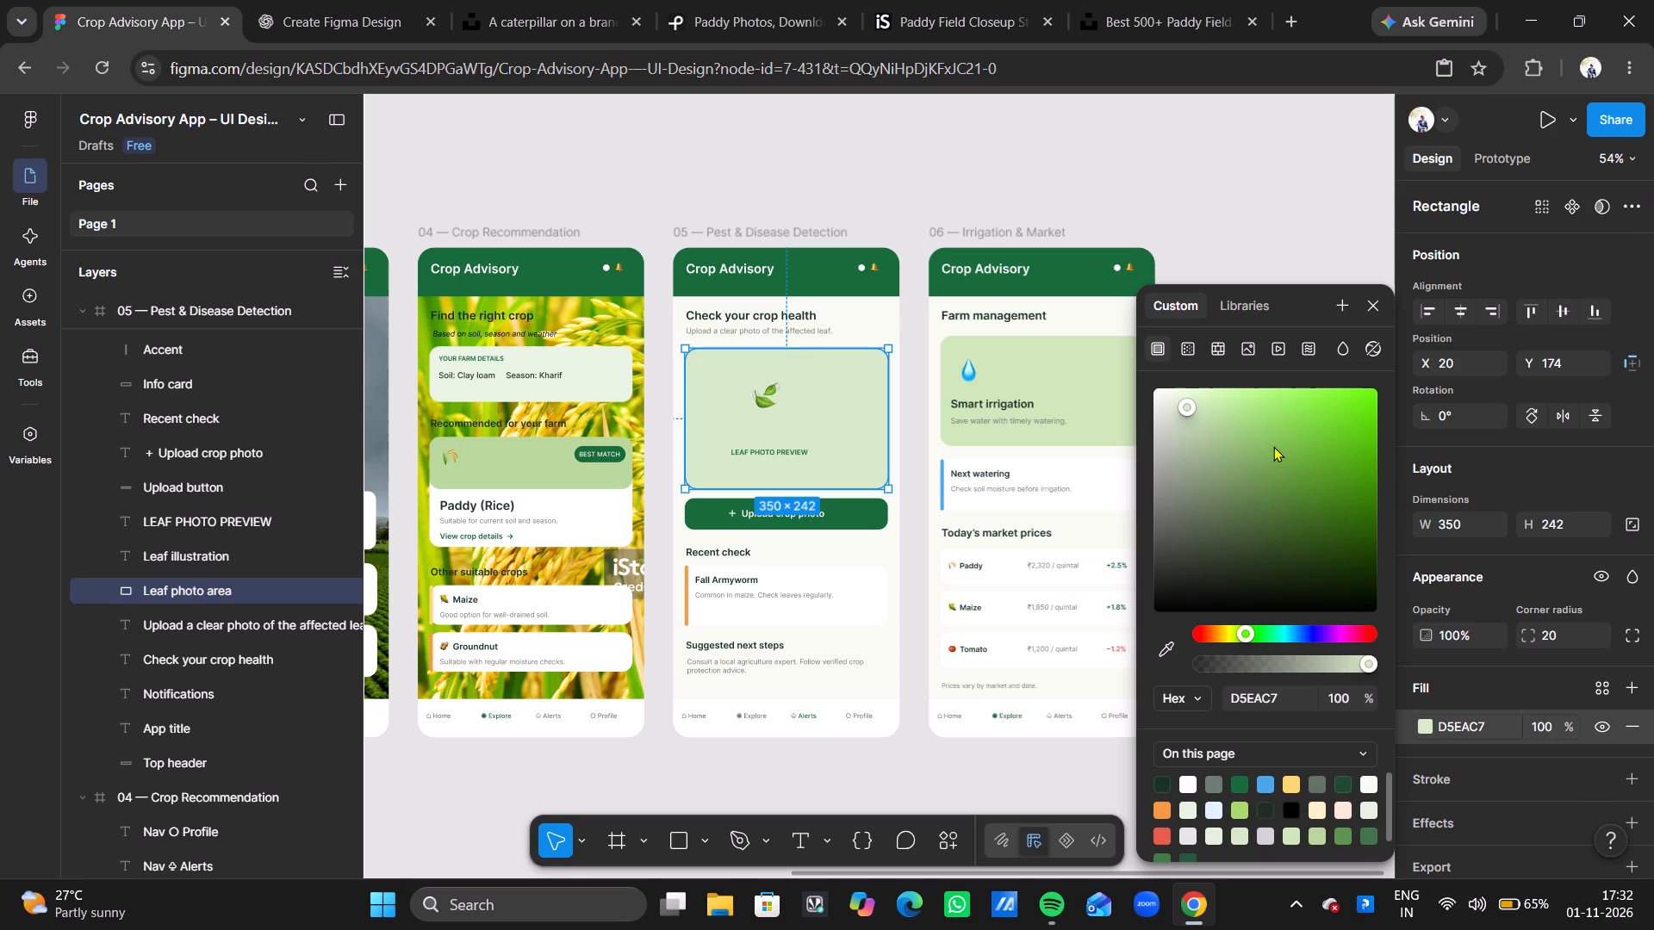
left_click(1253, 342)
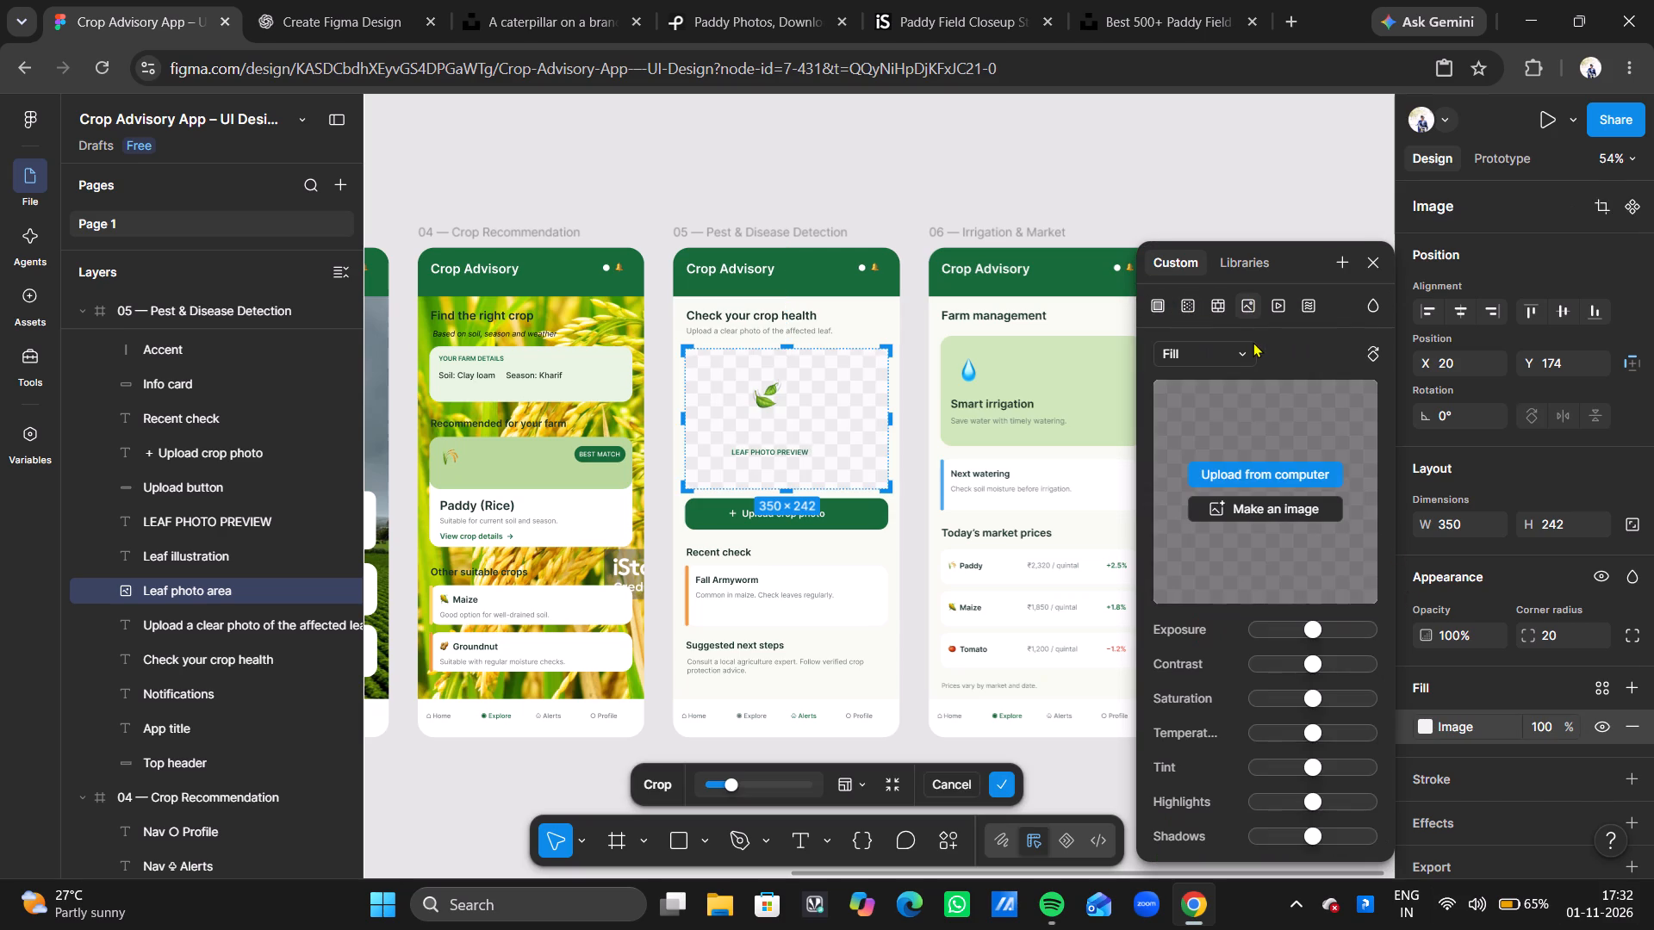
key("ctrl+v")
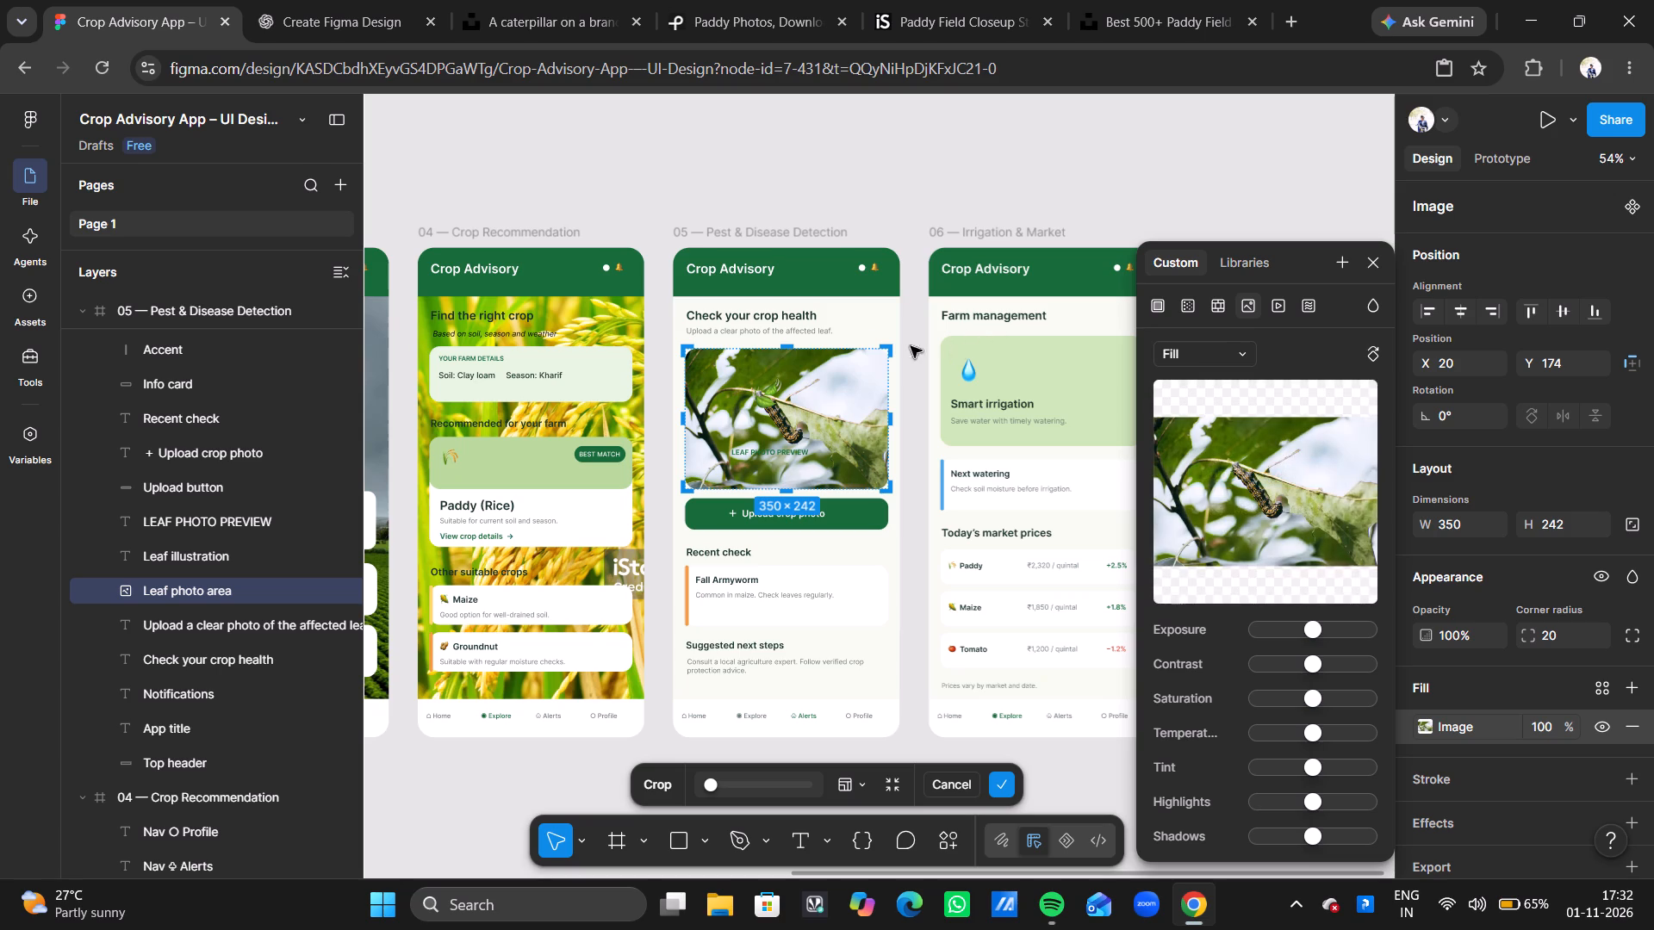
left_click(862, 309)
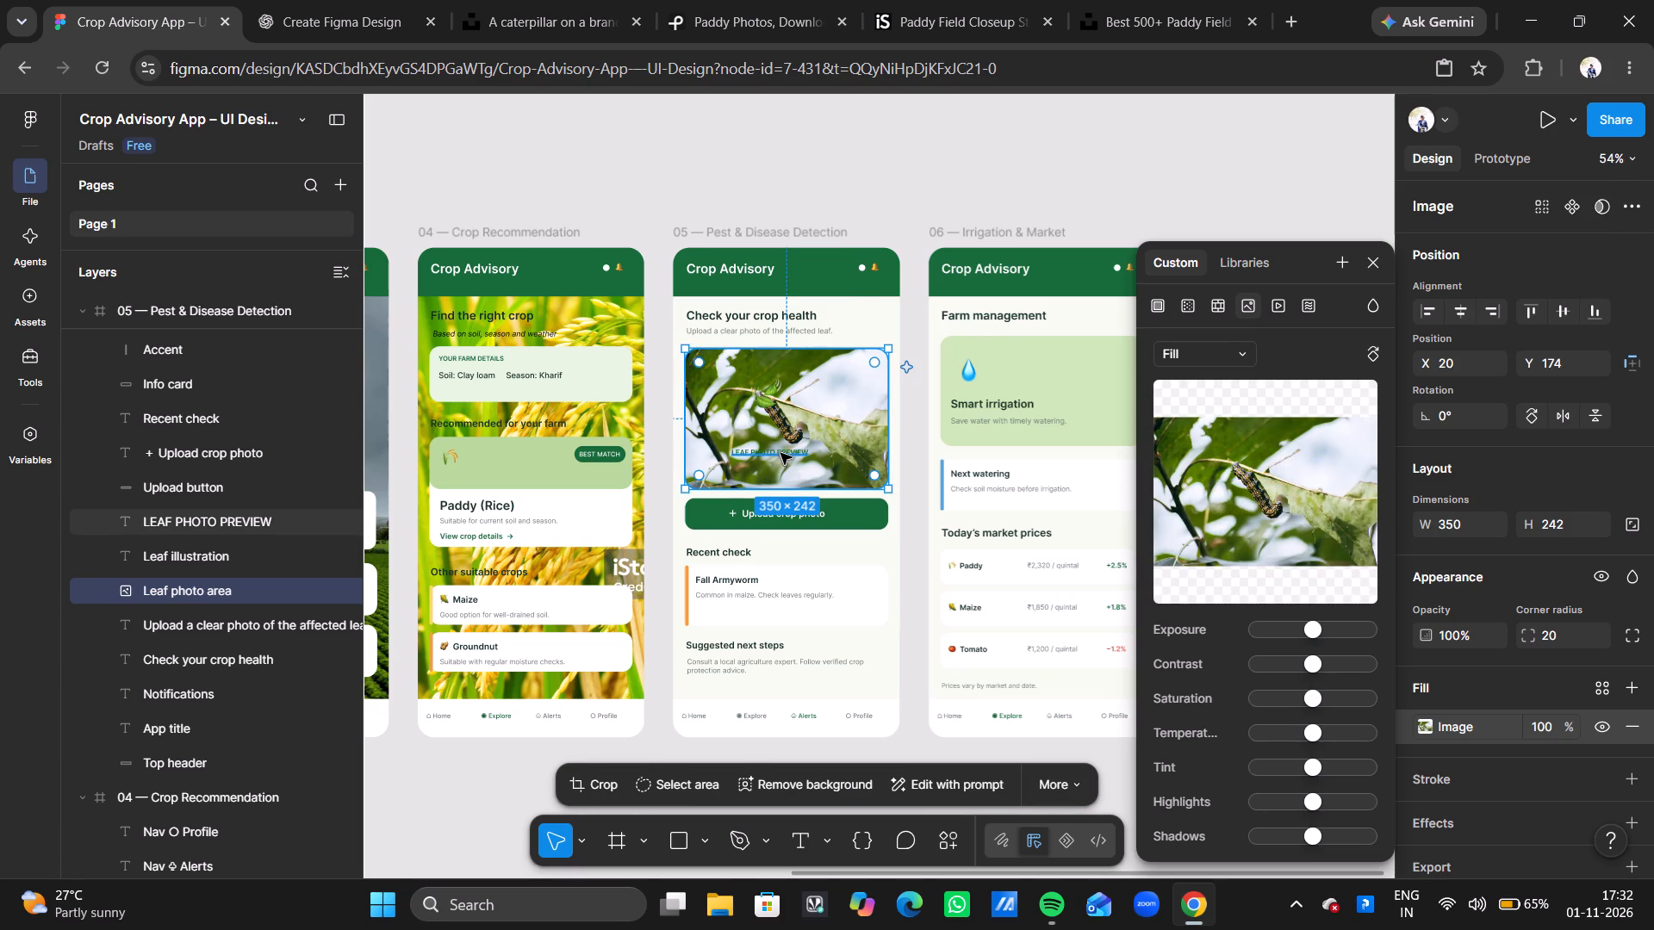
Delete the "LEAF PHOTO PREVIEW" text from the caterpillar photo.
left_click(780, 453)
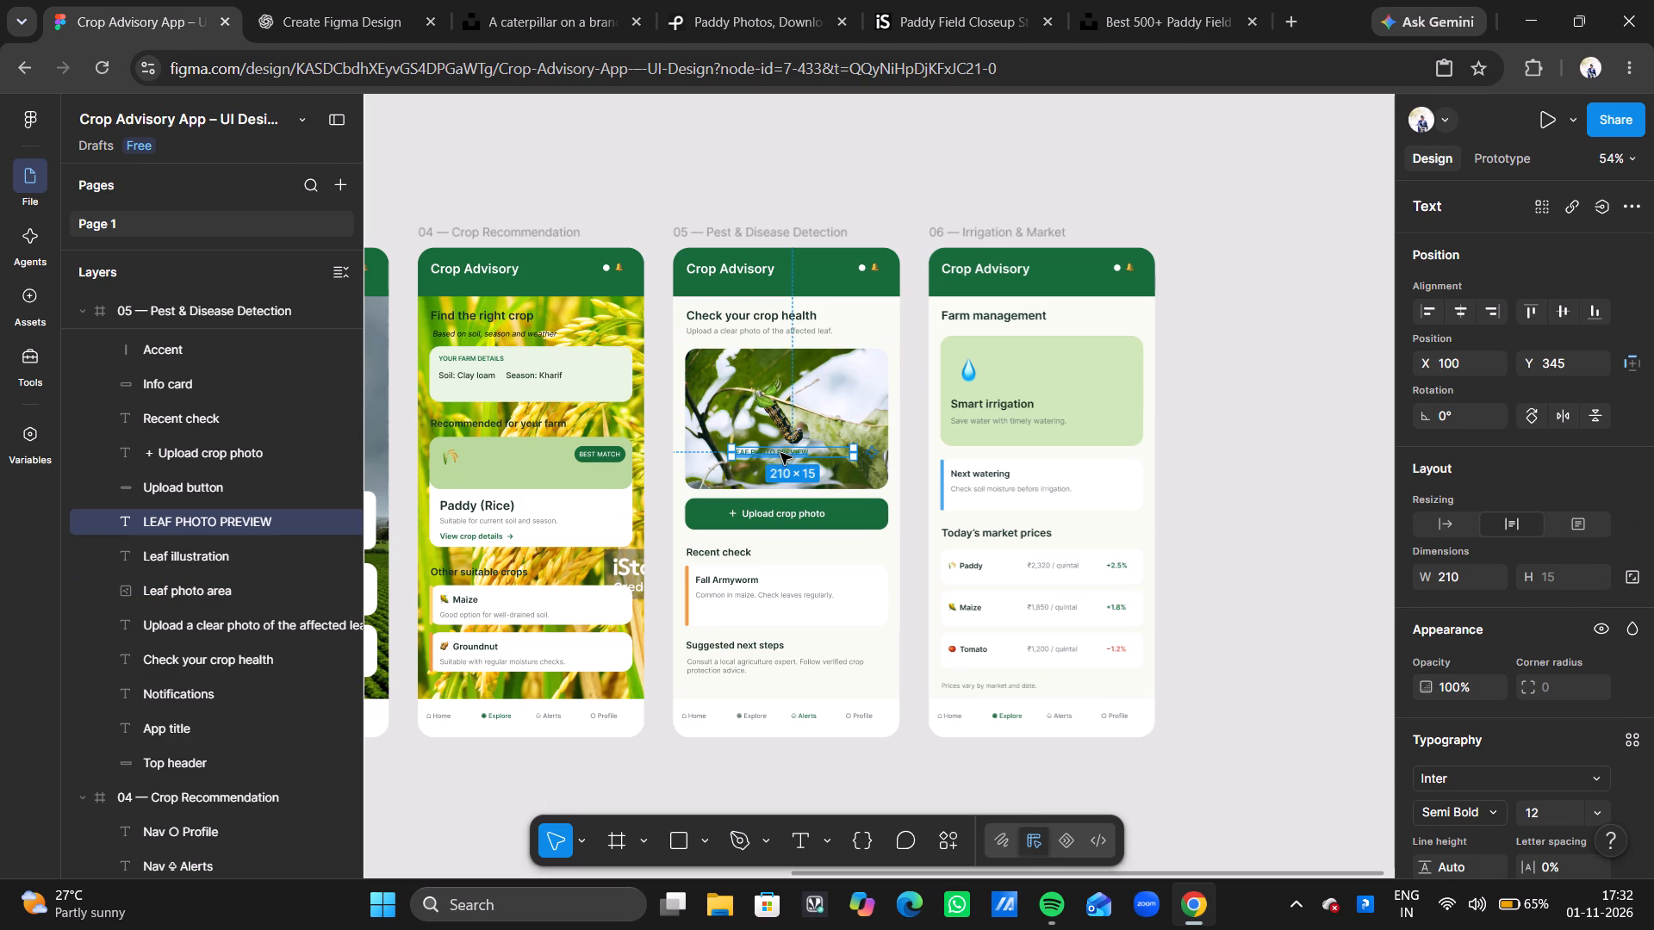
key("Delete")
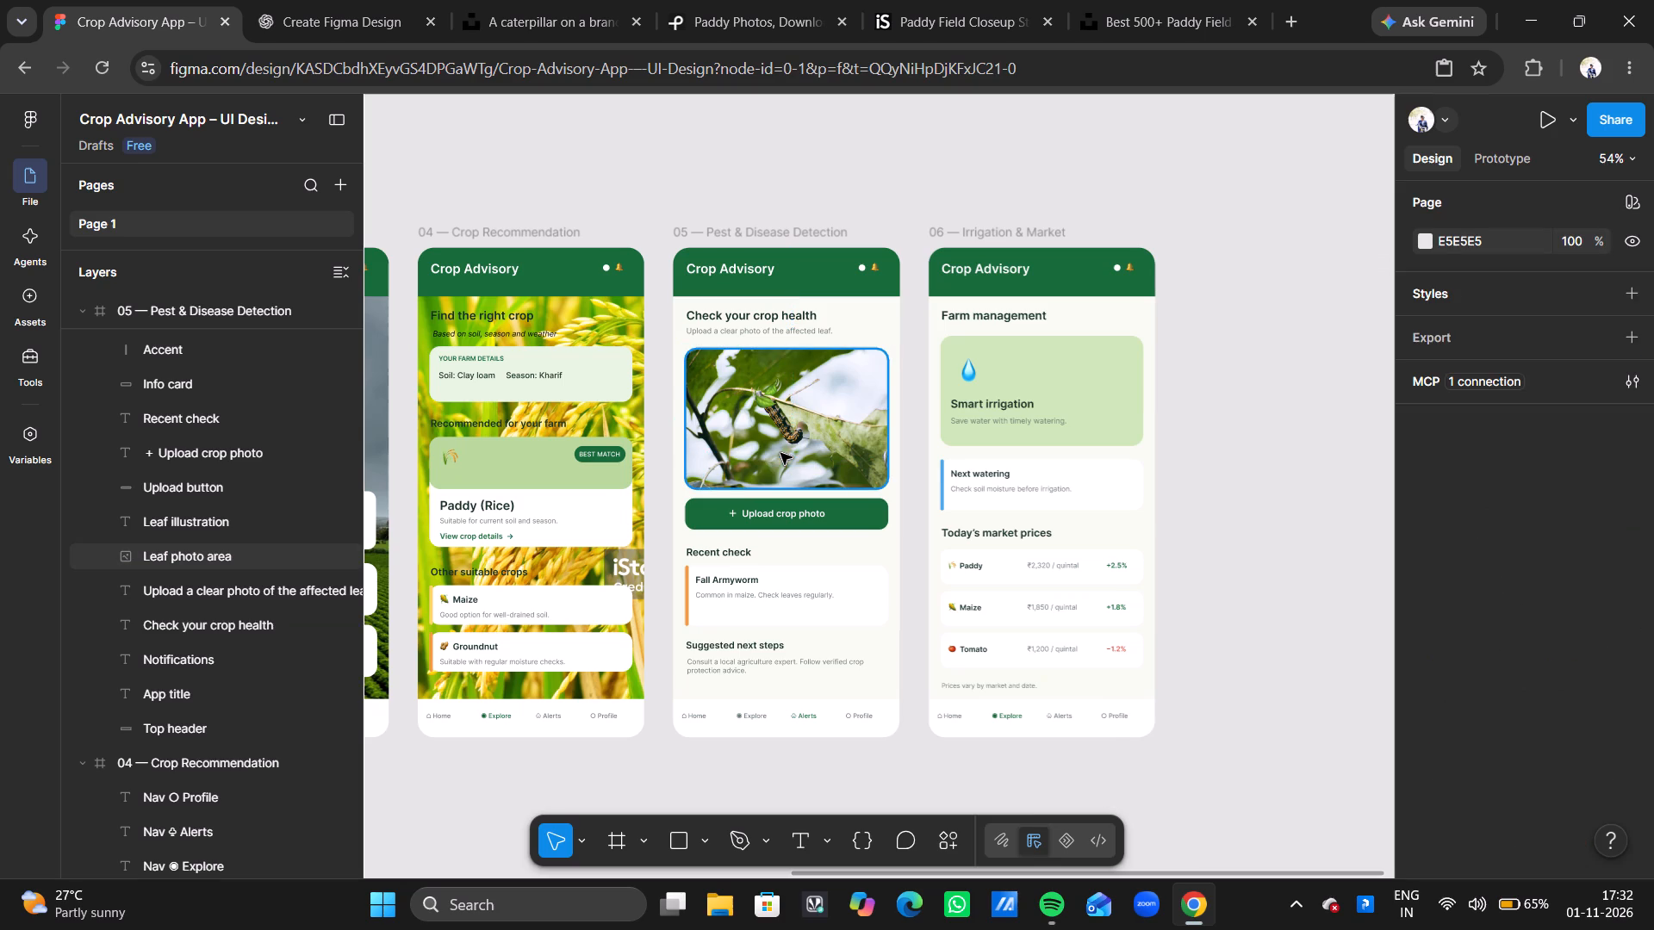
Move the leaf illustration off the photo to beside the "Check your crop health" heading, at about X 304, Y 91.
left_click(762, 399)
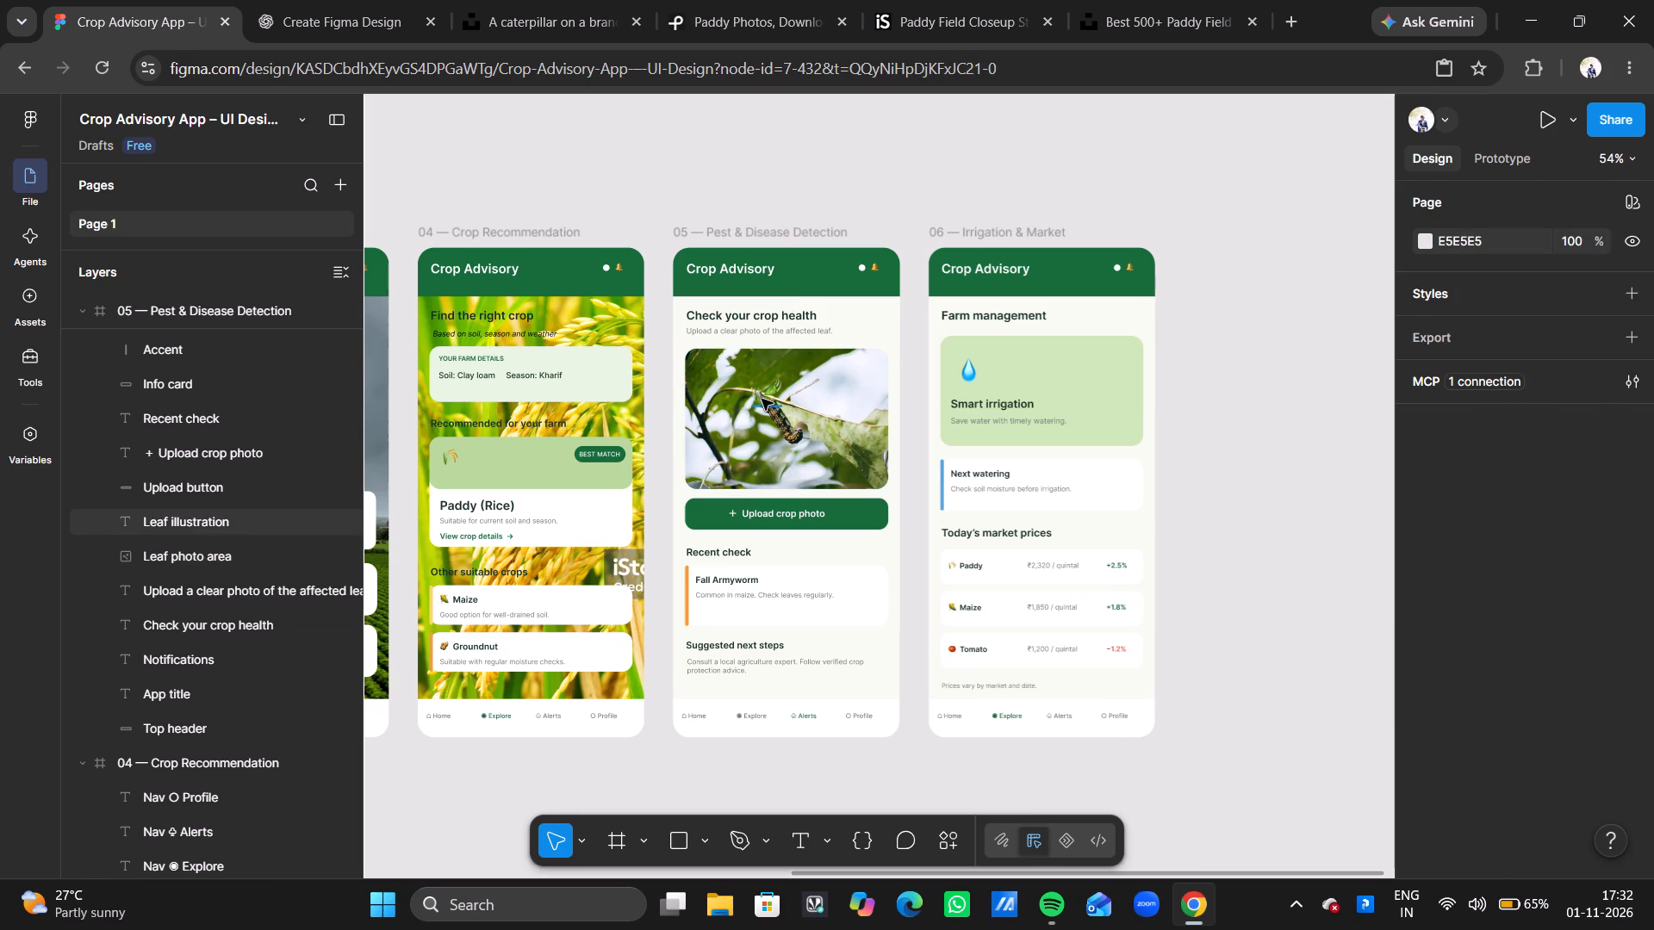
left_click_drag(762, 399, 779, 387)
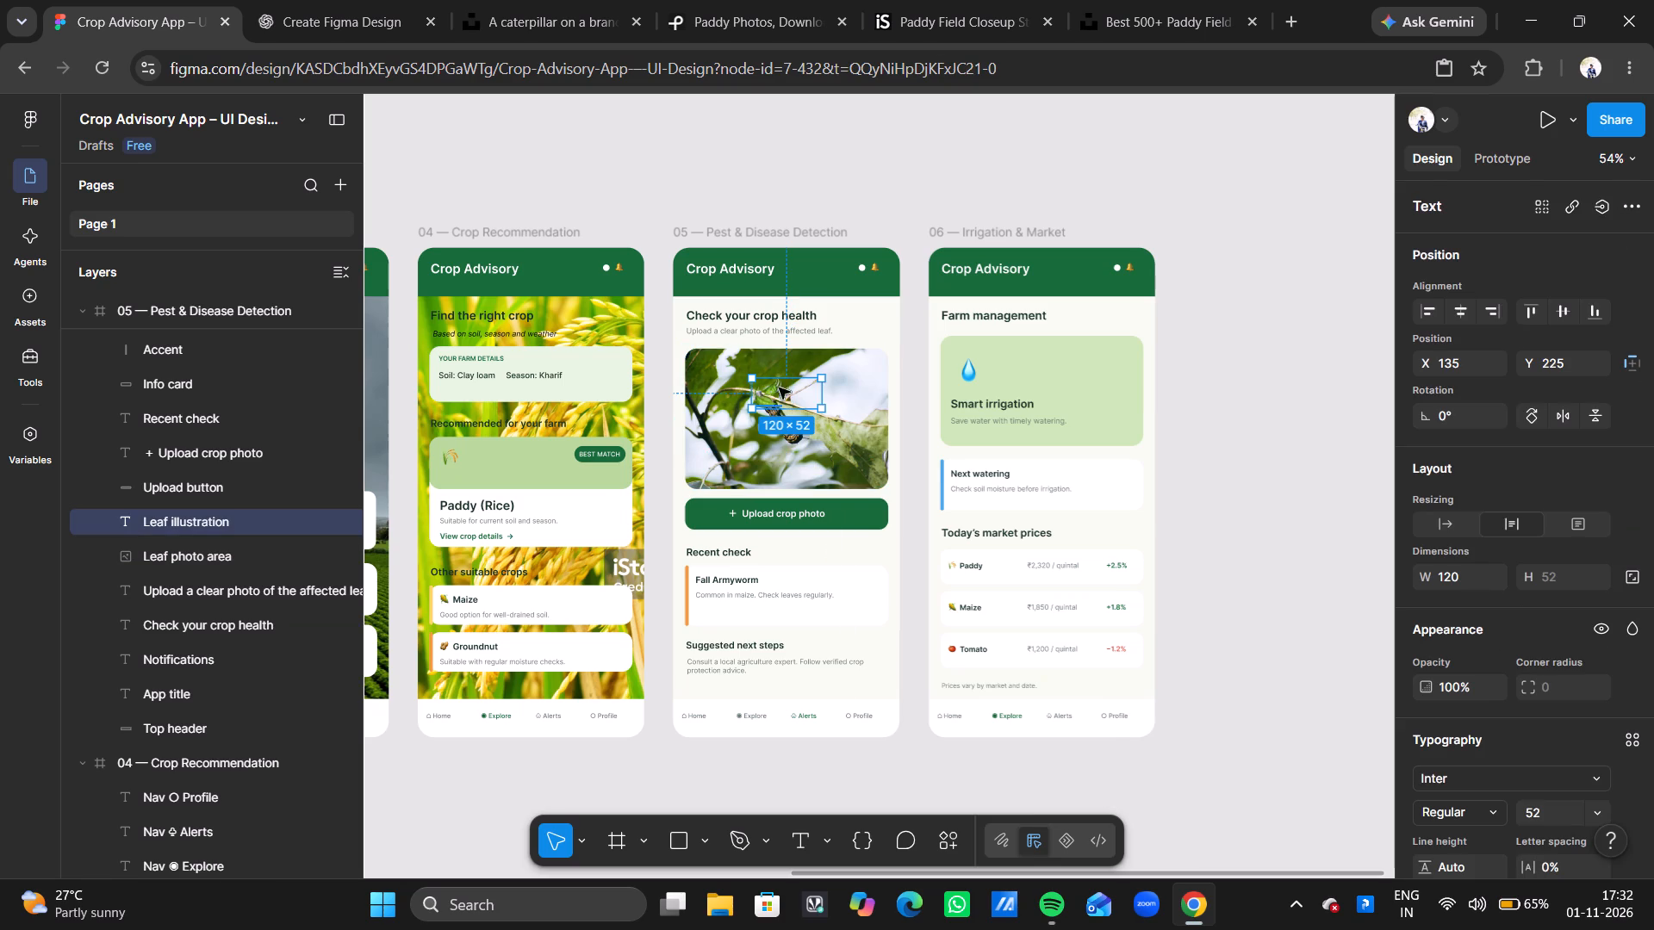
left_click_drag(779, 387, 860, 322)
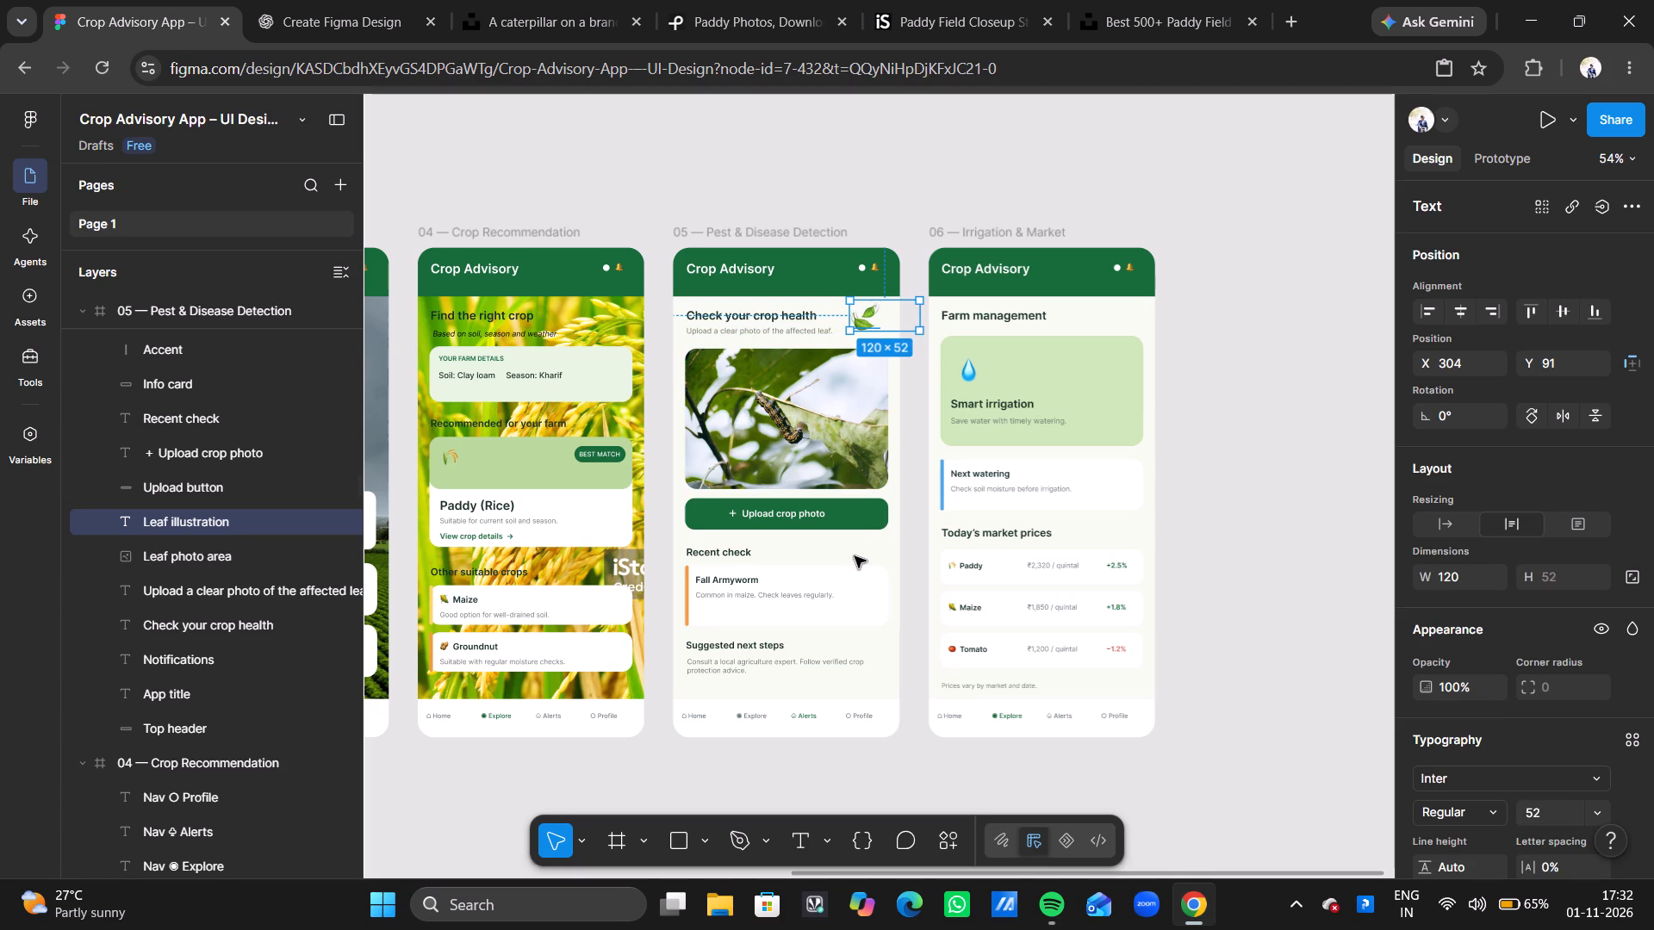
left_click(855, 551)
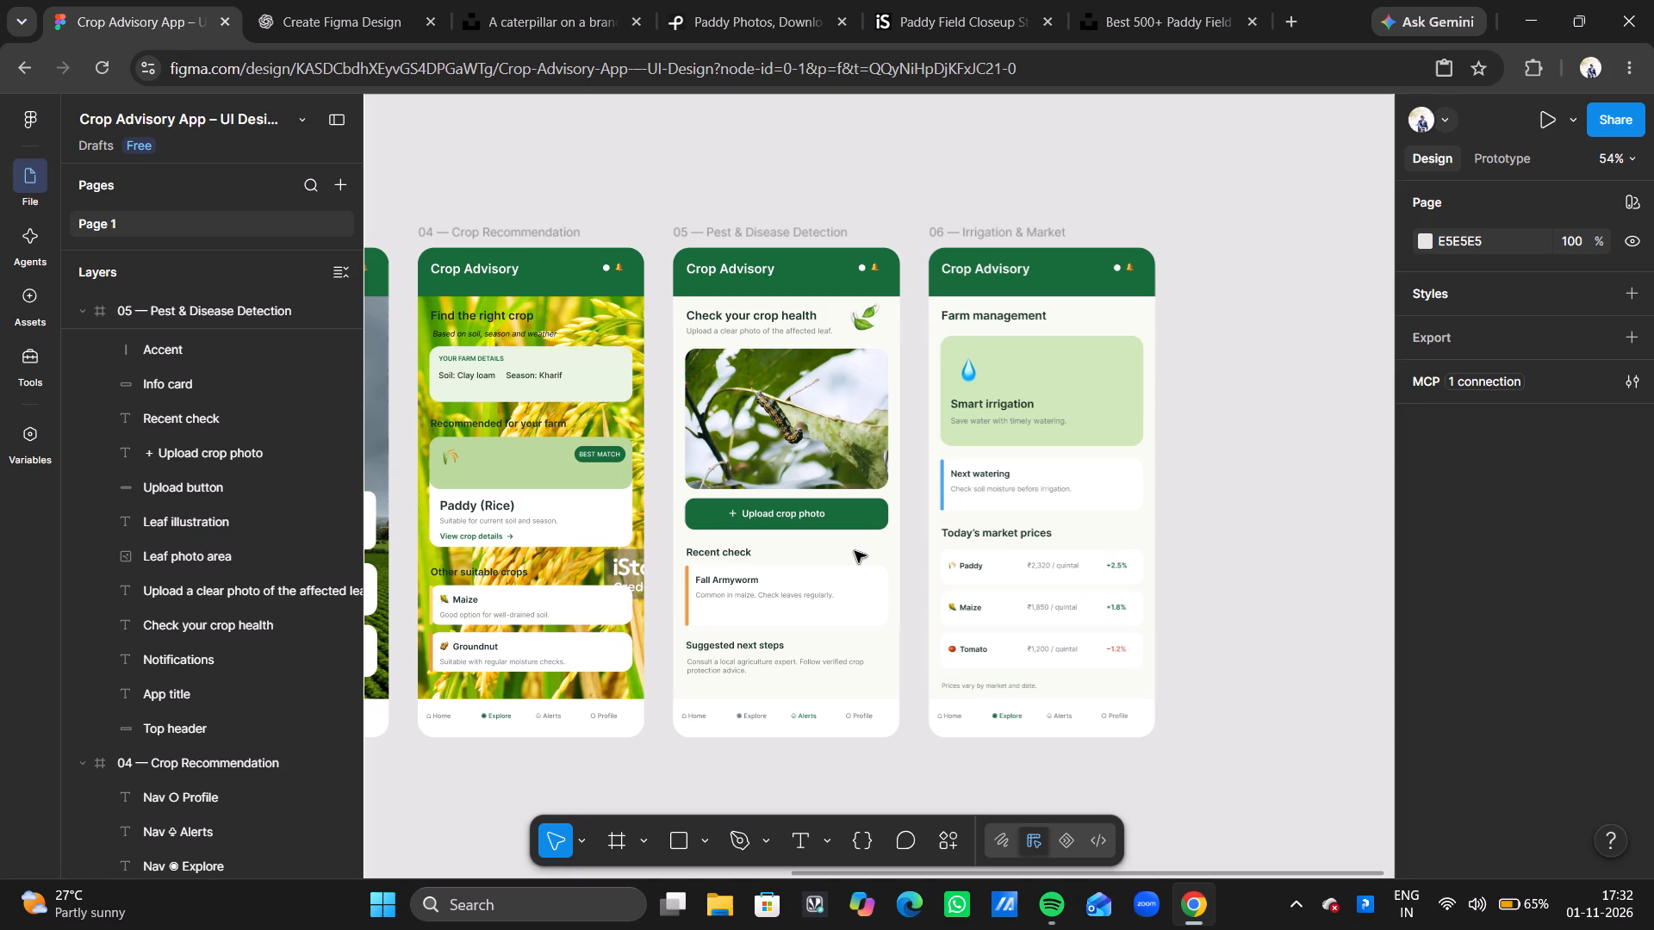
Select the 06 — Irrigation & Market frame.
scroll(855, 551, "left", 2)
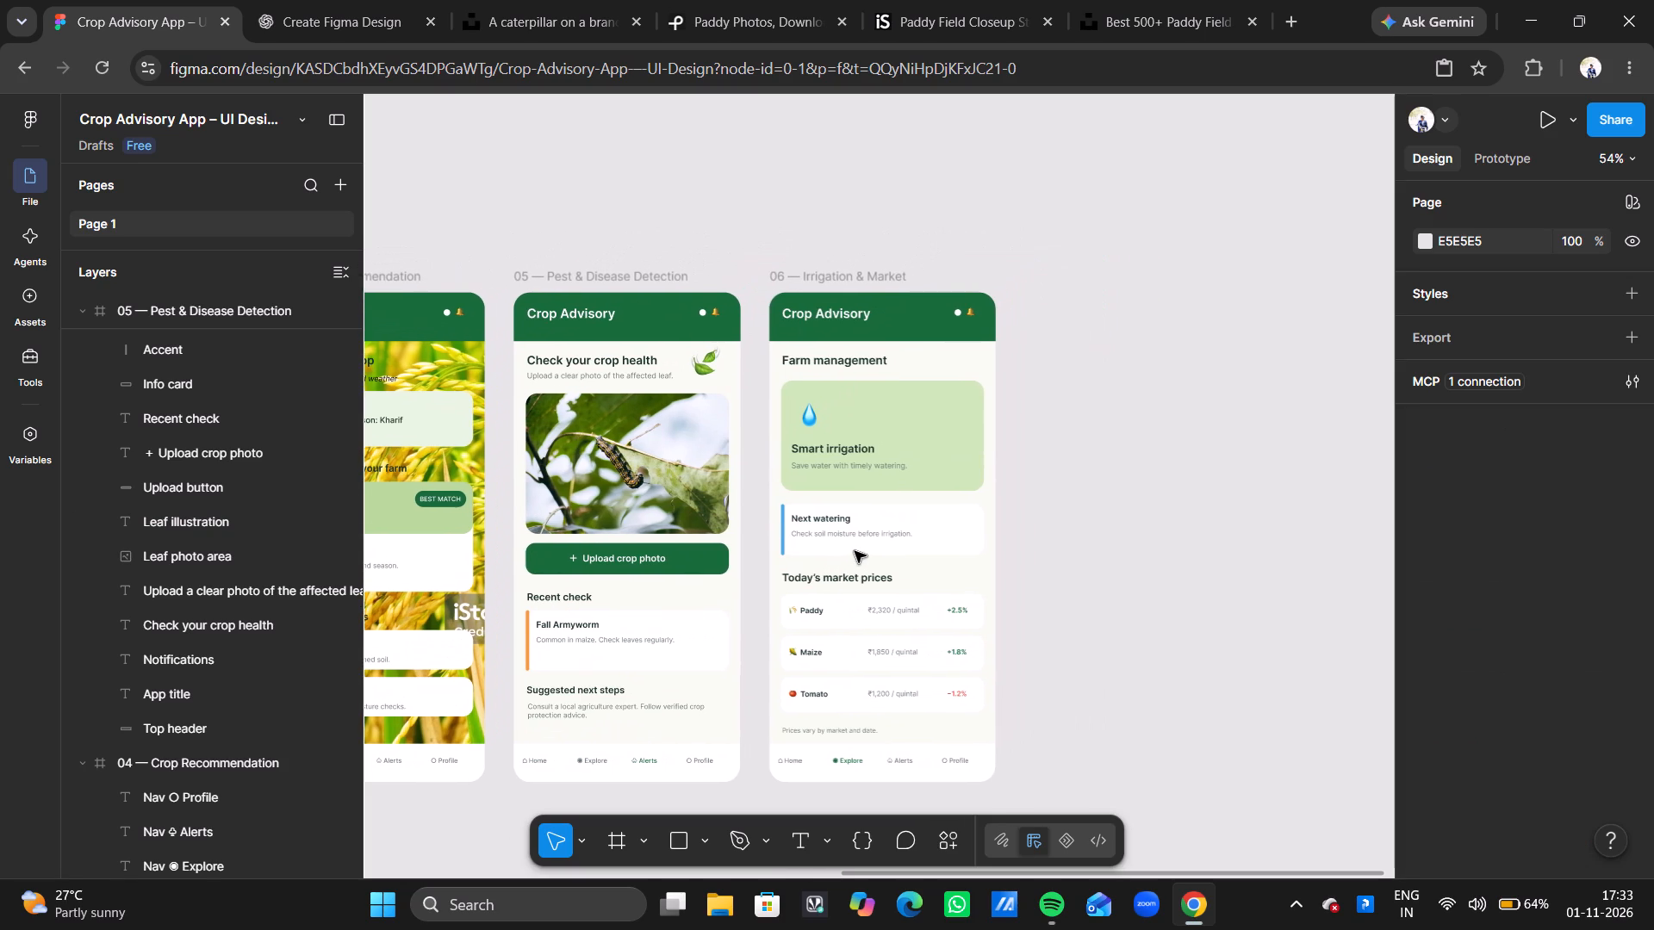
scroll(855, 551, "down", 1)
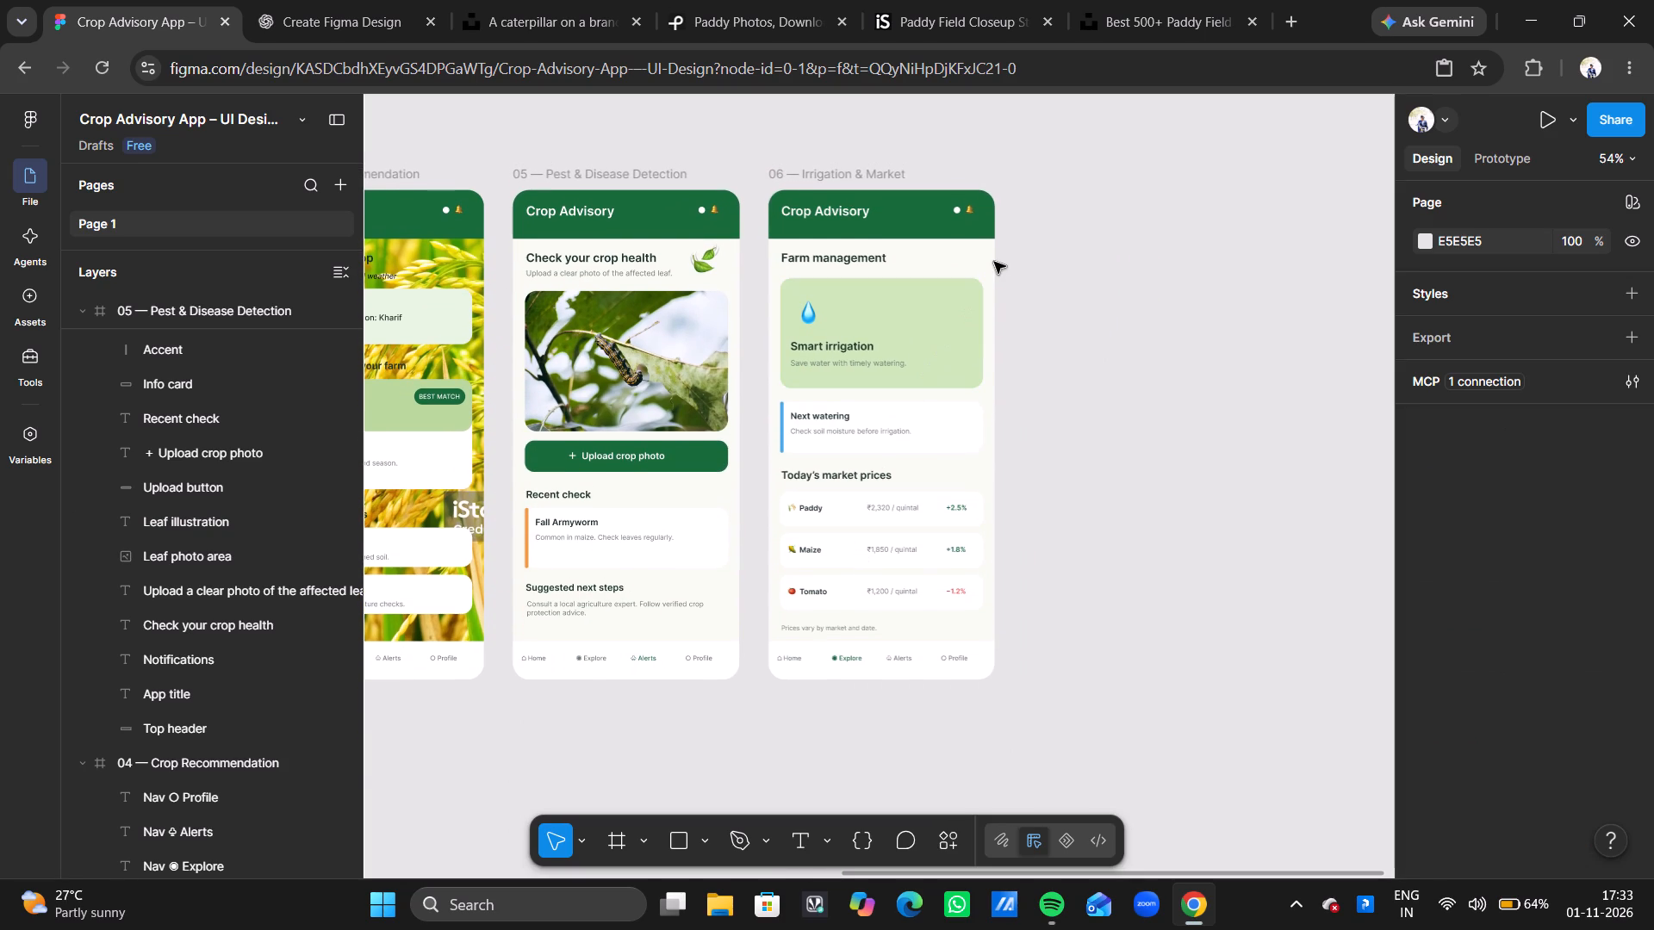
left_click(990, 257)
right_click(961, 254)
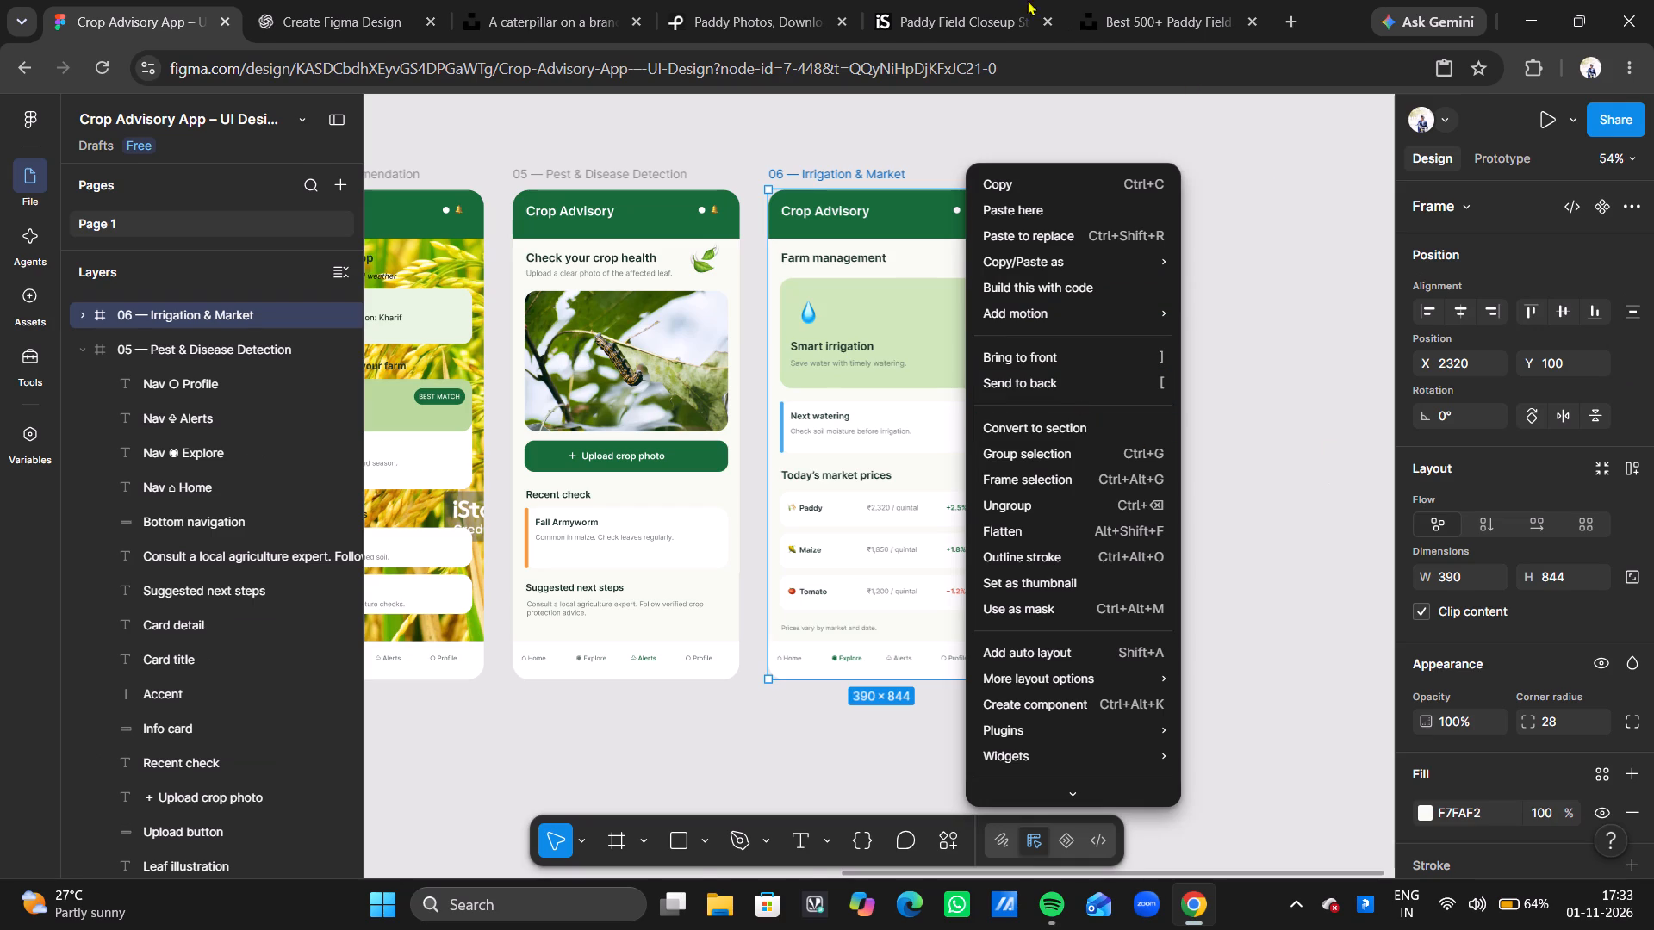
Look through the iStock paddy field photo page in the browser and close it.
left_click(899, 0)
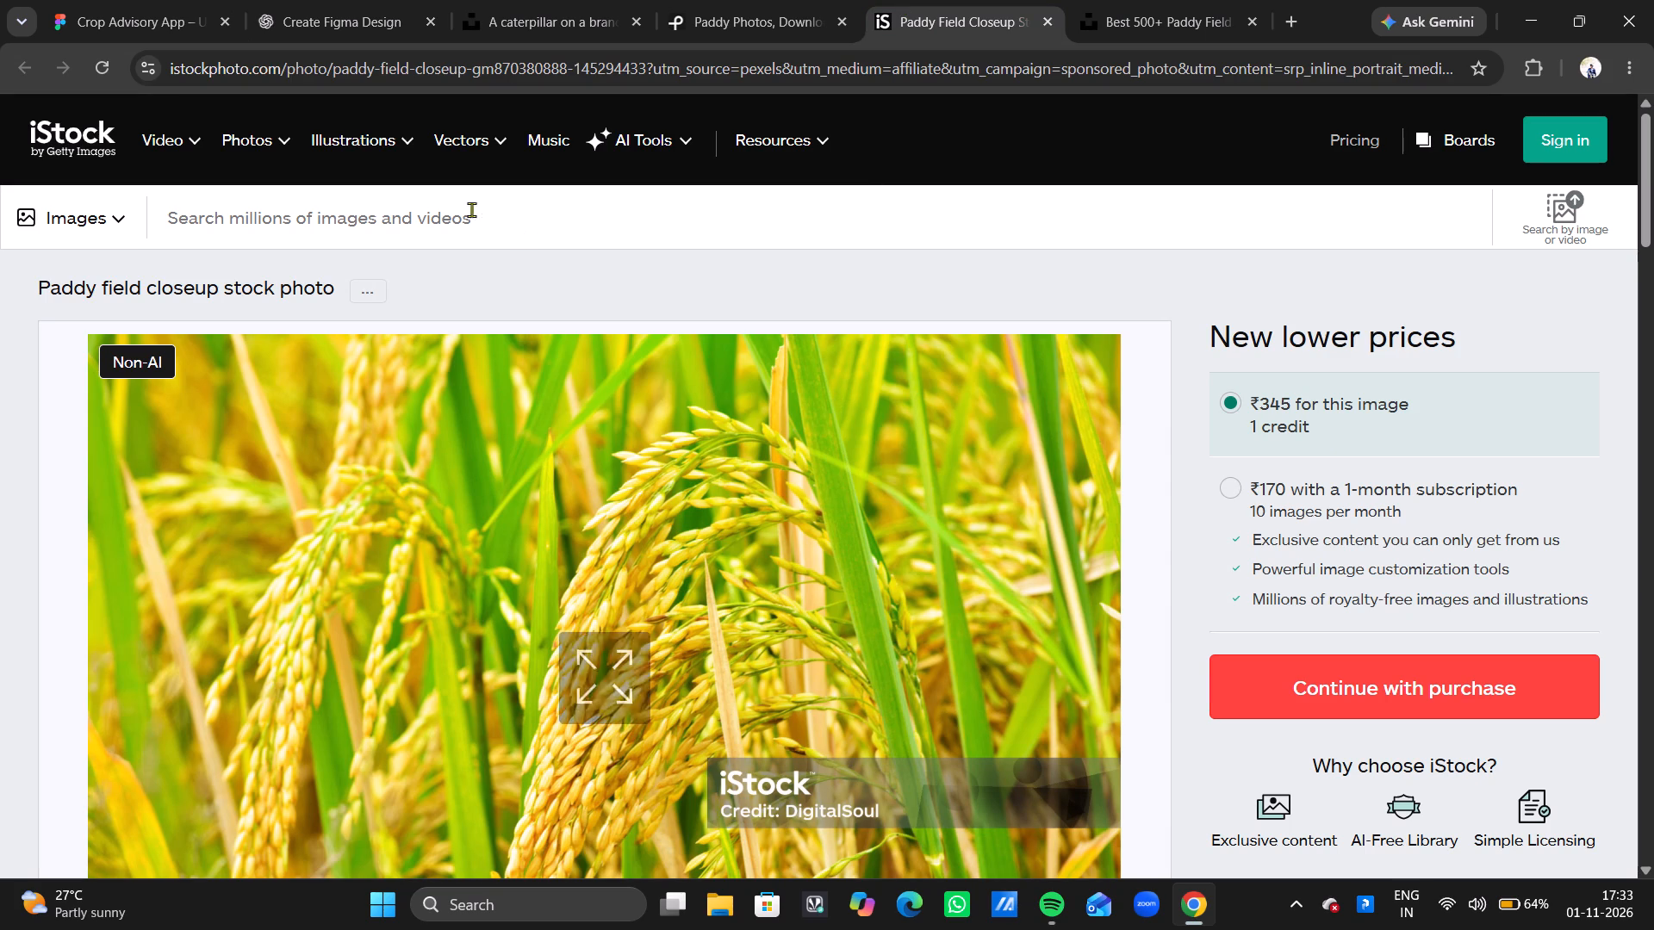
scroll(1082, 531, "down", 11)
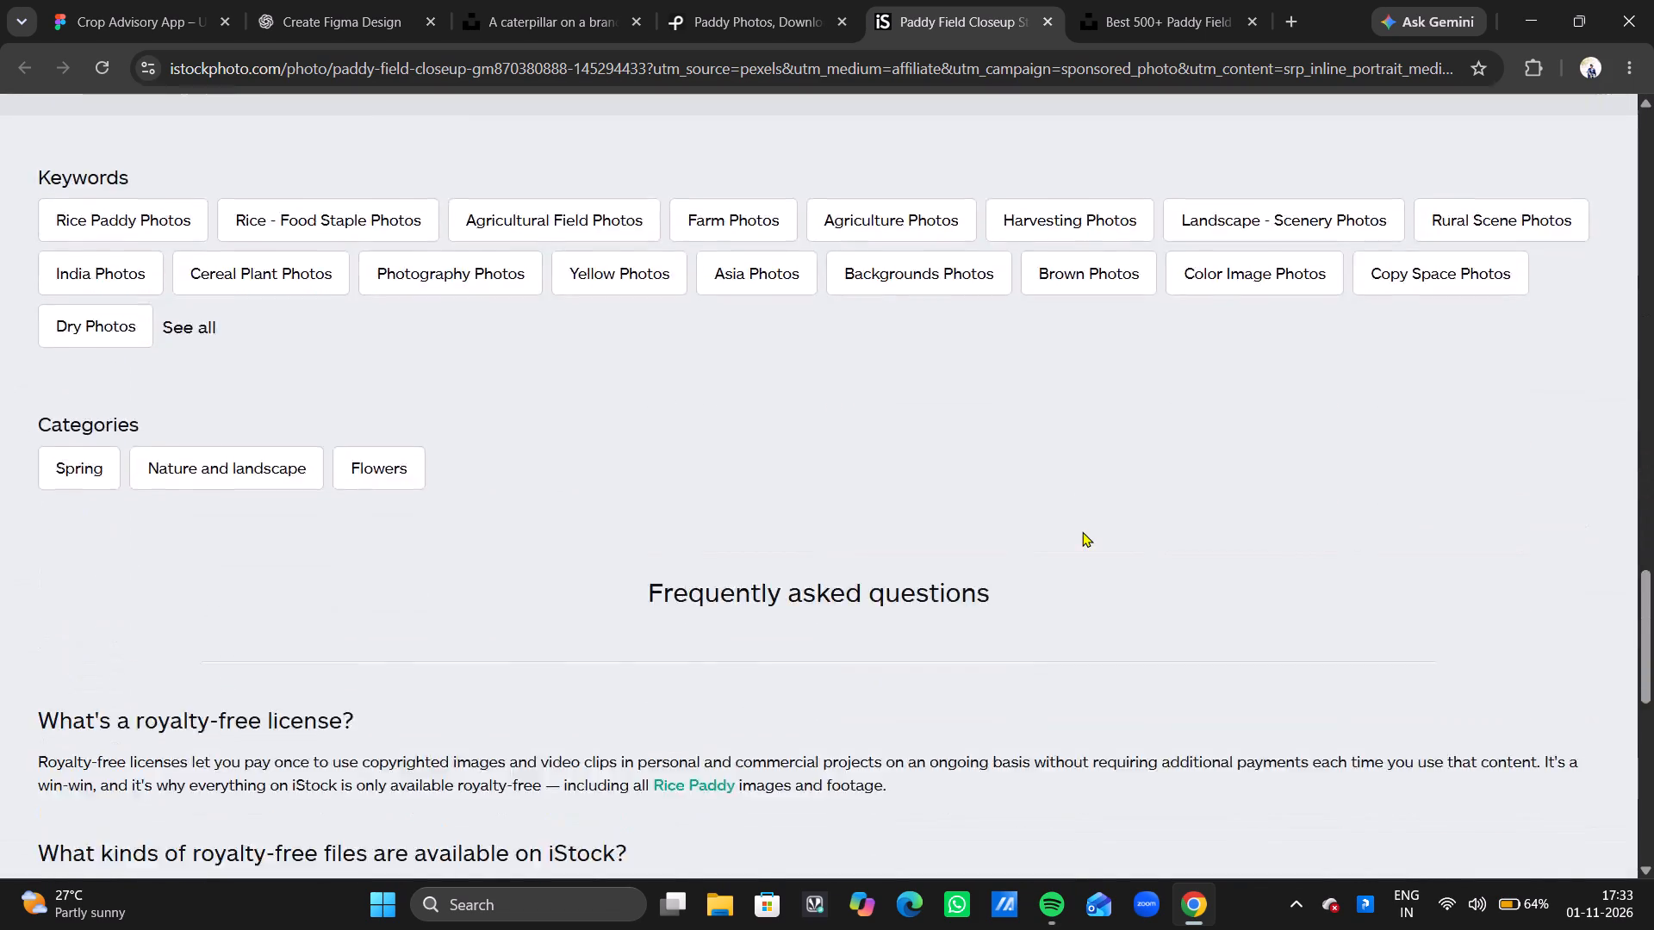
scroll(1082, 531, "right", 11)
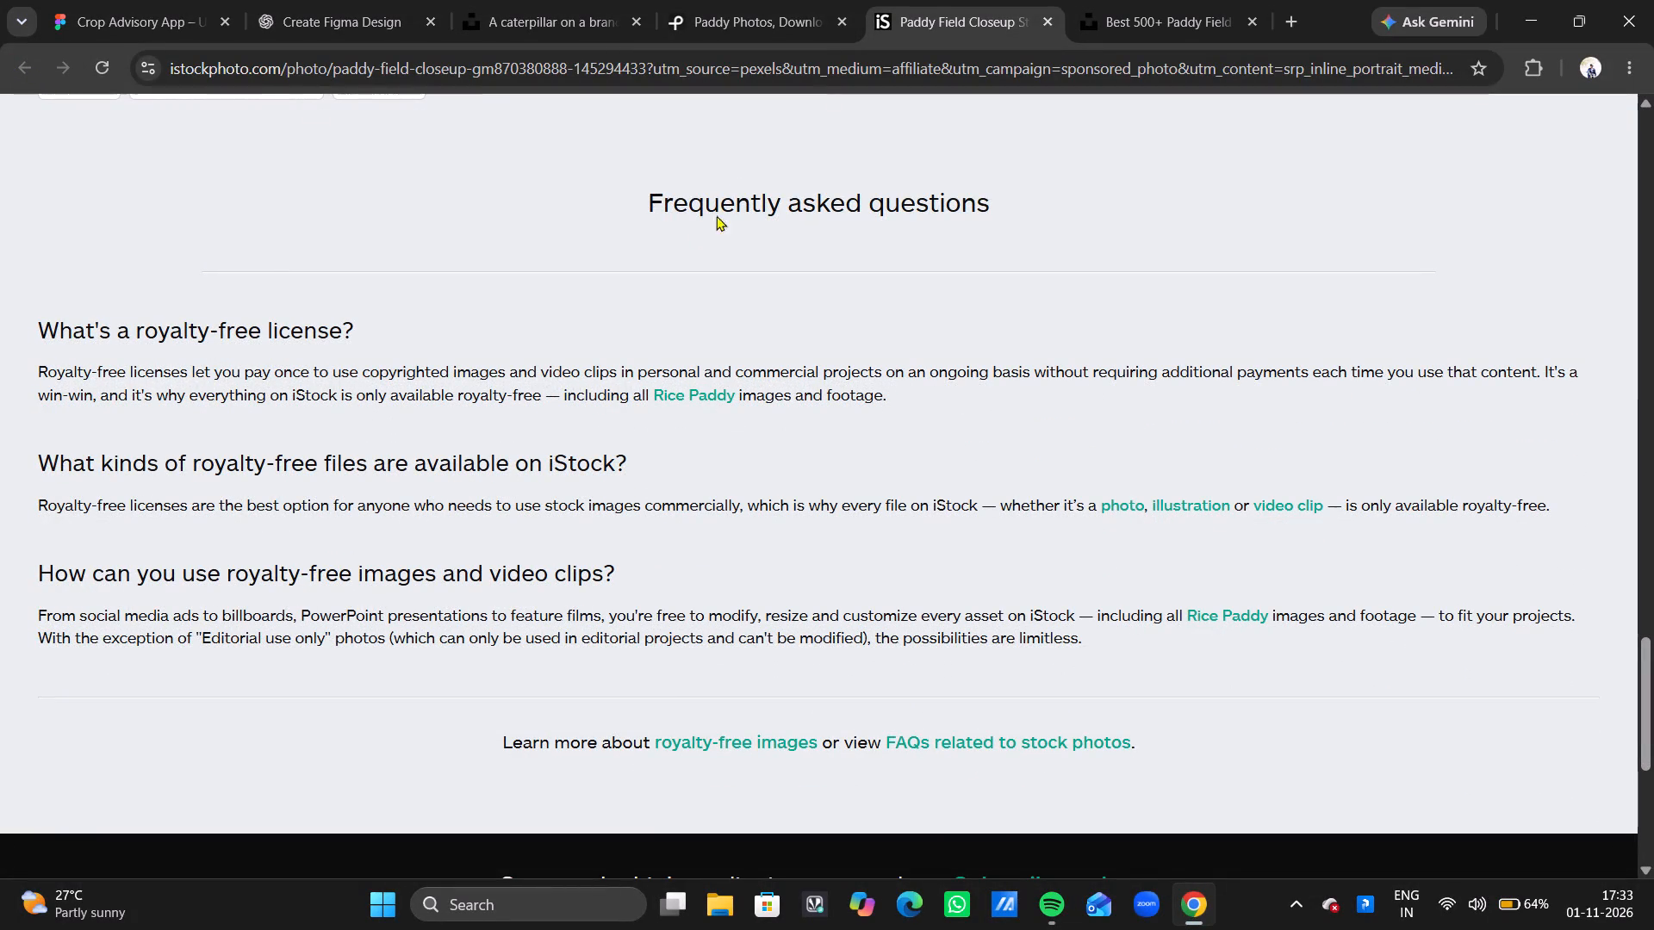
left_click(1050, 15)
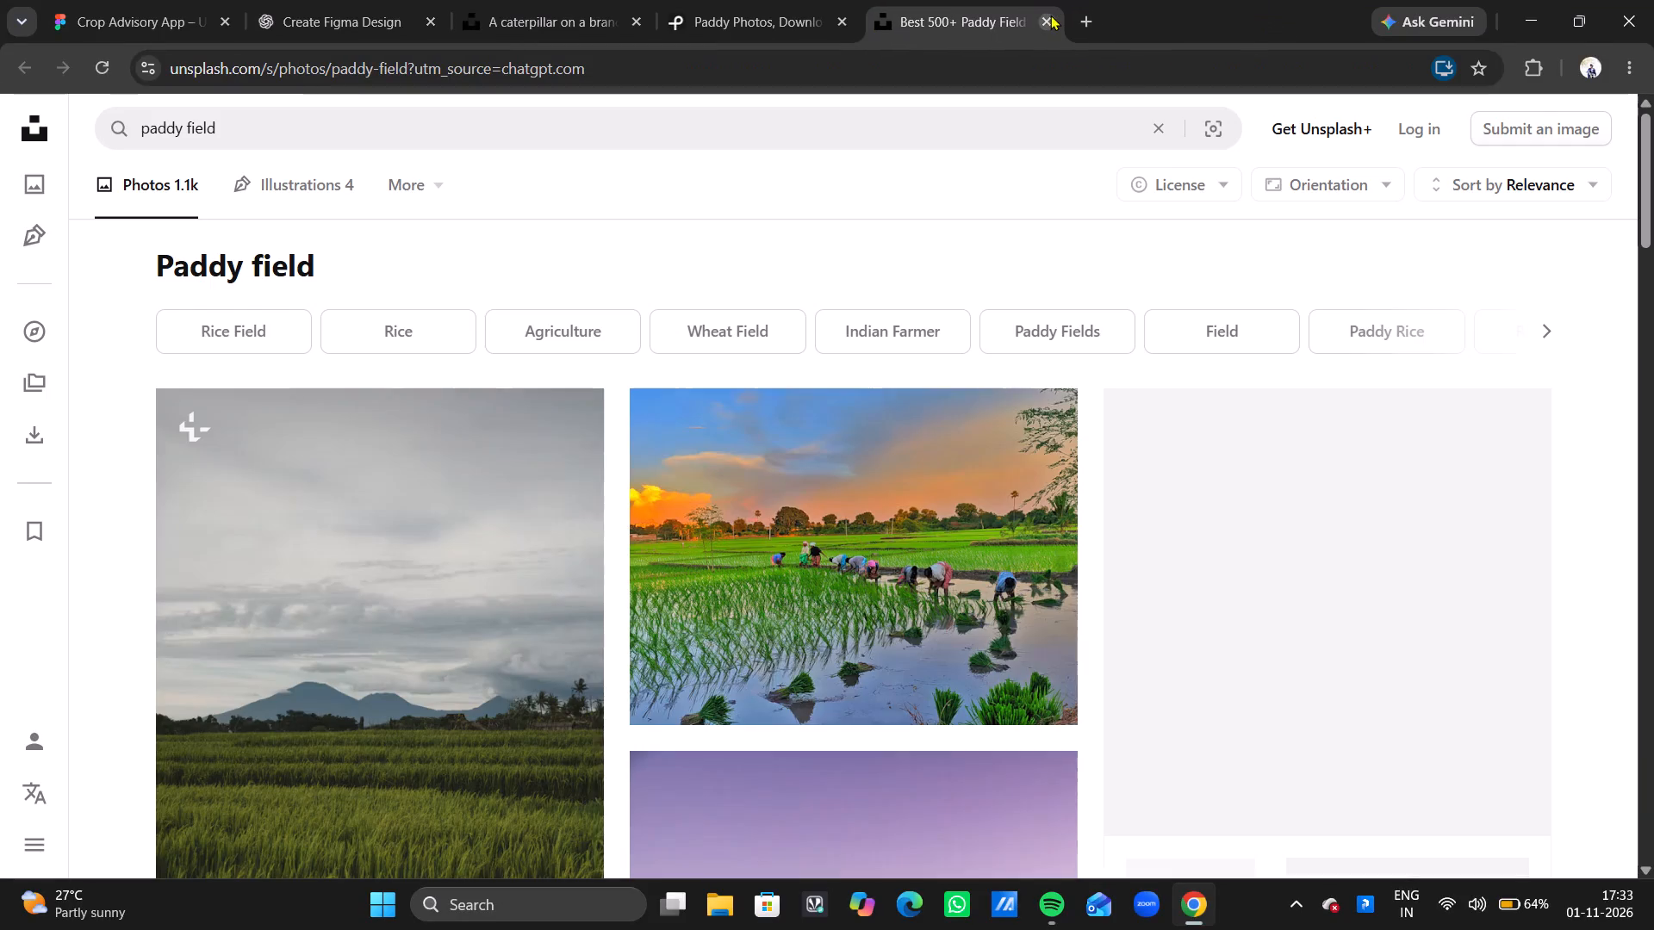
Browse the Unsplash paddy field photos for an image that suits the Irrigation & Market screen.
scroll(785, 580, "down", 6)
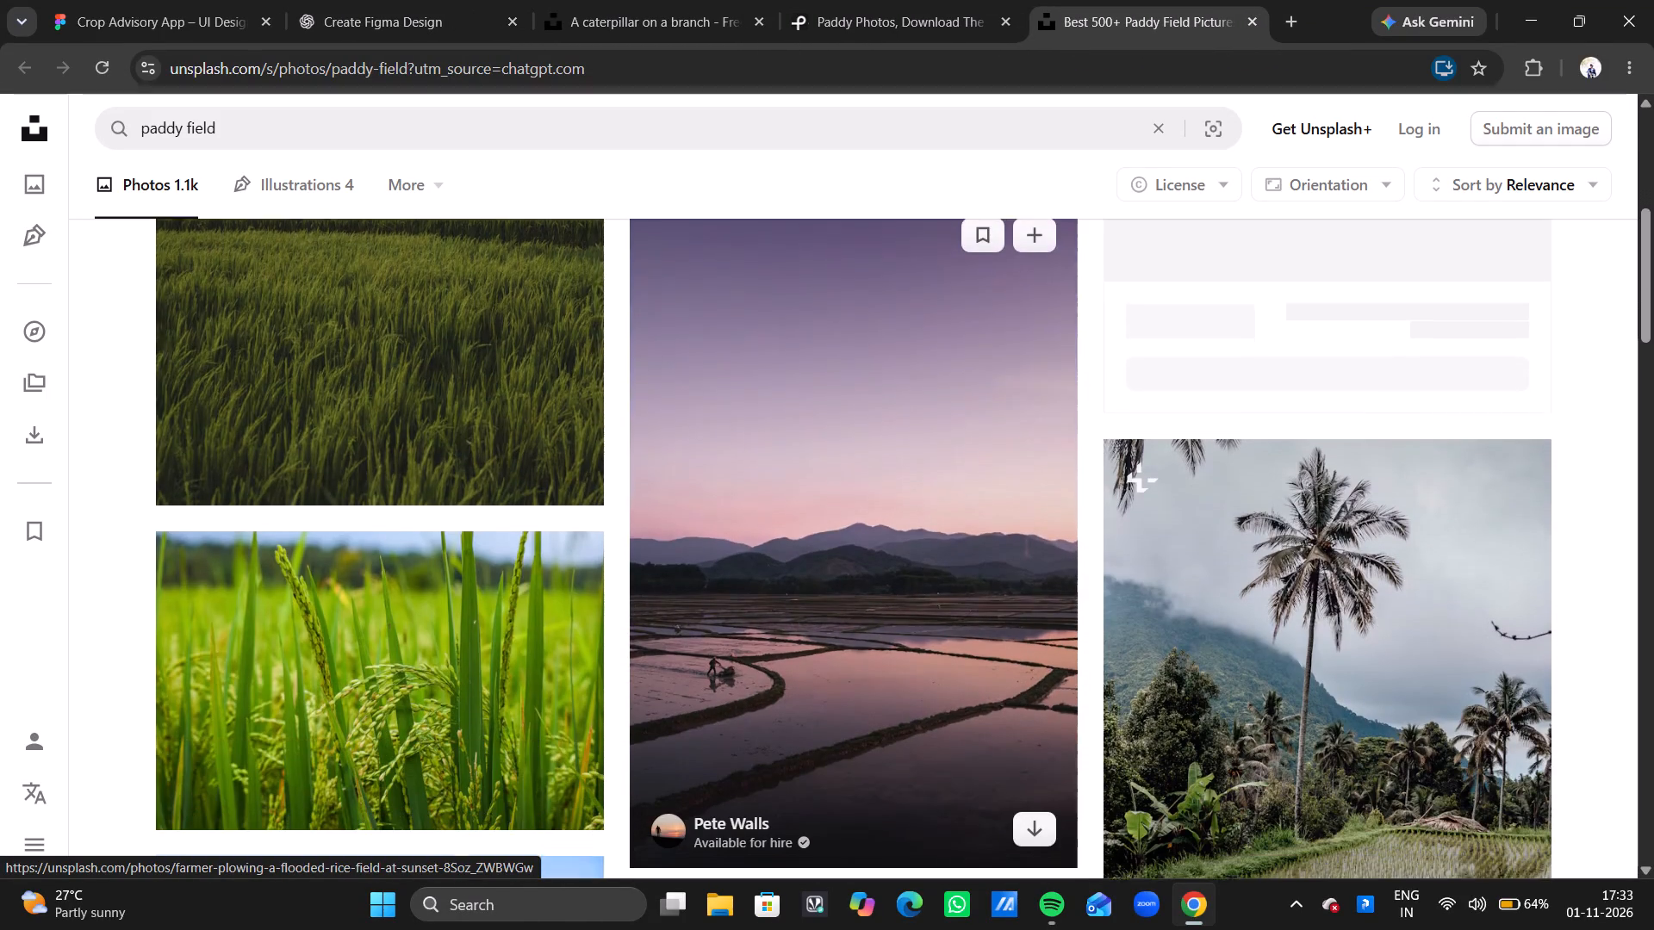
scroll(785, 580, "down", 3)
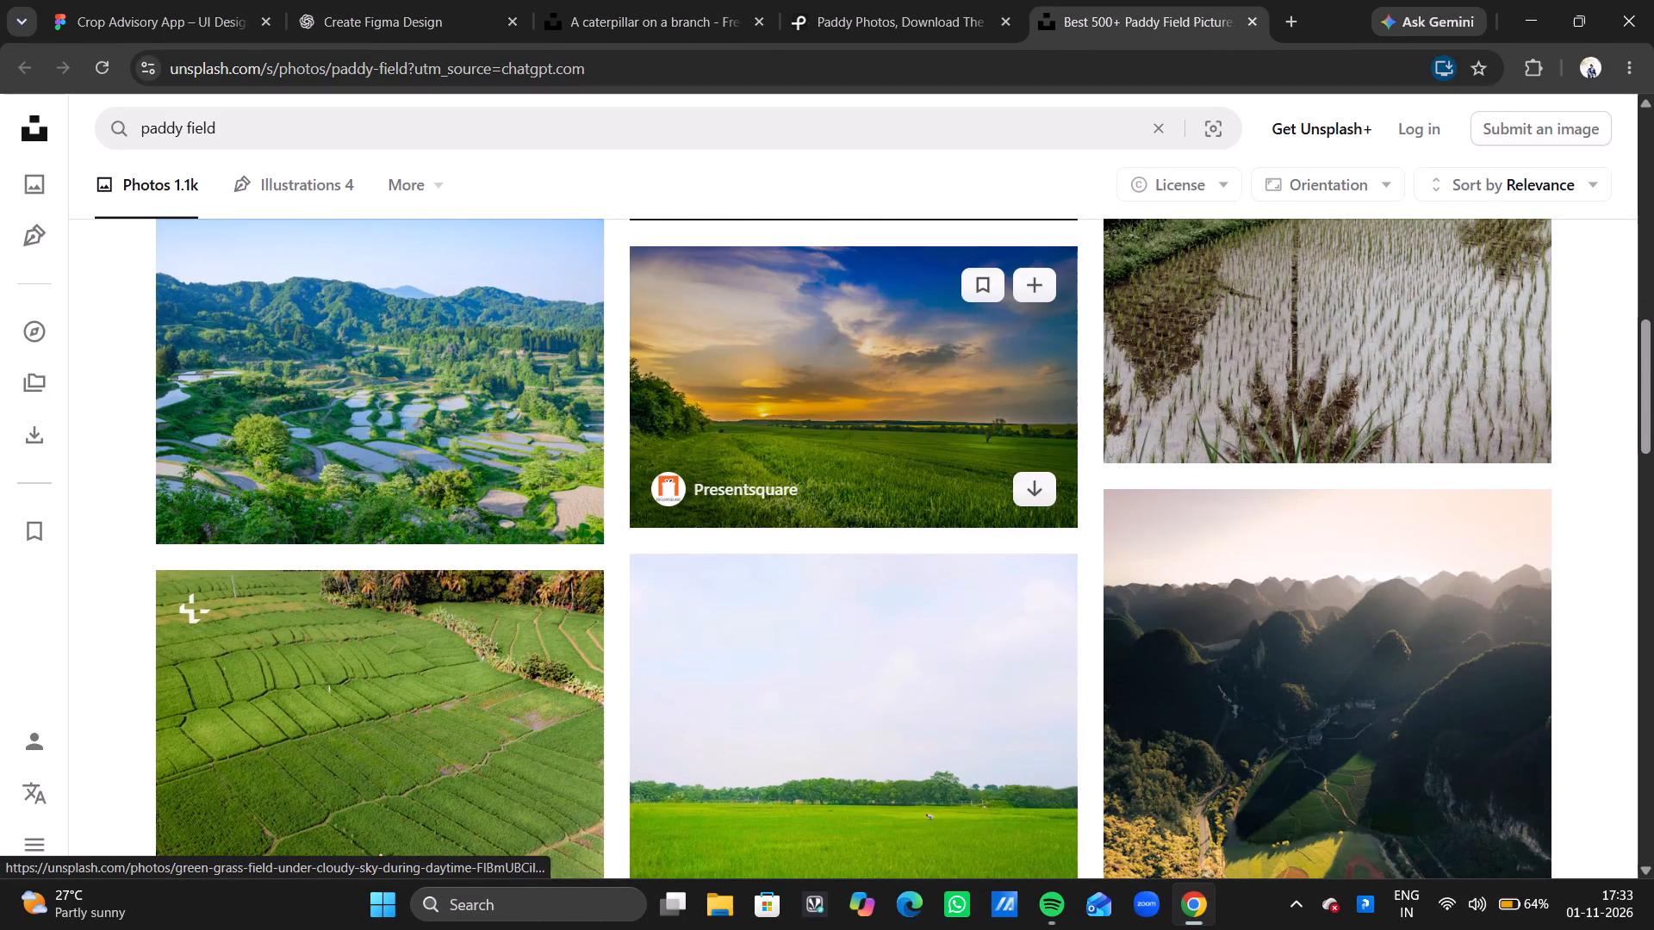
scroll(886, 375, "down", 6)
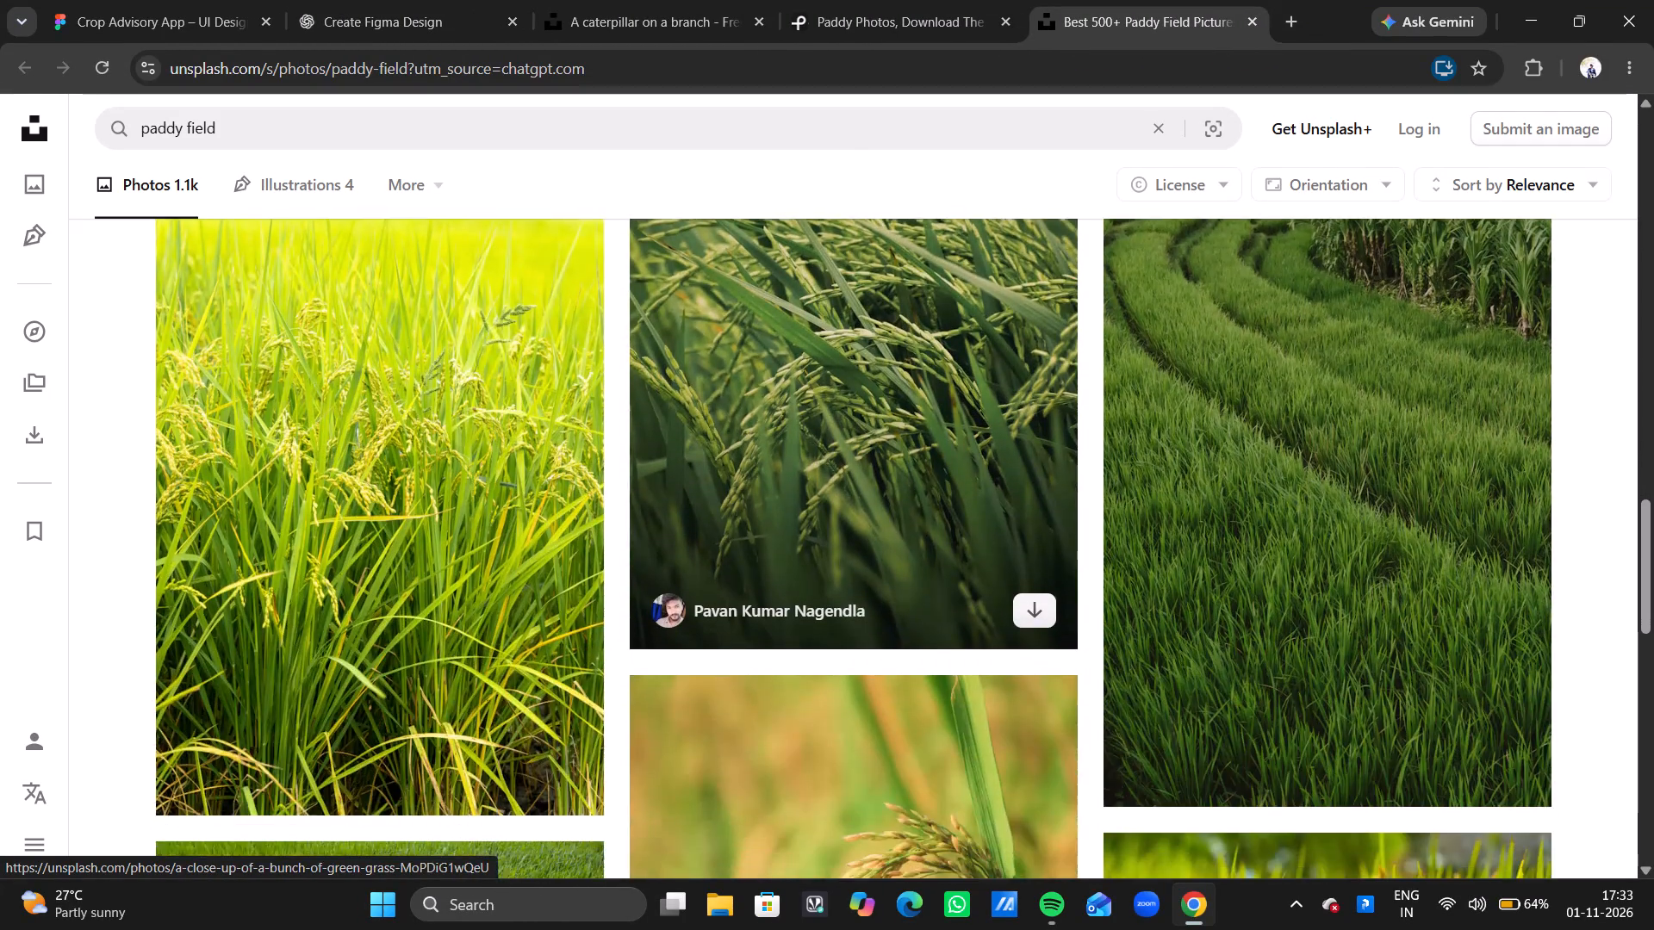
scroll(886, 375, "down", 4)
scroll(886, 375, "up", 3)
scroll(886, 375, "down", 1)
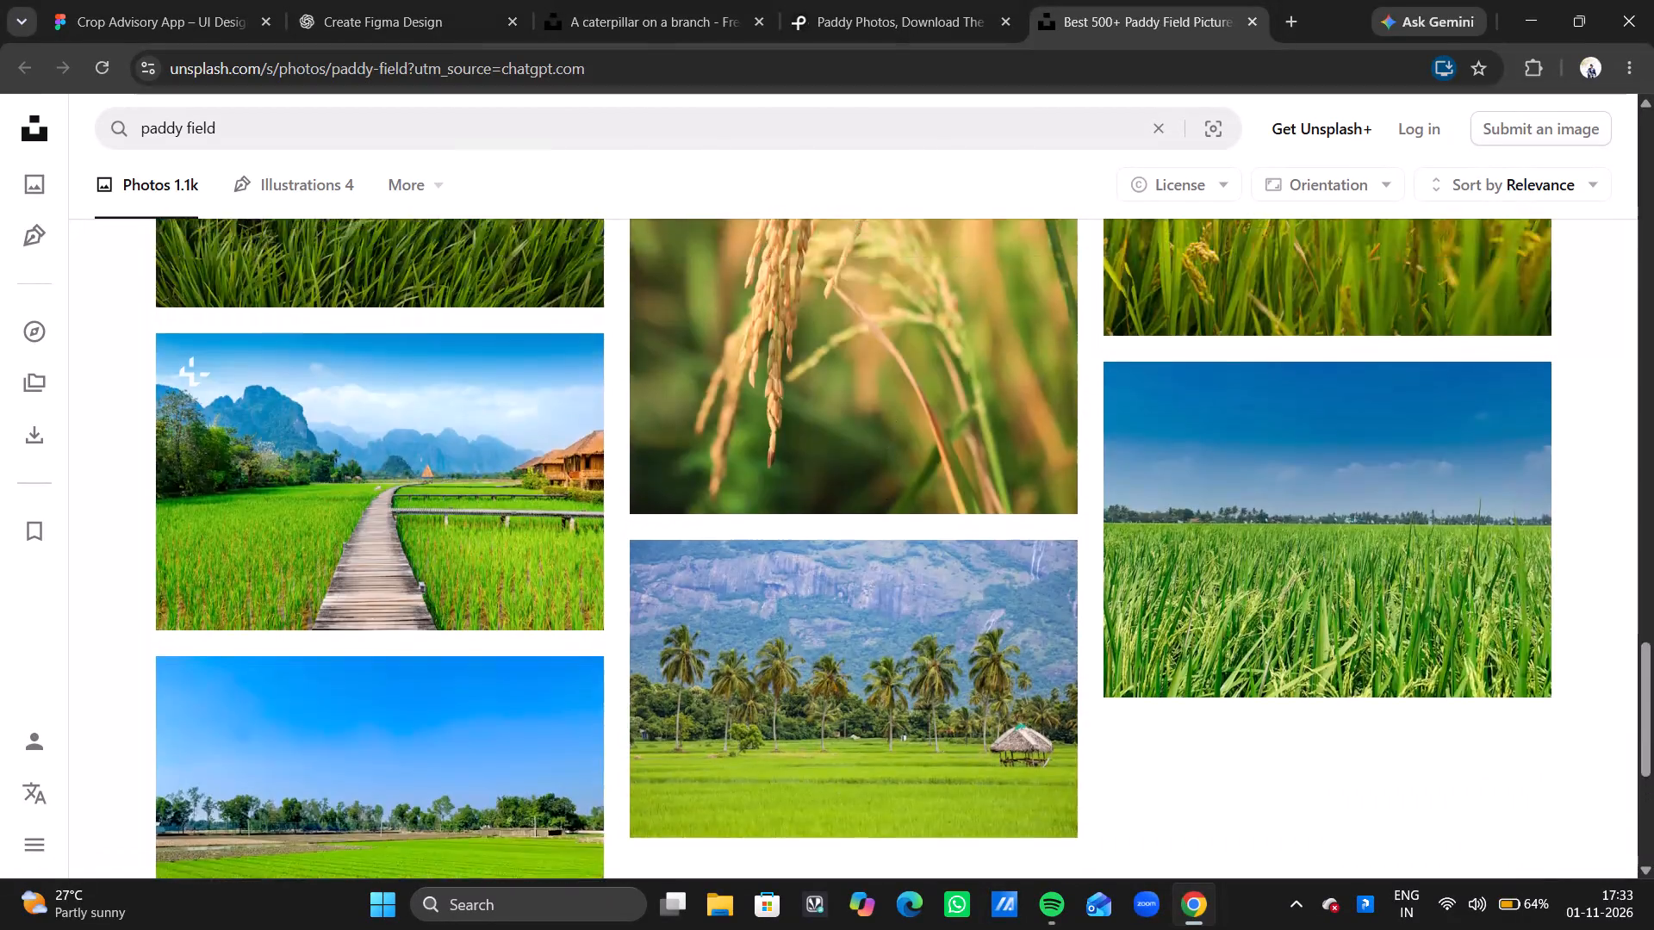
scroll(886, 375, "down", 1)
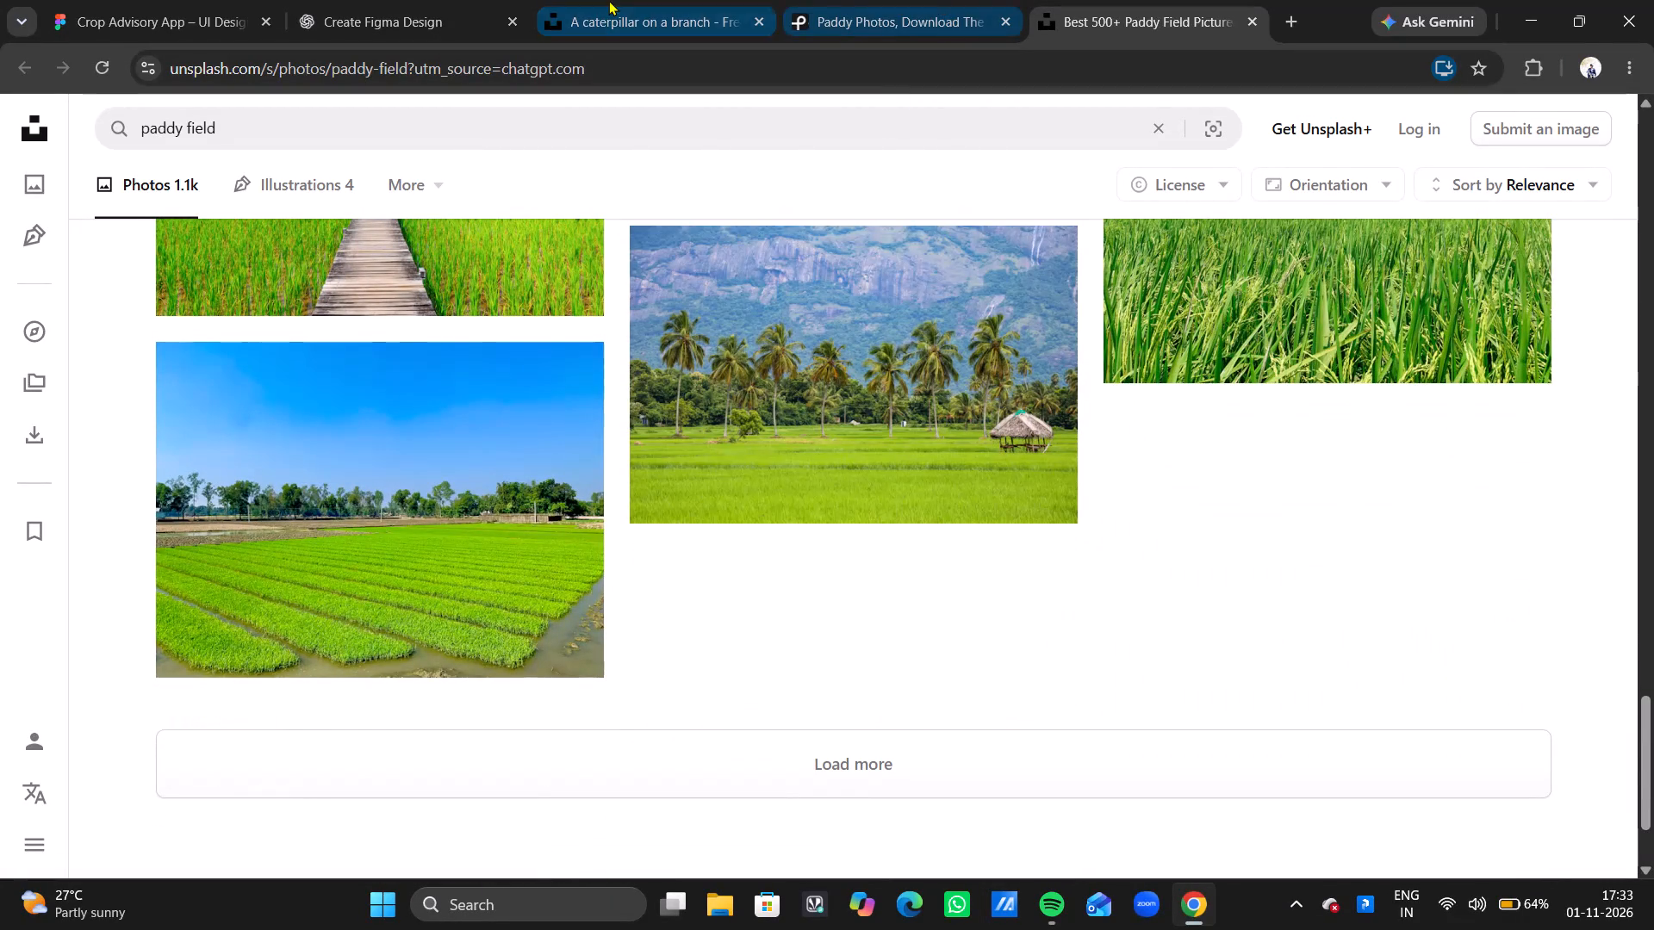
Switch to Pexels and browse its paddy photos for an image that suits the Irrigation & Market screen.
left_click(149, 0)
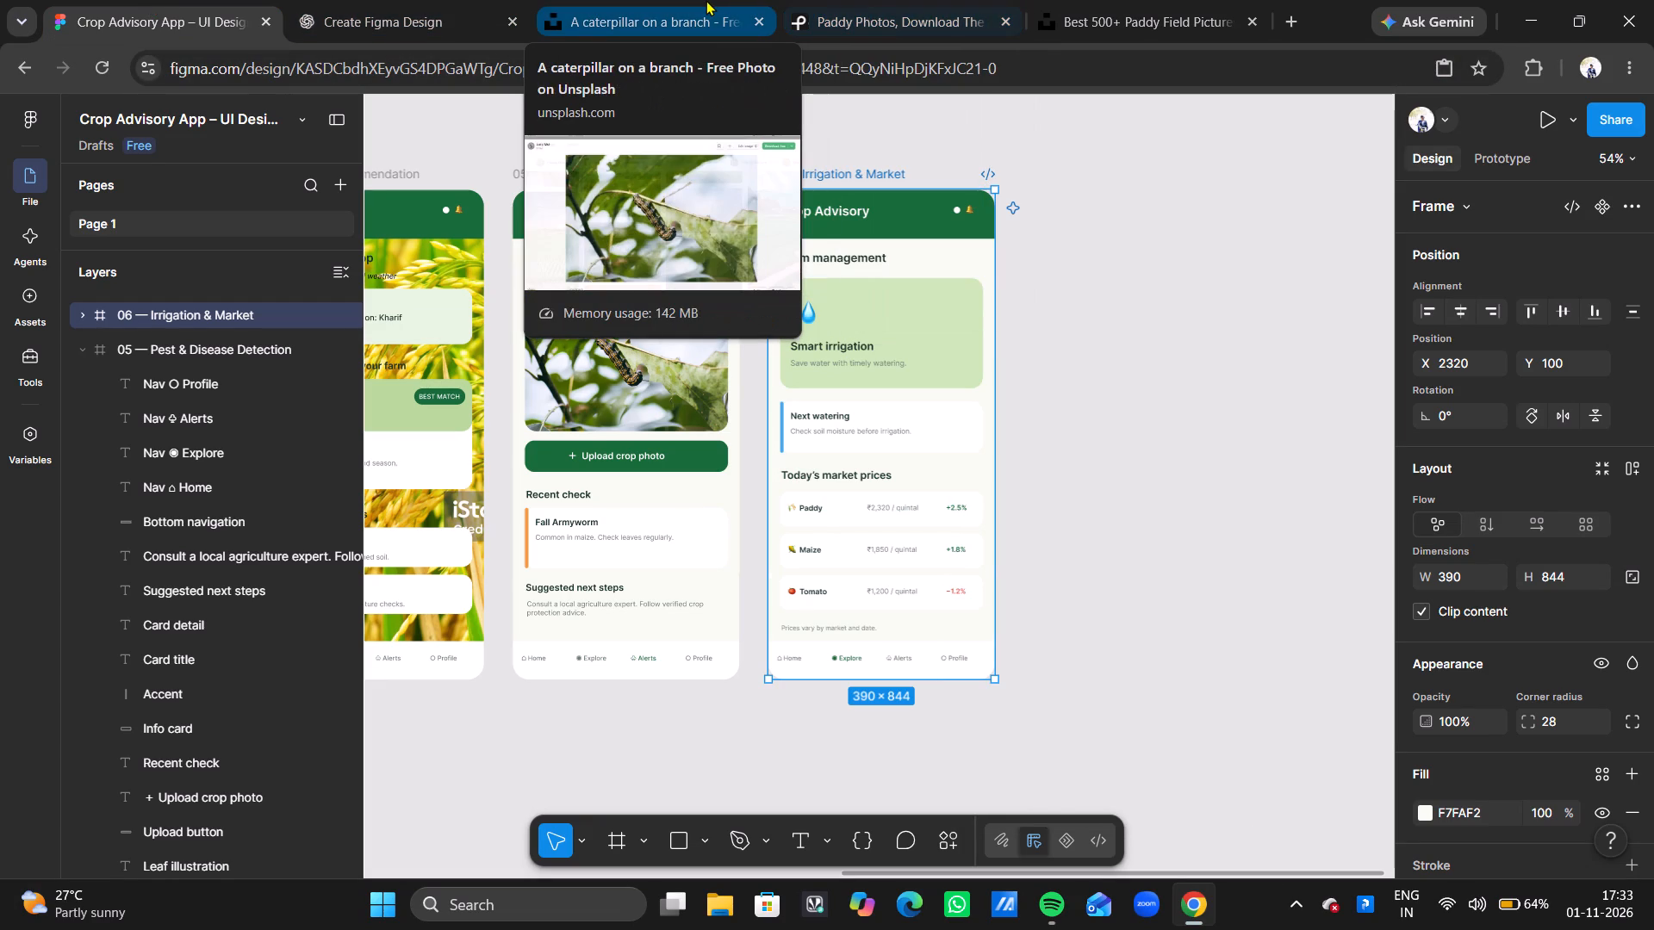
left_click(842, 0)
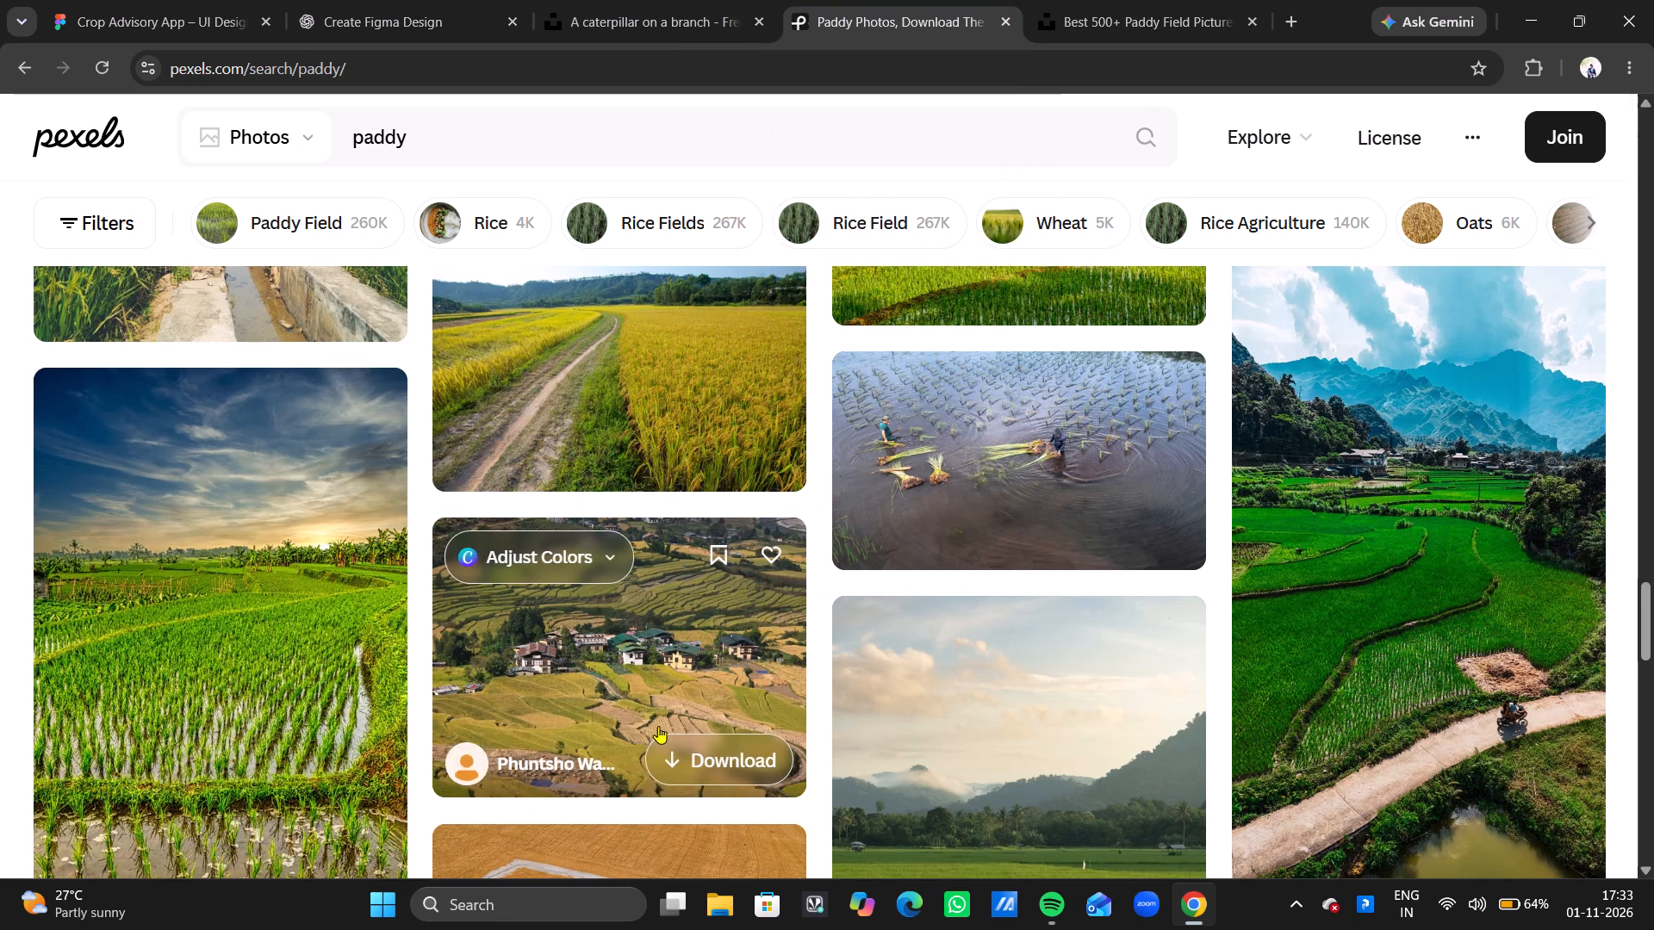
scroll(658, 726, "down", 6)
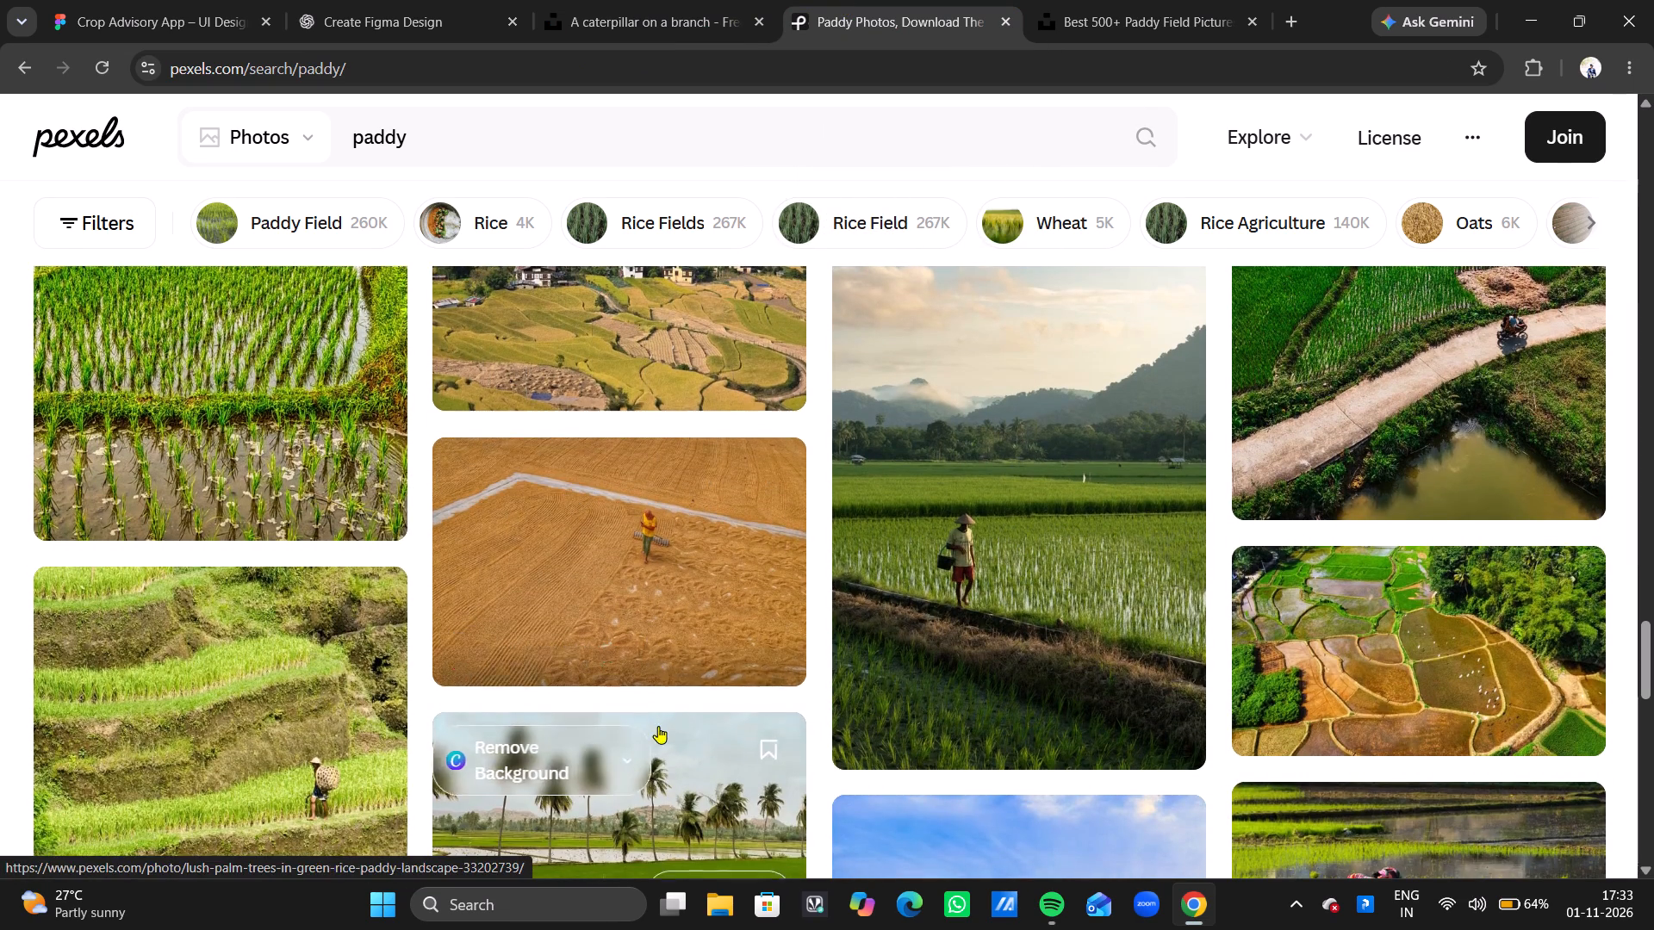
scroll(658, 726, "down", 2)
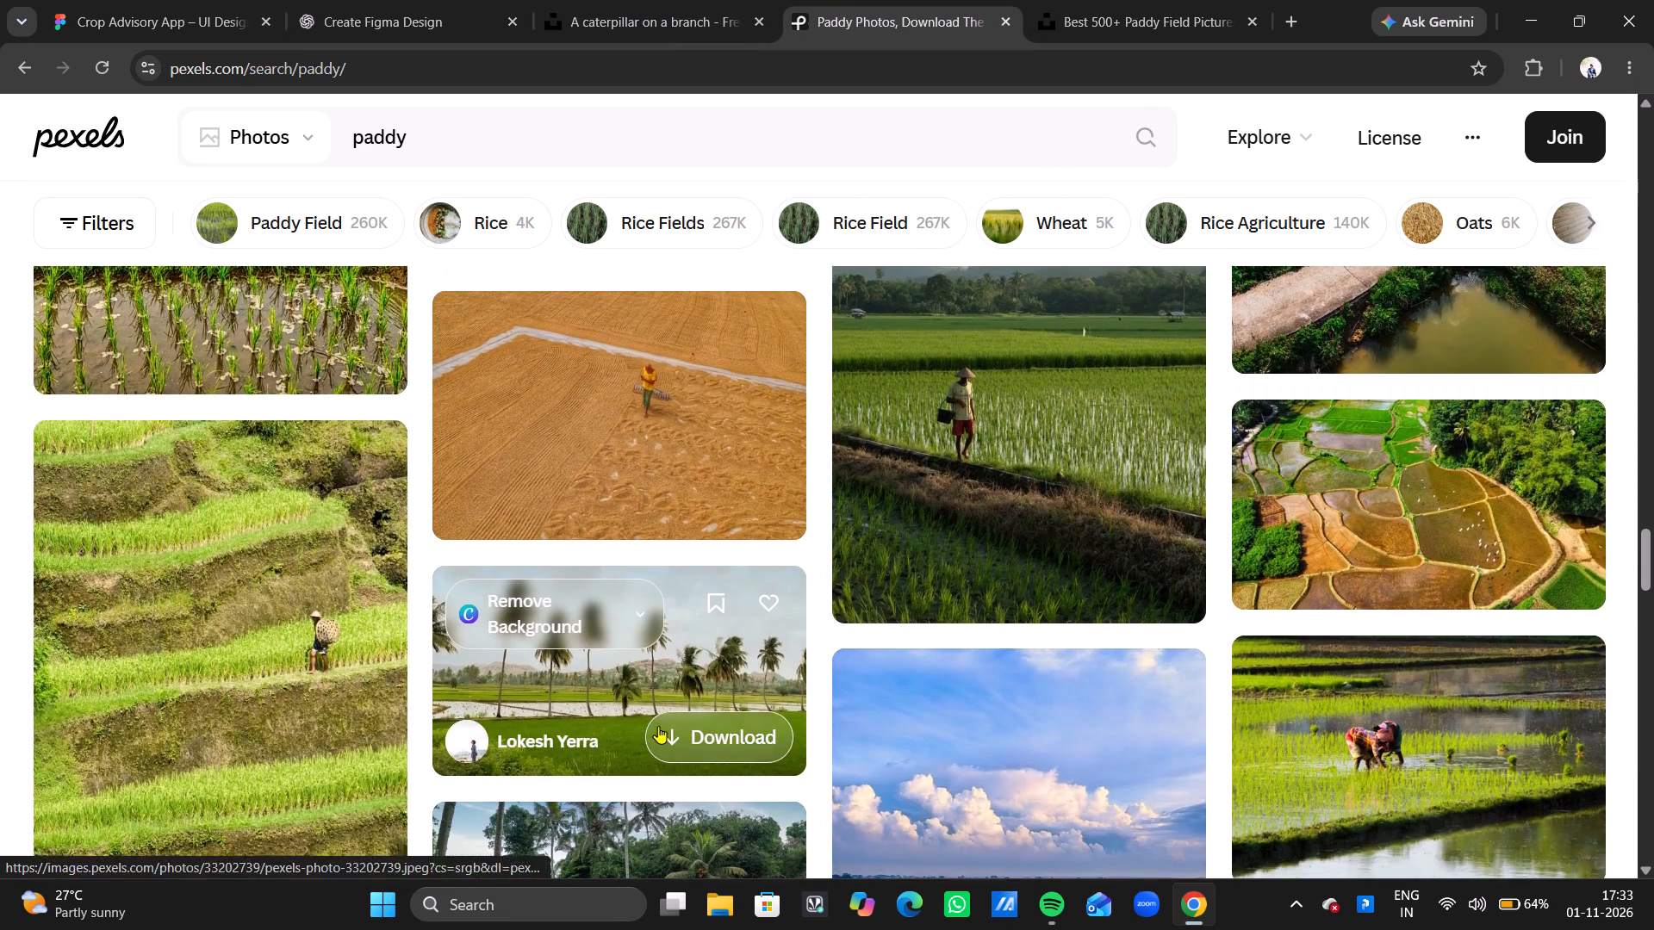
scroll(658, 726, "down", 5)
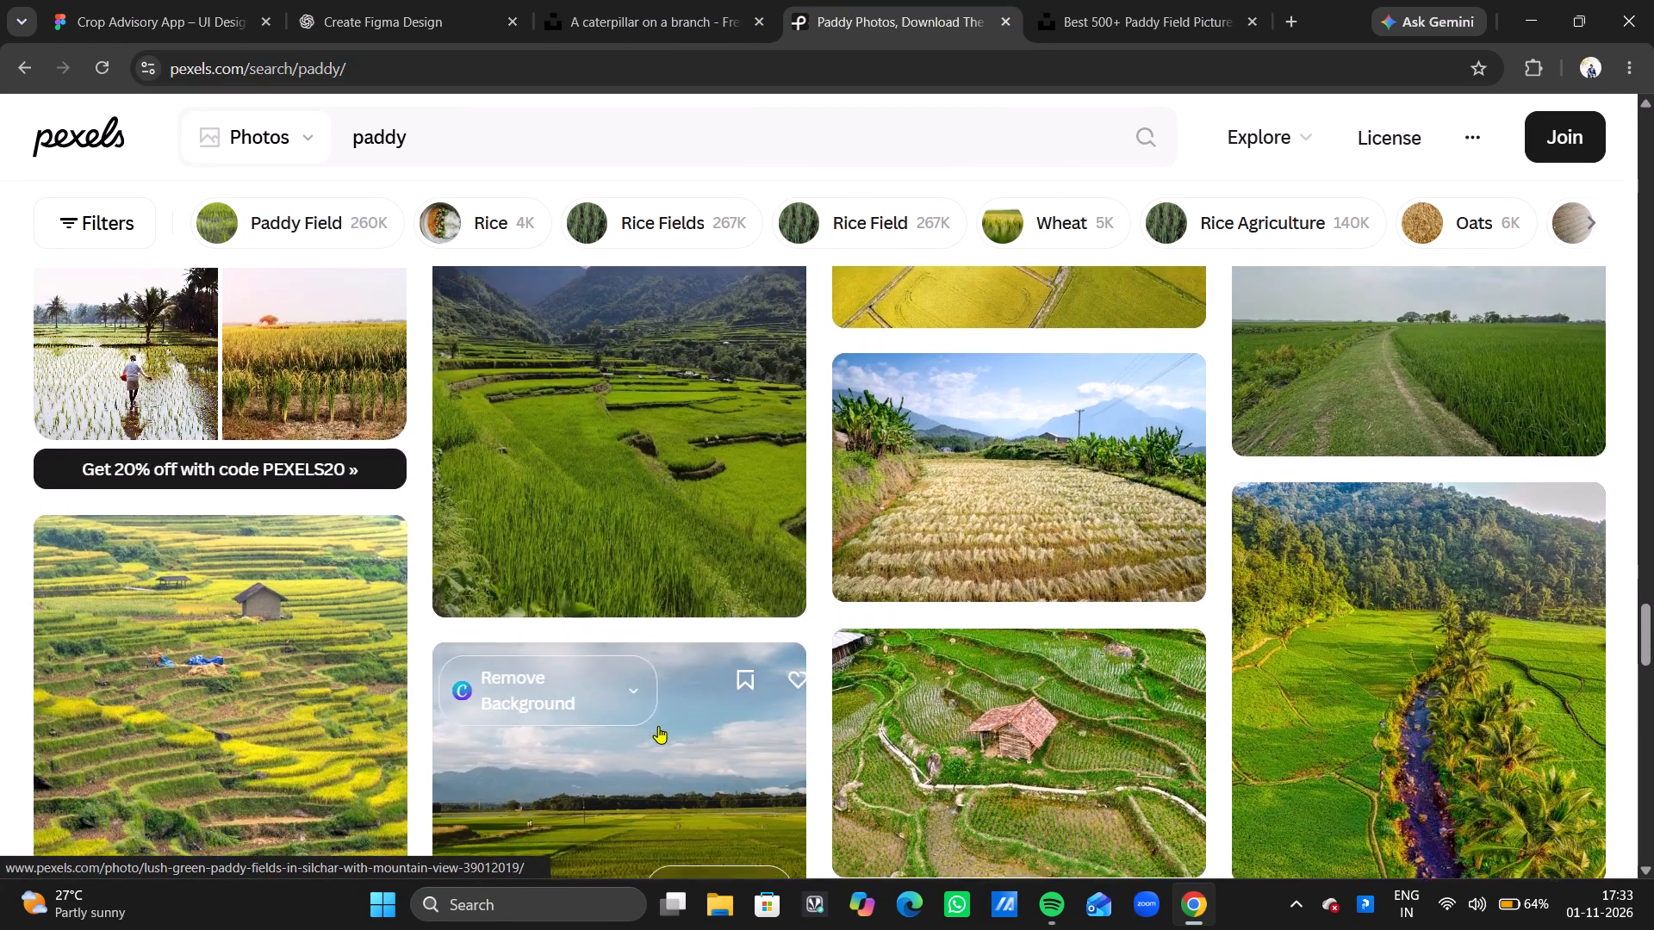
scroll(658, 726, "down", 4)
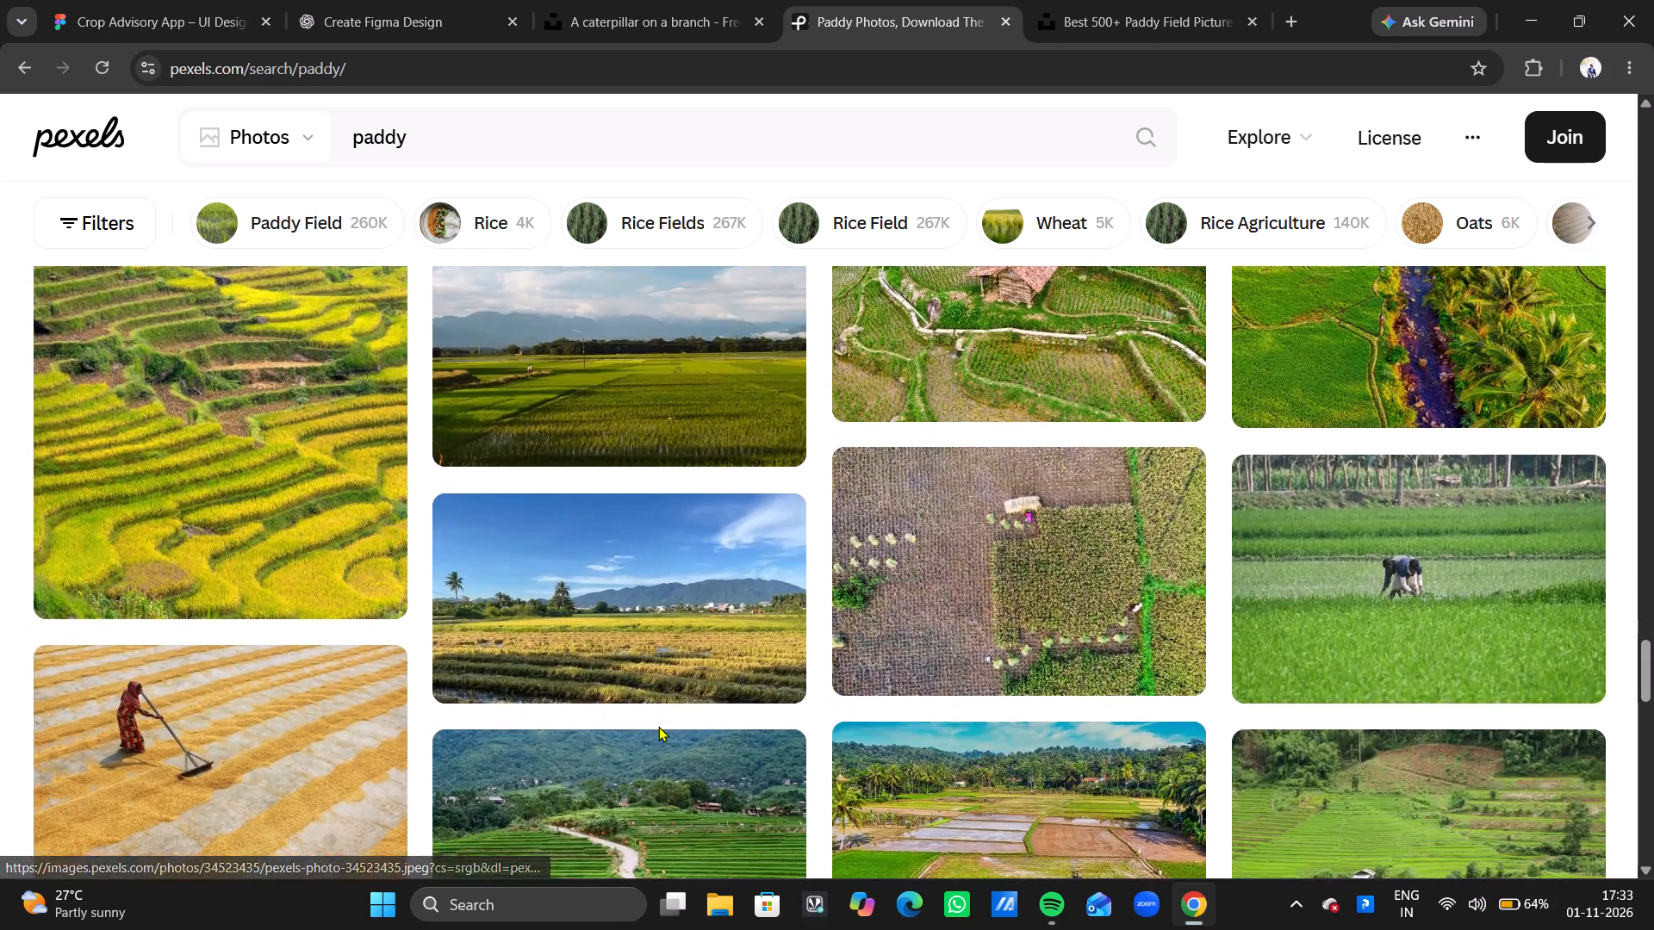
scroll(658, 726, "down", 4)
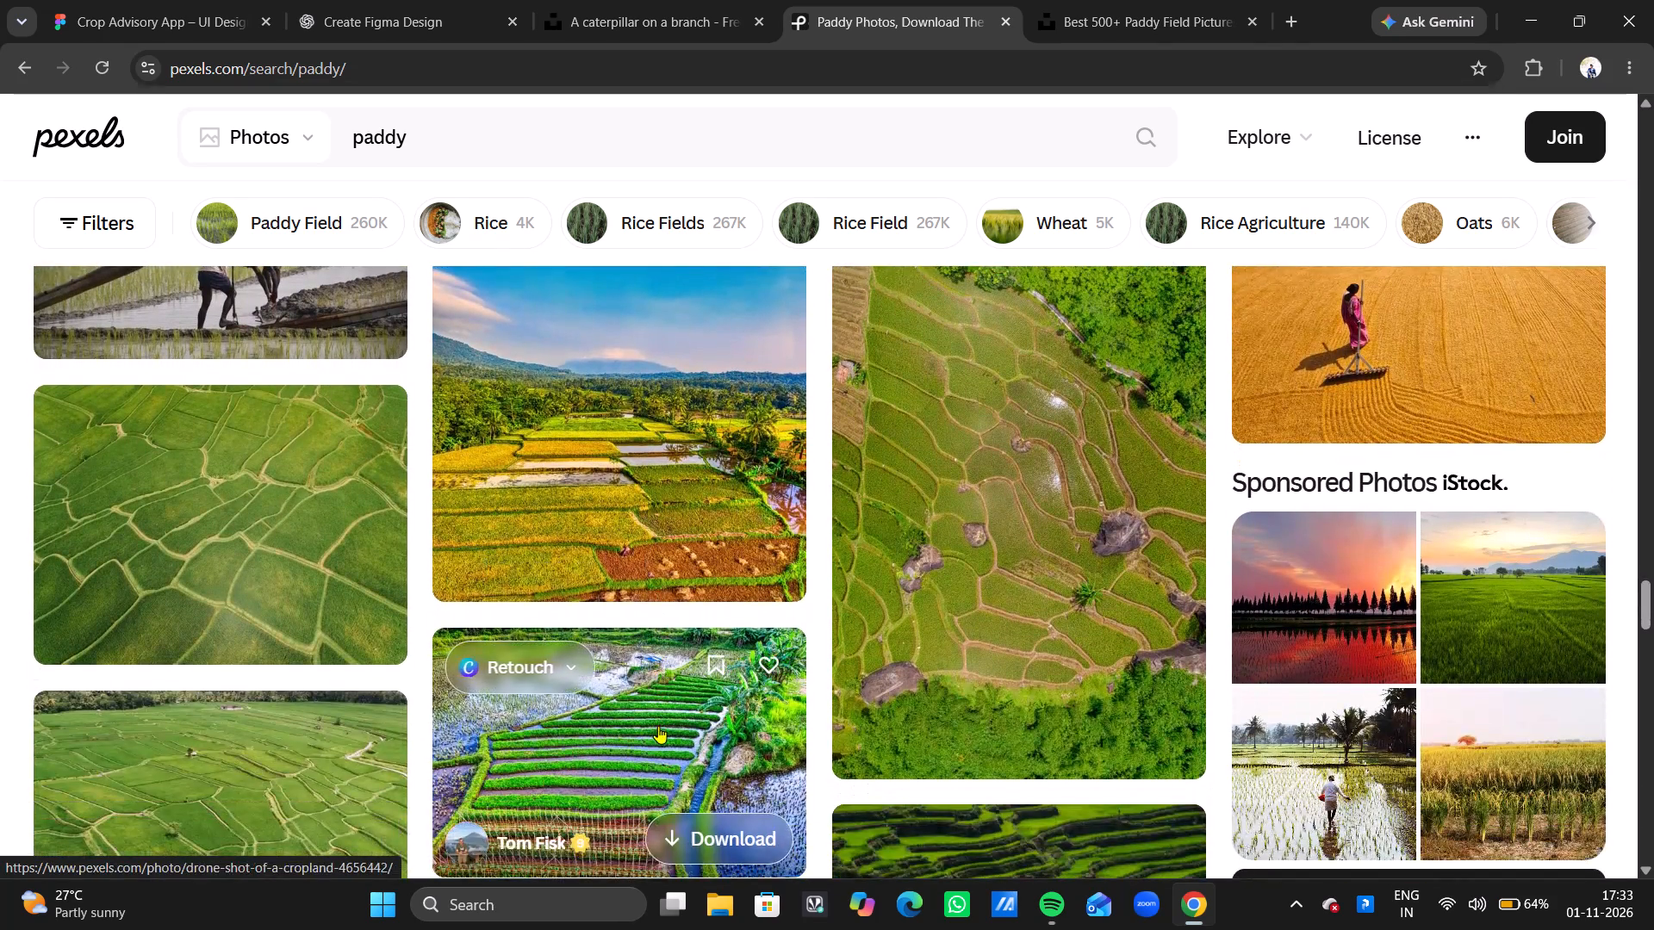
scroll(658, 726, "down", 7)
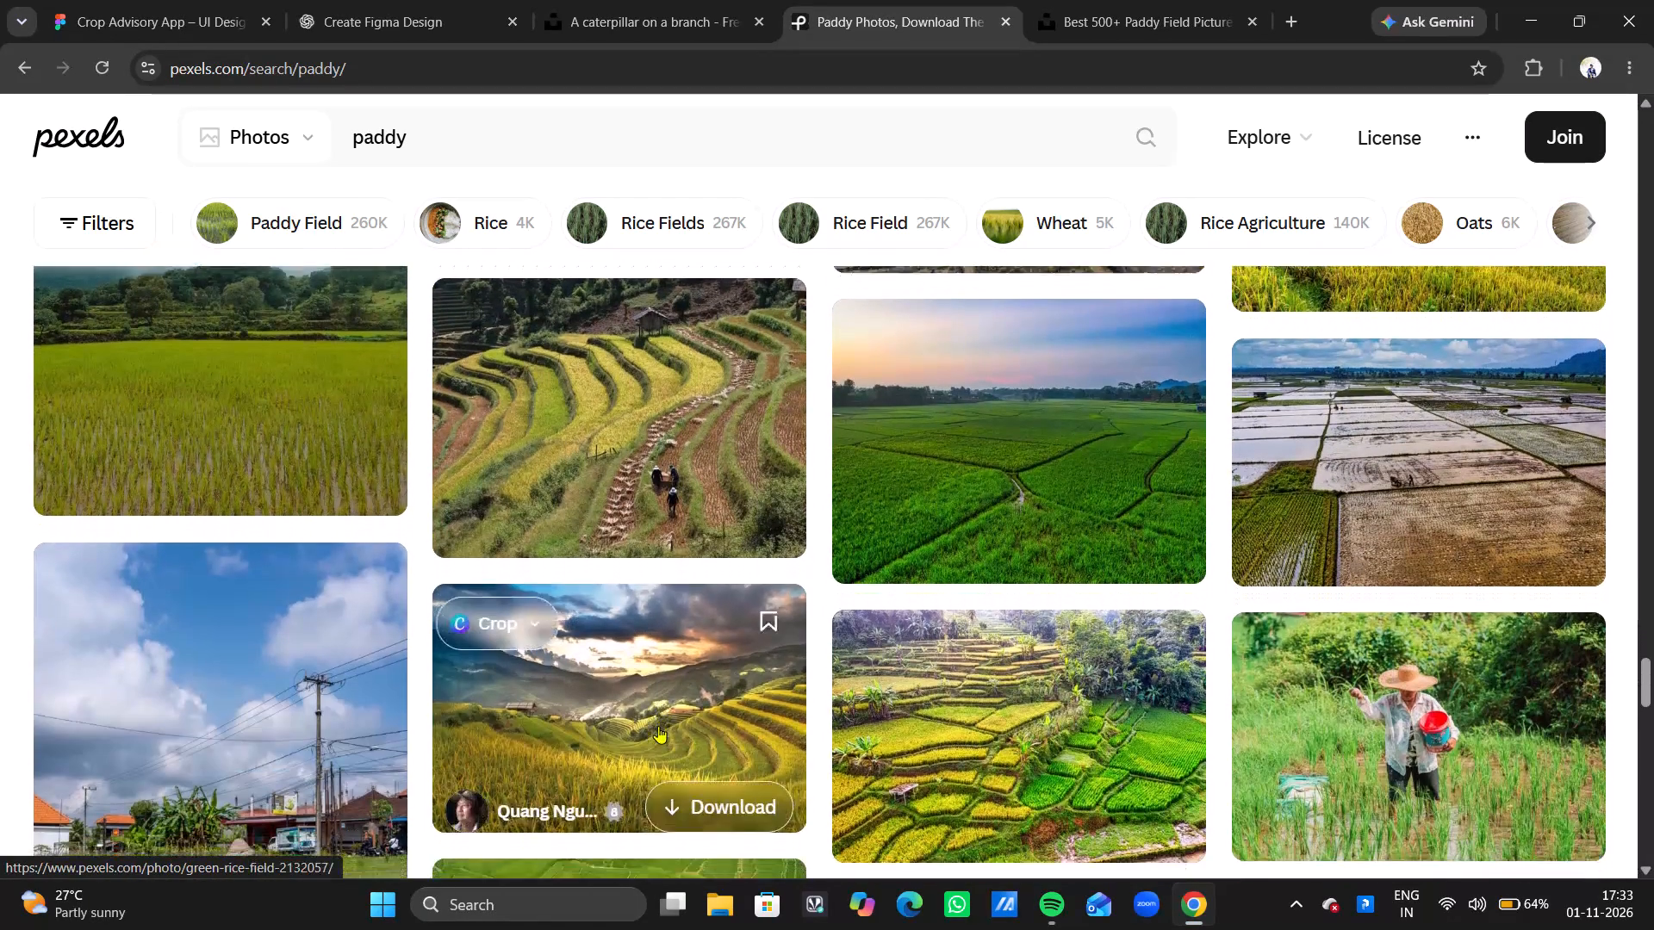
scroll(658, 726, "down", 4)
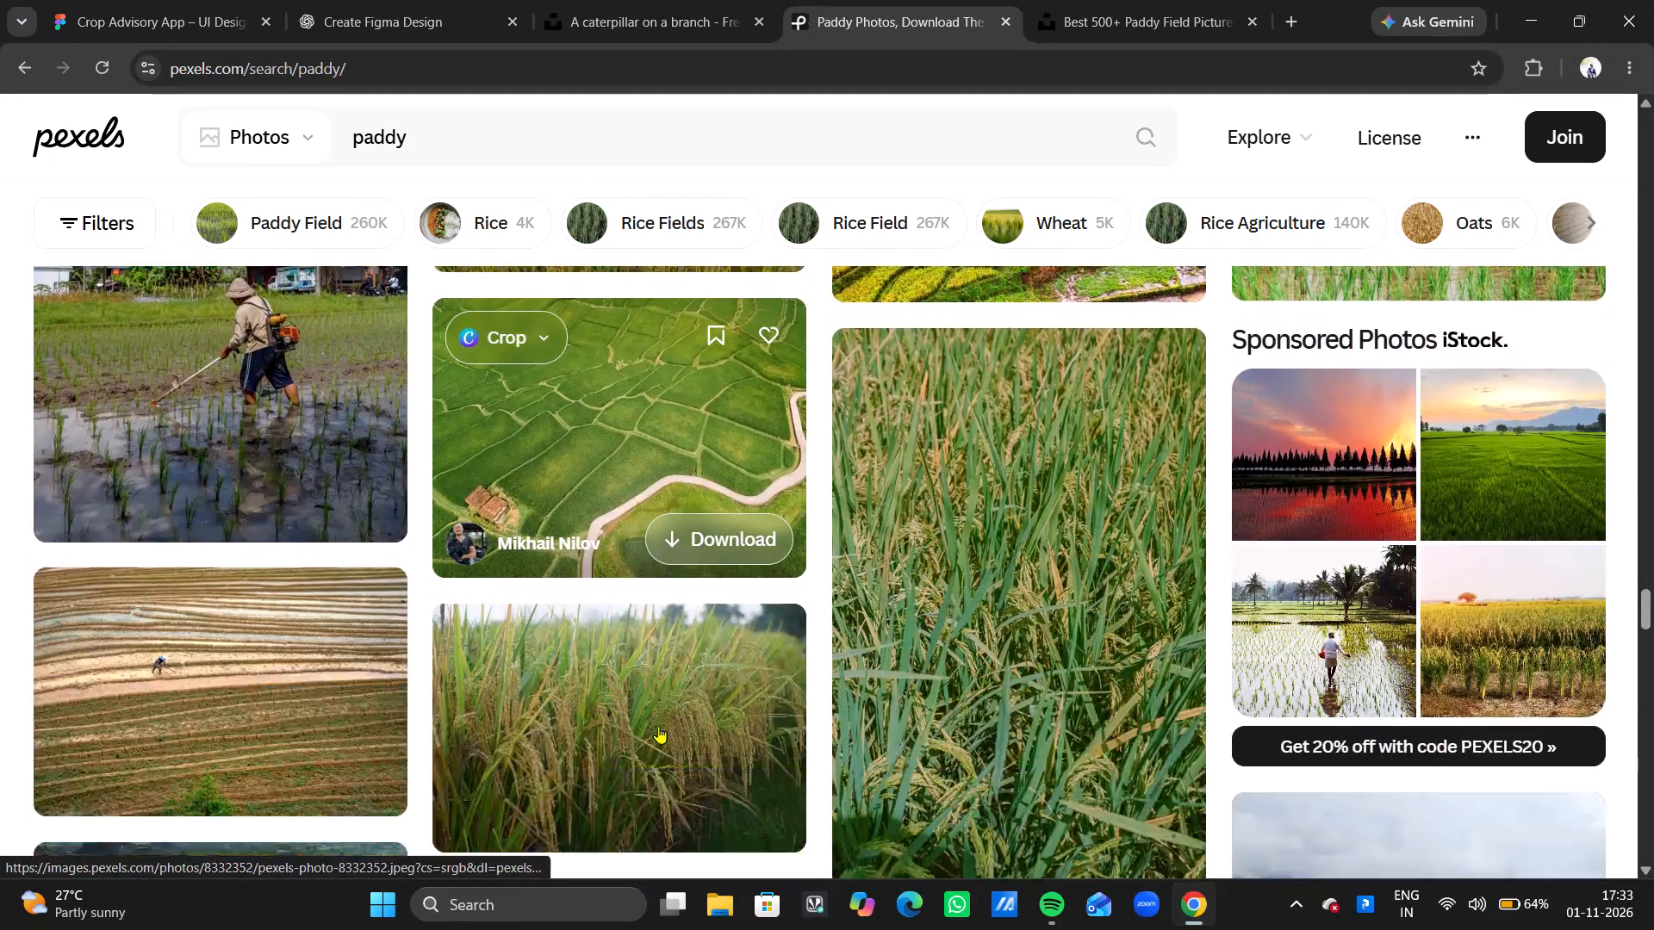
scroll(658, 726, "down", 4)
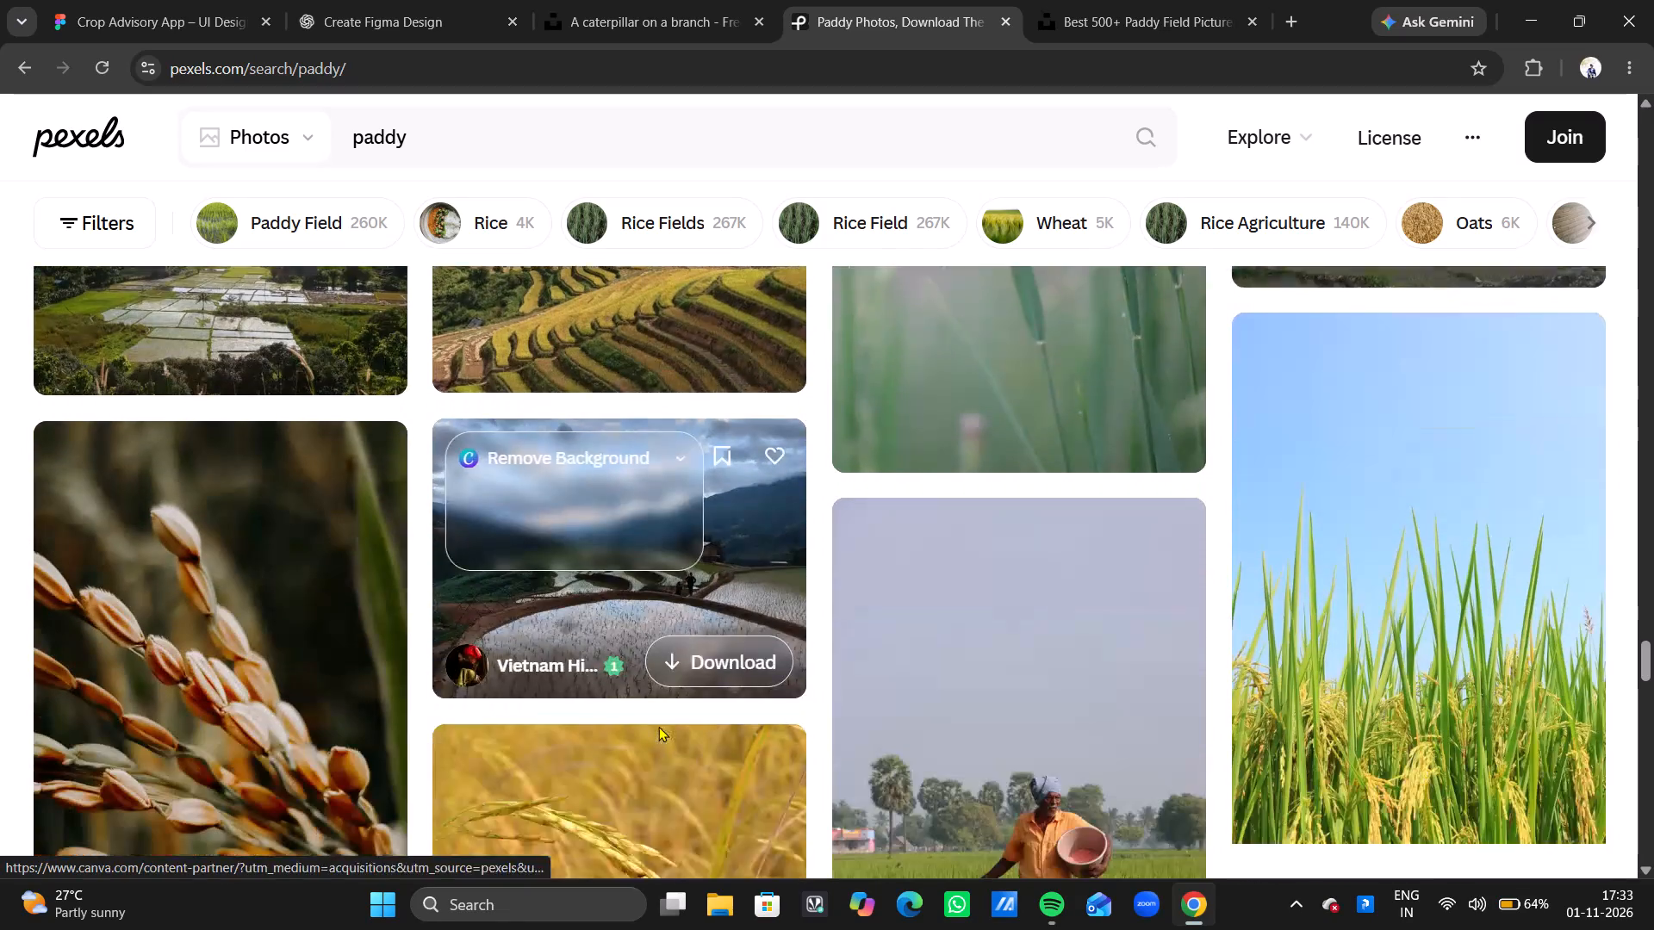
scroll(658, 726, "down", 1)
scroll(658, 726, "up", 1)
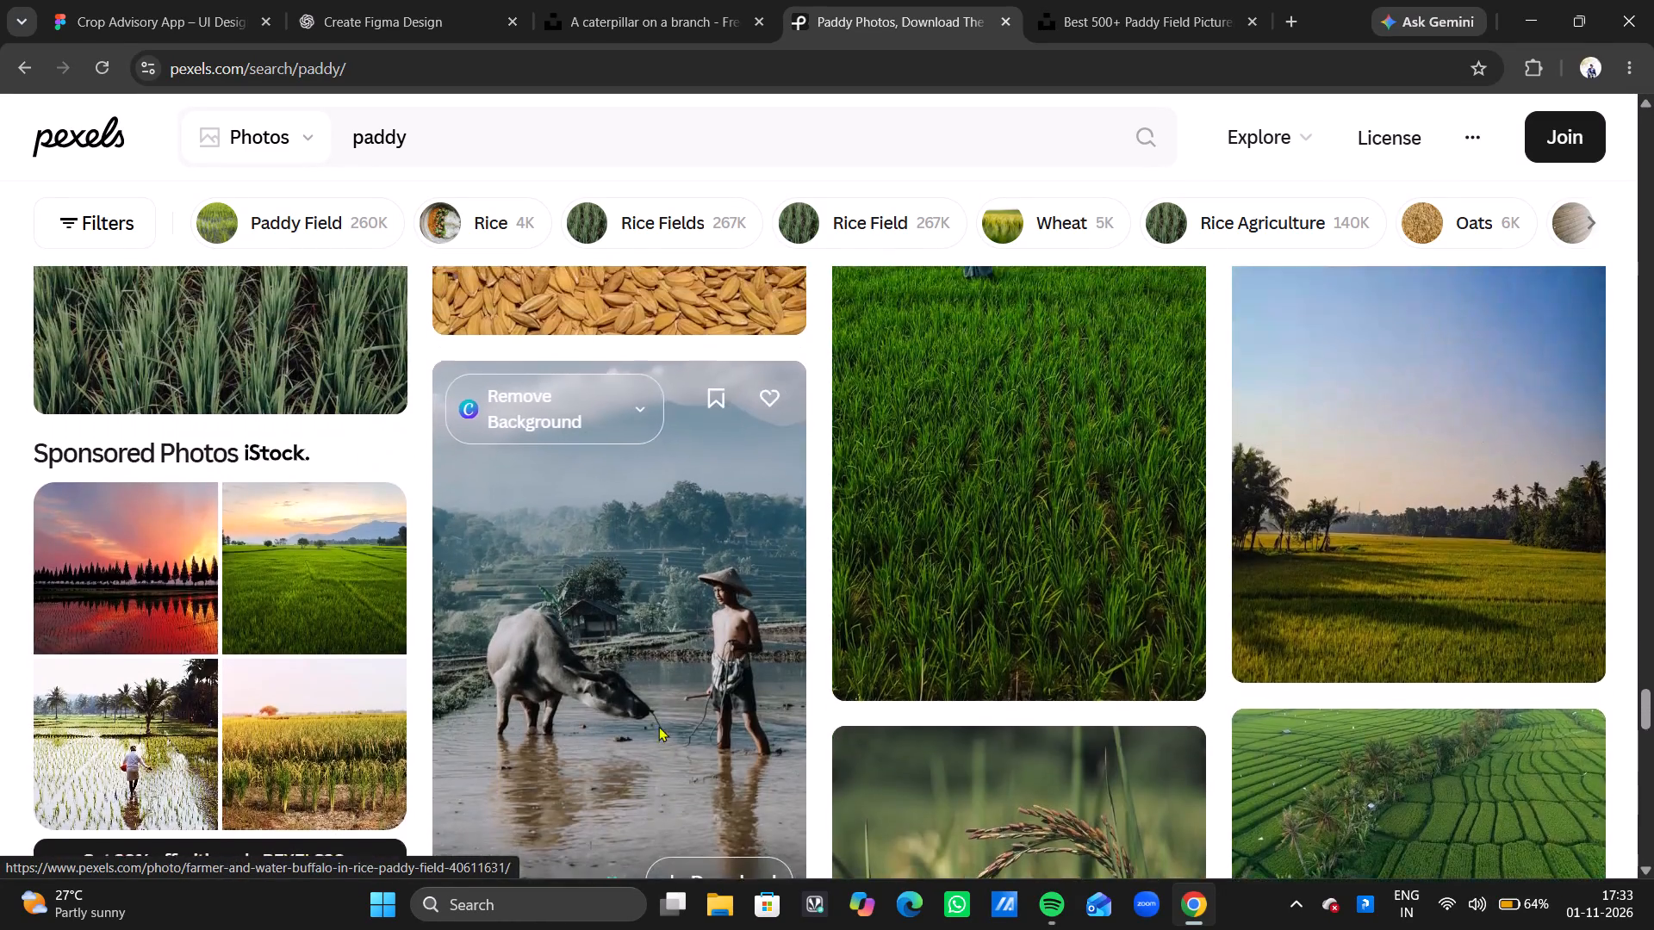
scroll(658, 726, "up", 3)
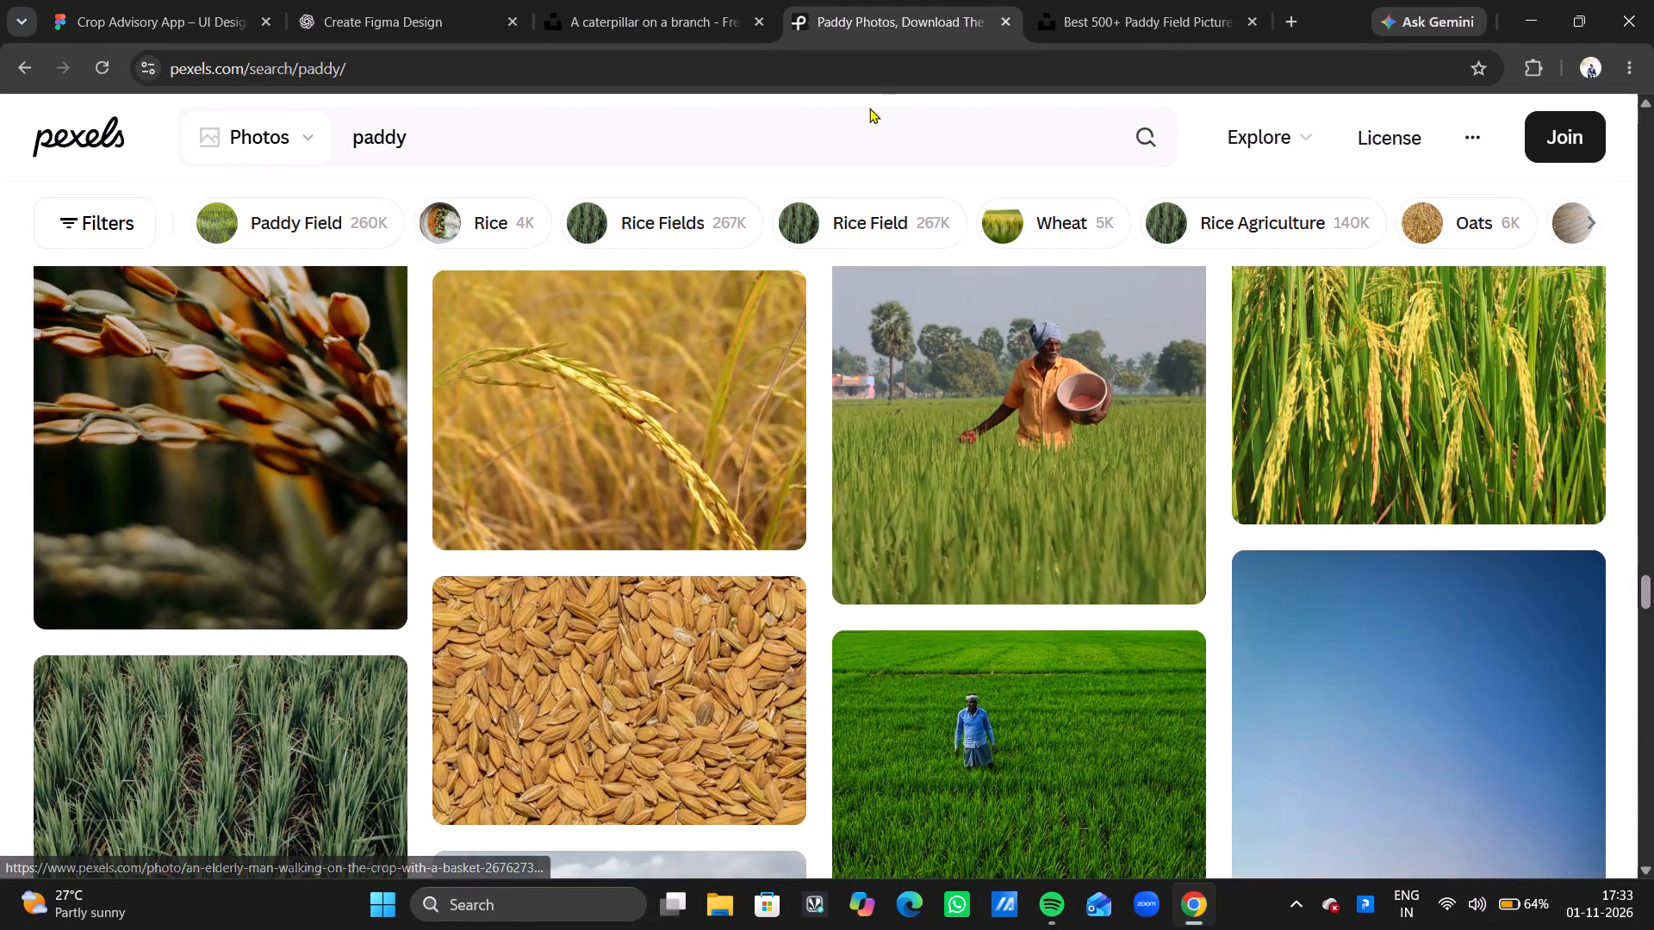
Recheck the Irrigation & Market screen in Figma and look through more Pexels paddy photos for a fitting image.
left_click(205, 0)
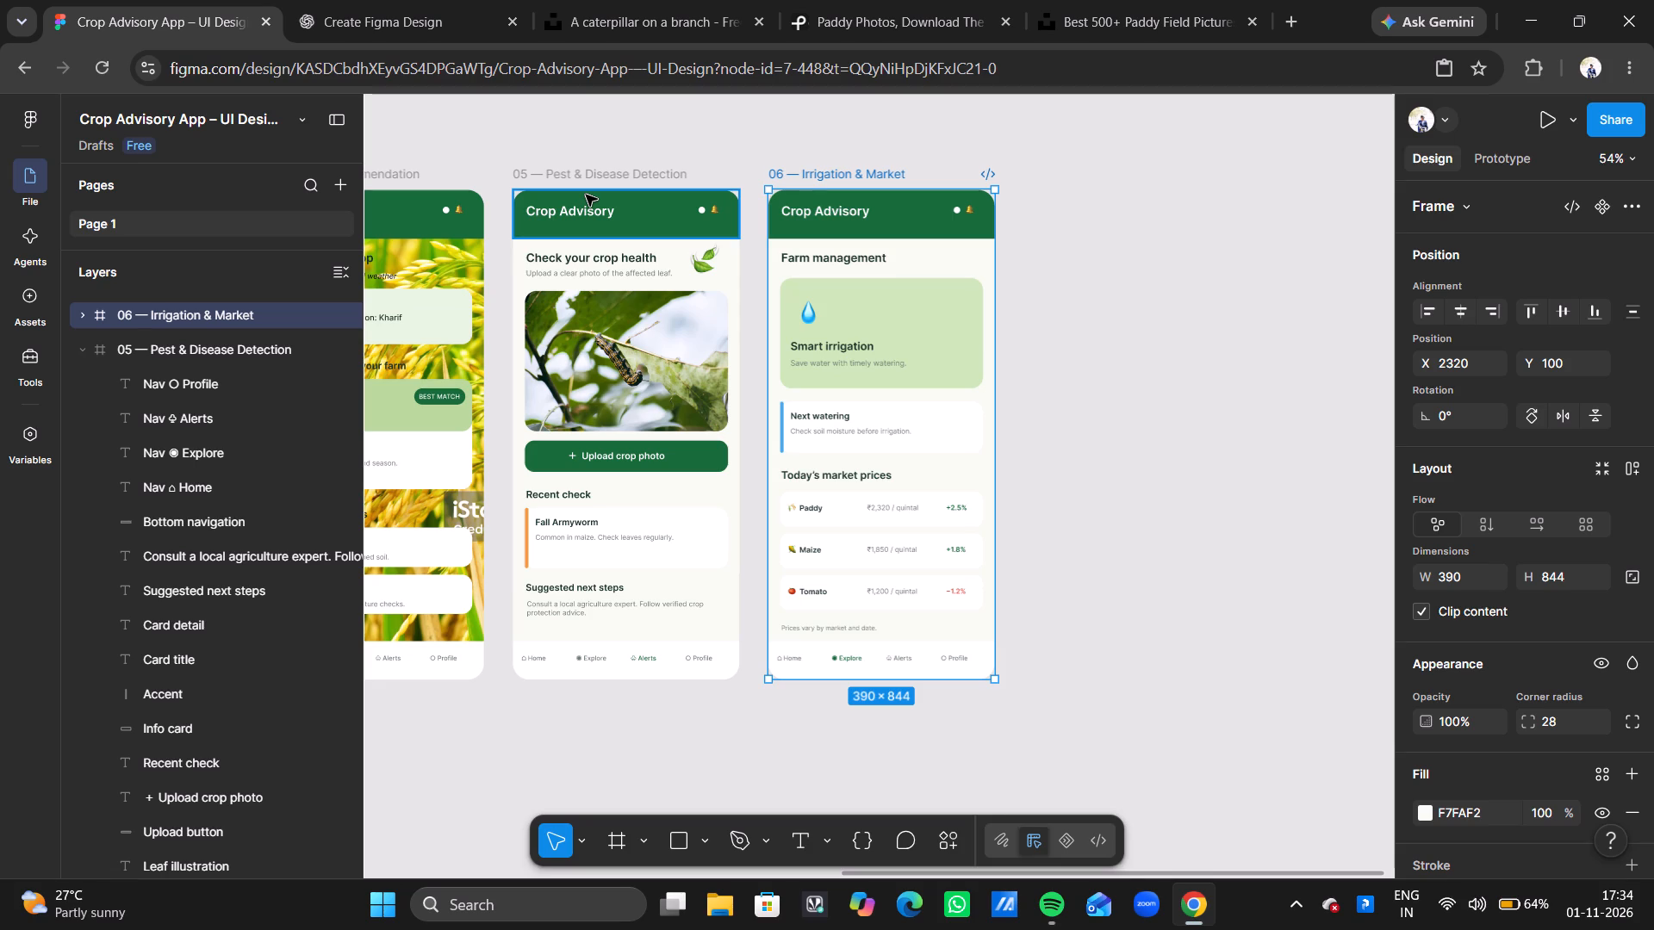
left_click(748, 0)
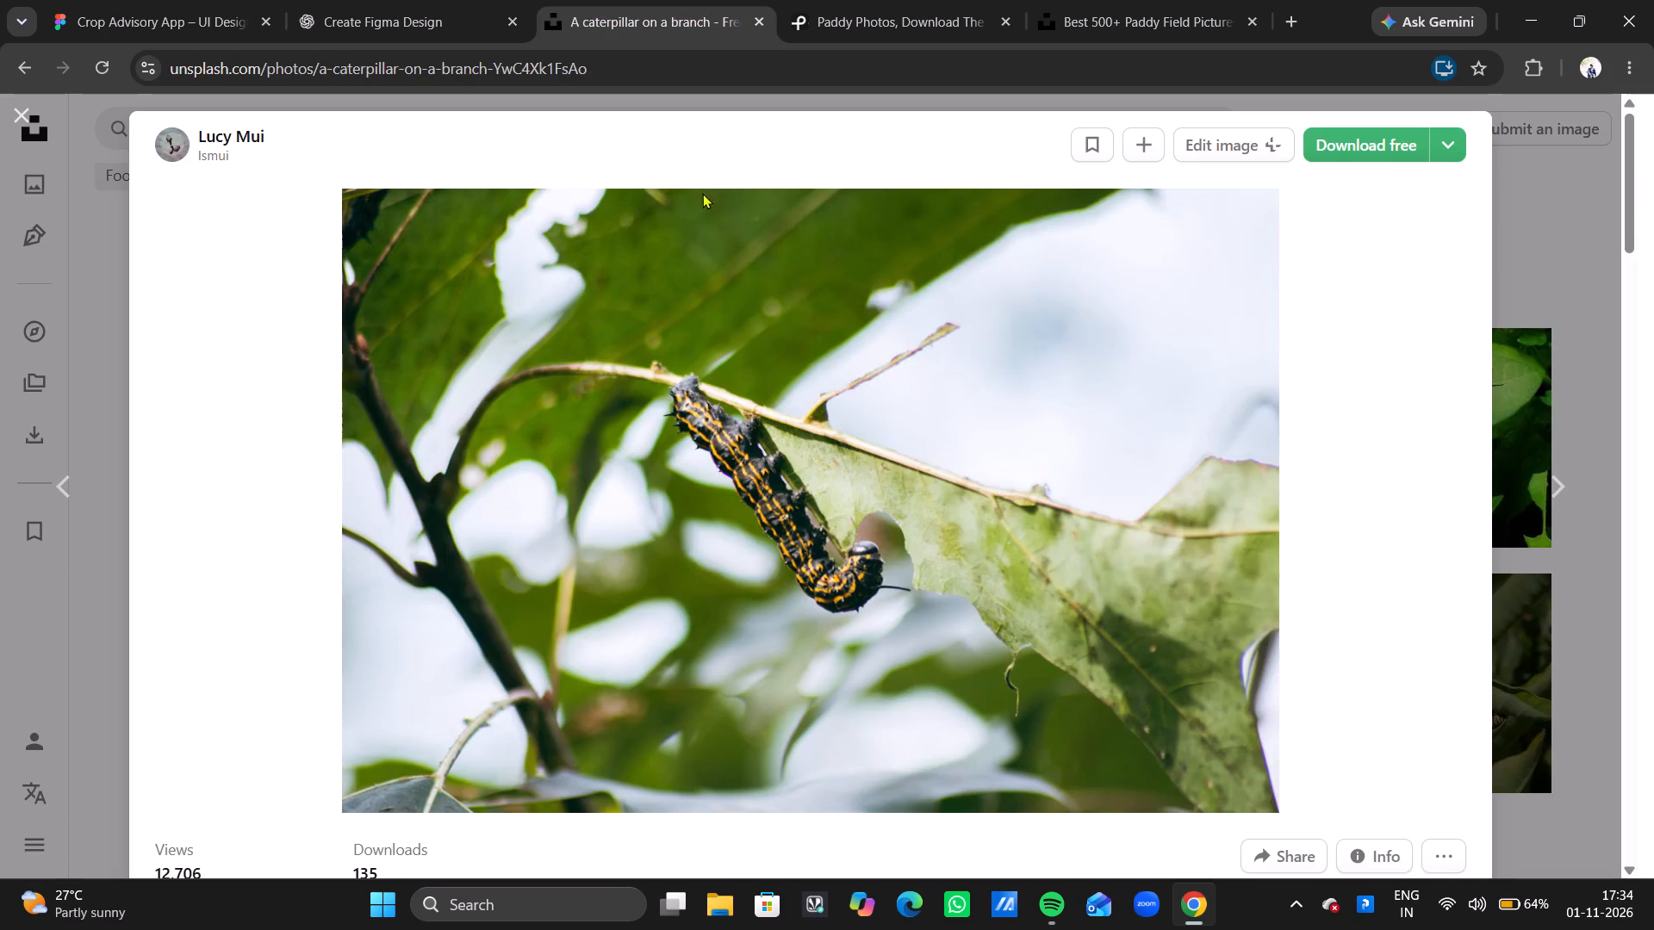
left_click(863, 0)
scroll(912, 631, "down", 6)
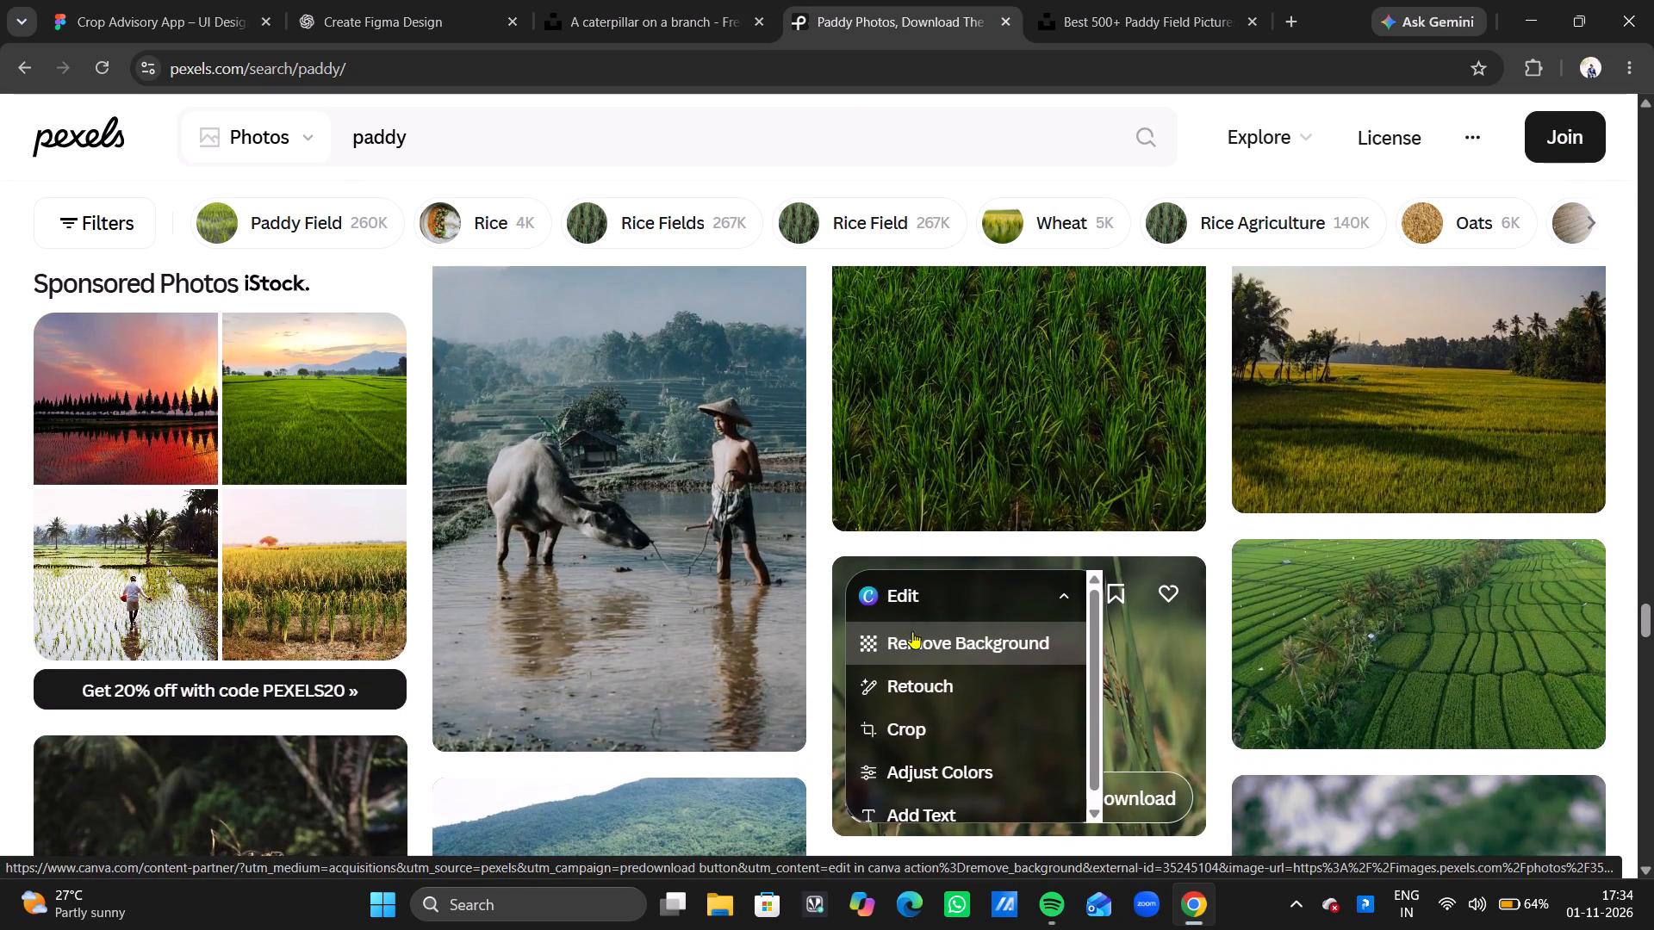
scroll(434, 496, "down", 6)
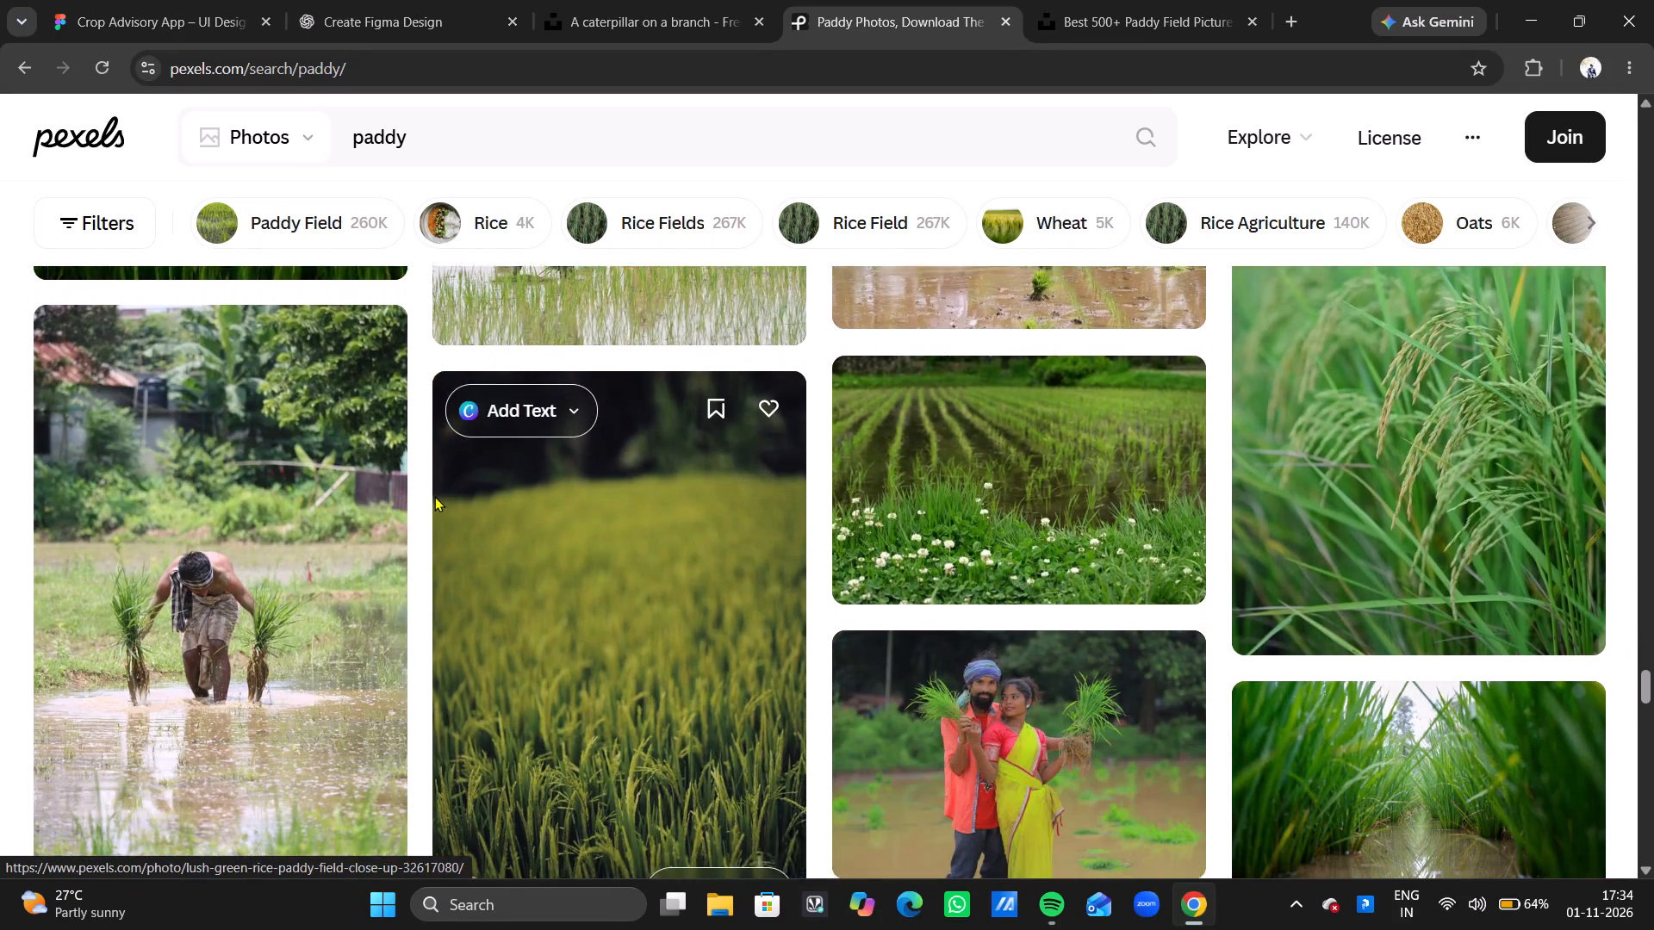
scroll(434, 496, "down", 5)
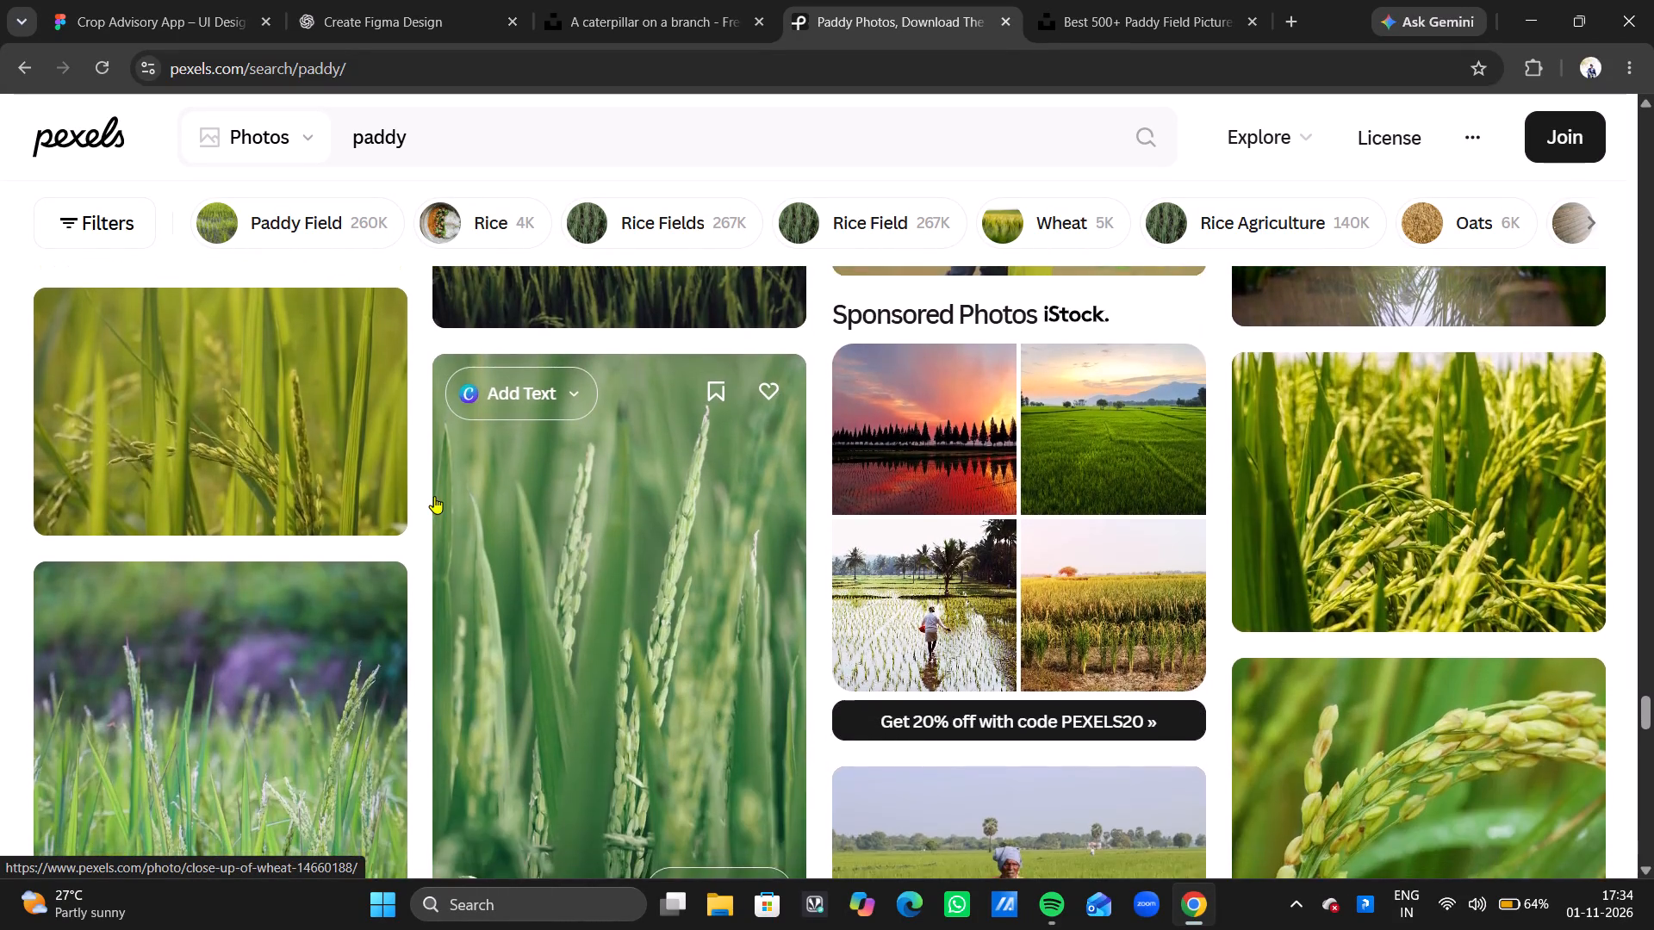
scroll(434, 496, "down", 5)
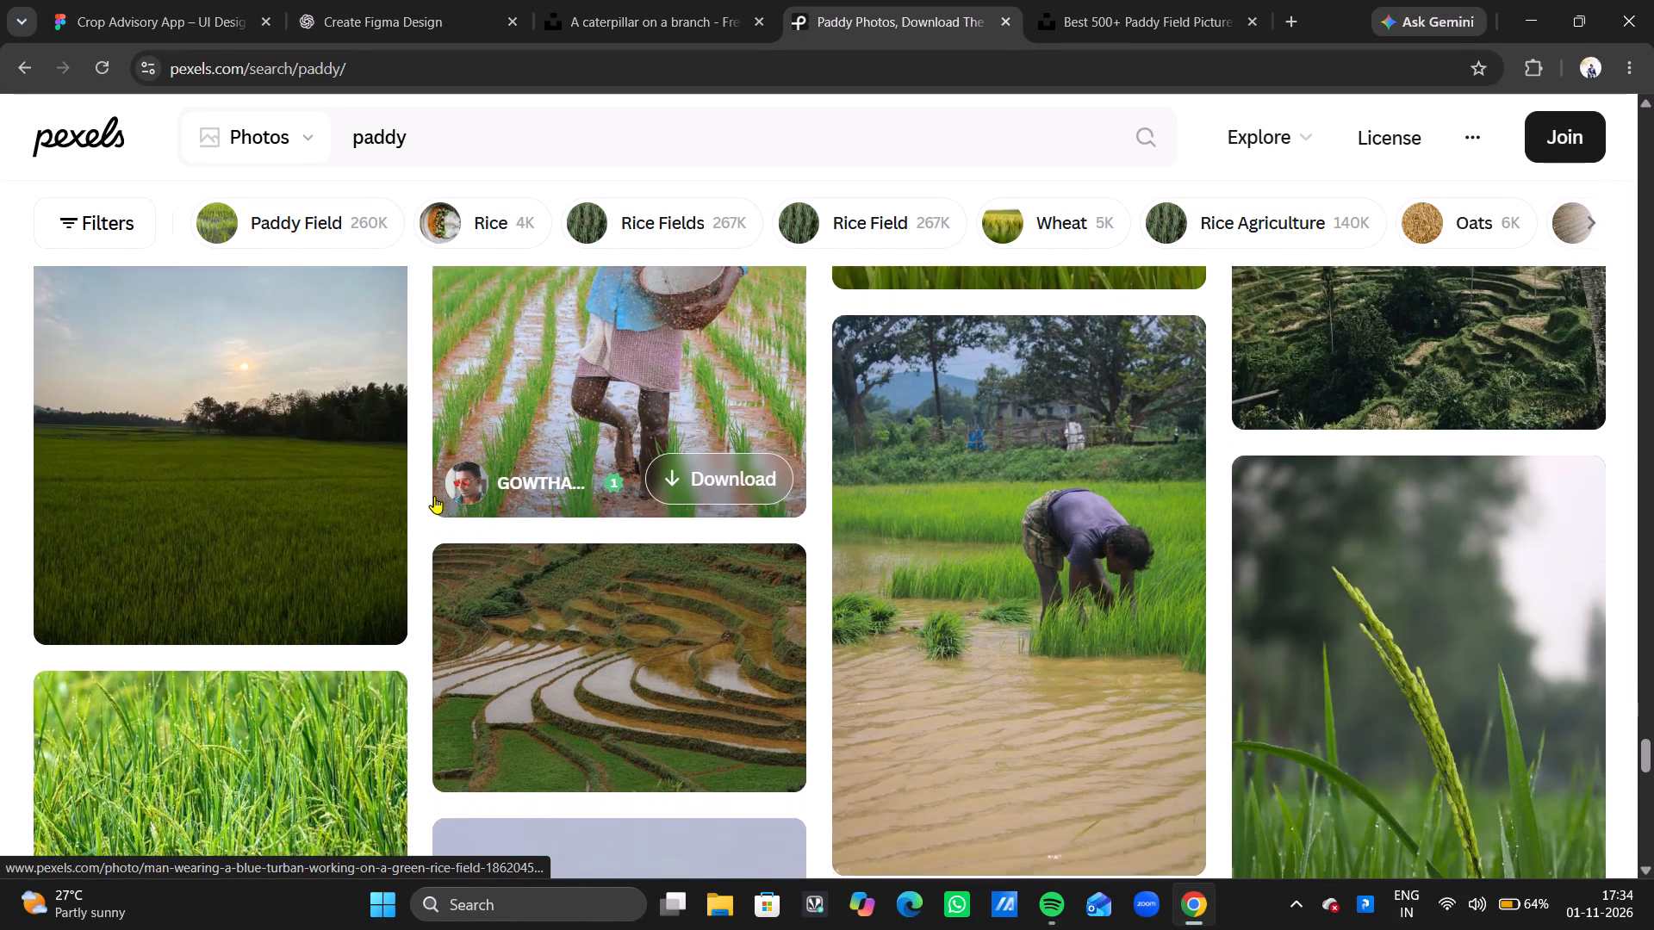
scroll(434, 496, "down", 3)
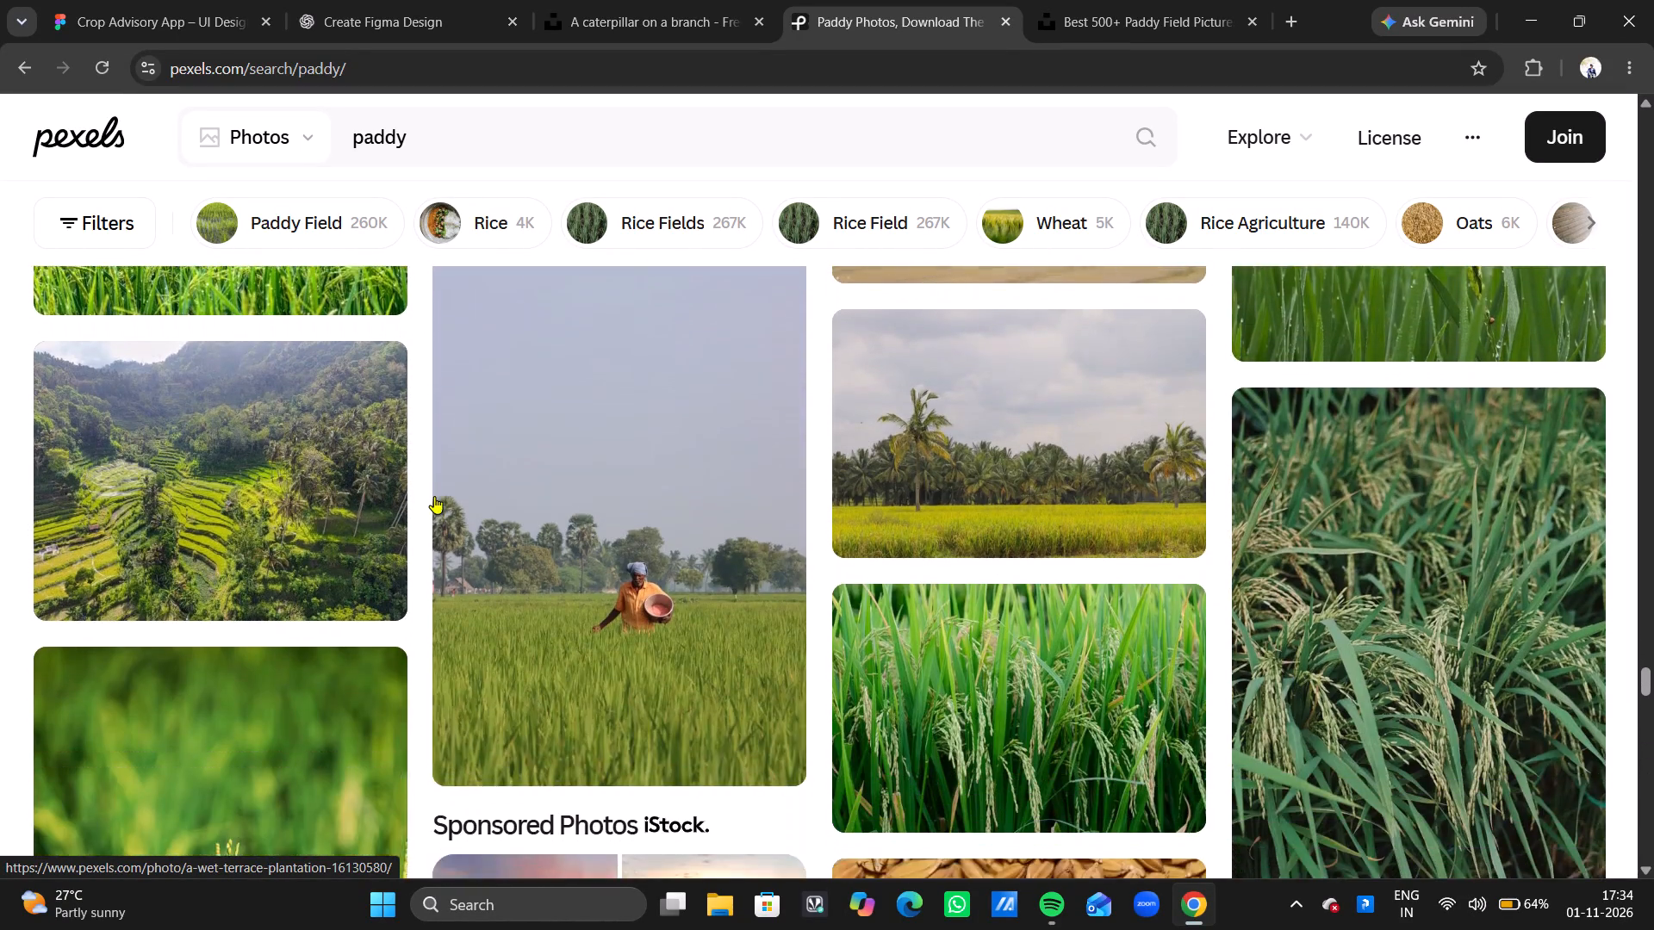
scroll(434, 496, "down", 4)
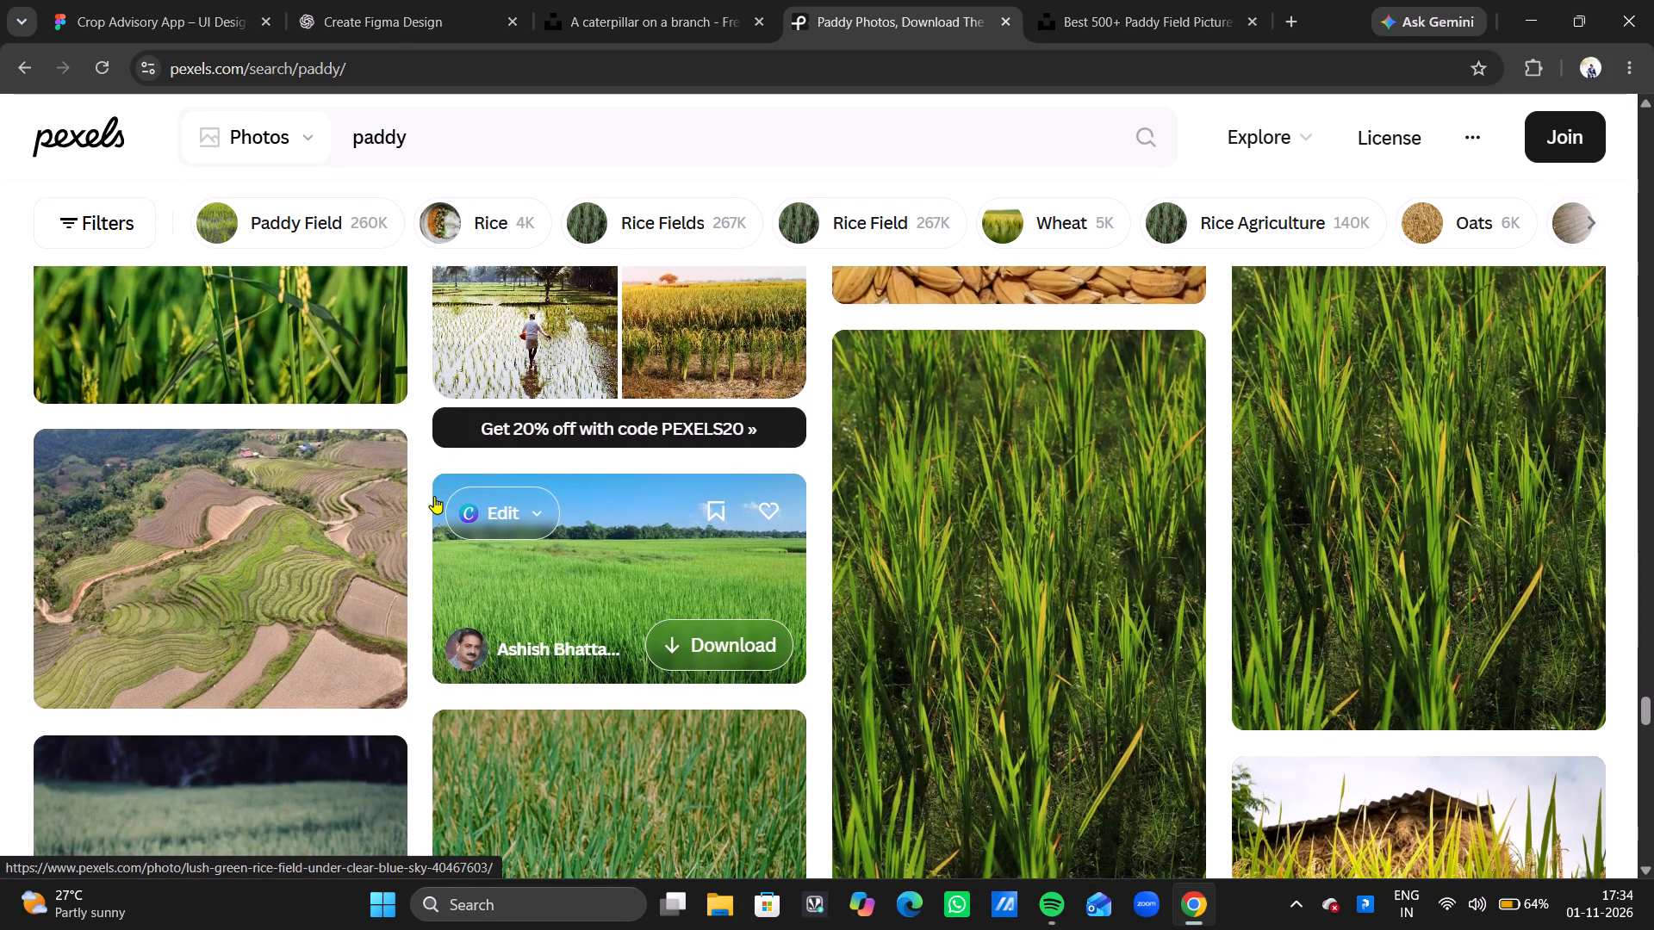
scroll(434, 496, "down", 2)
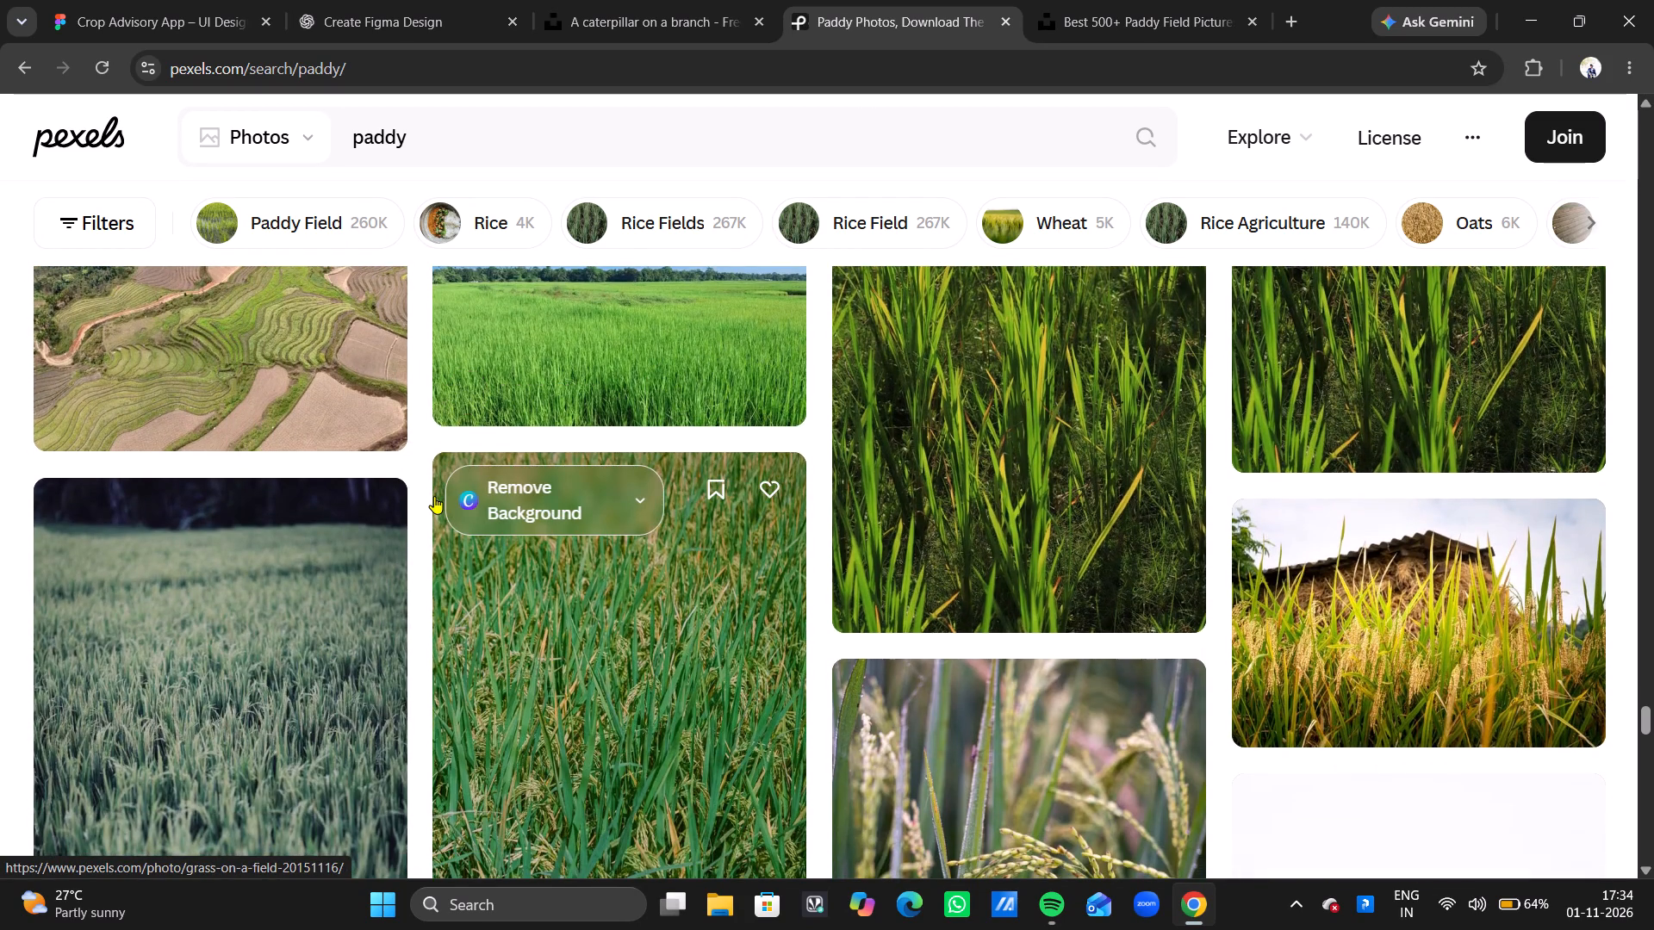
scroll(434, 496, "down", 3)
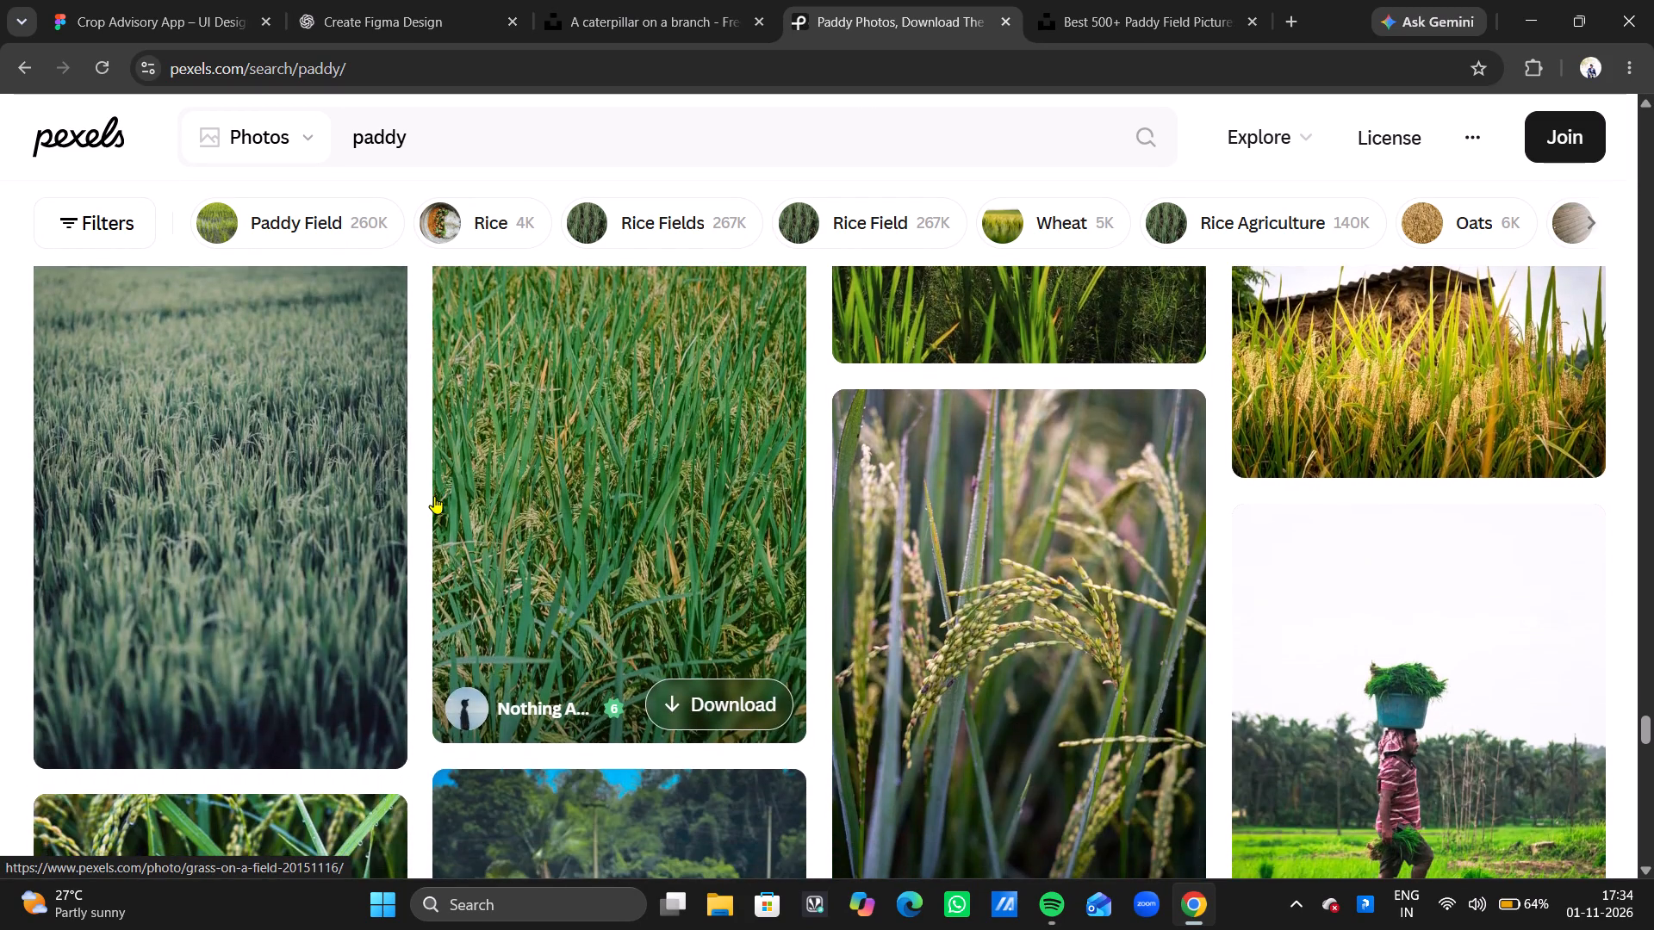
scroll(434, 496, "down", 3)
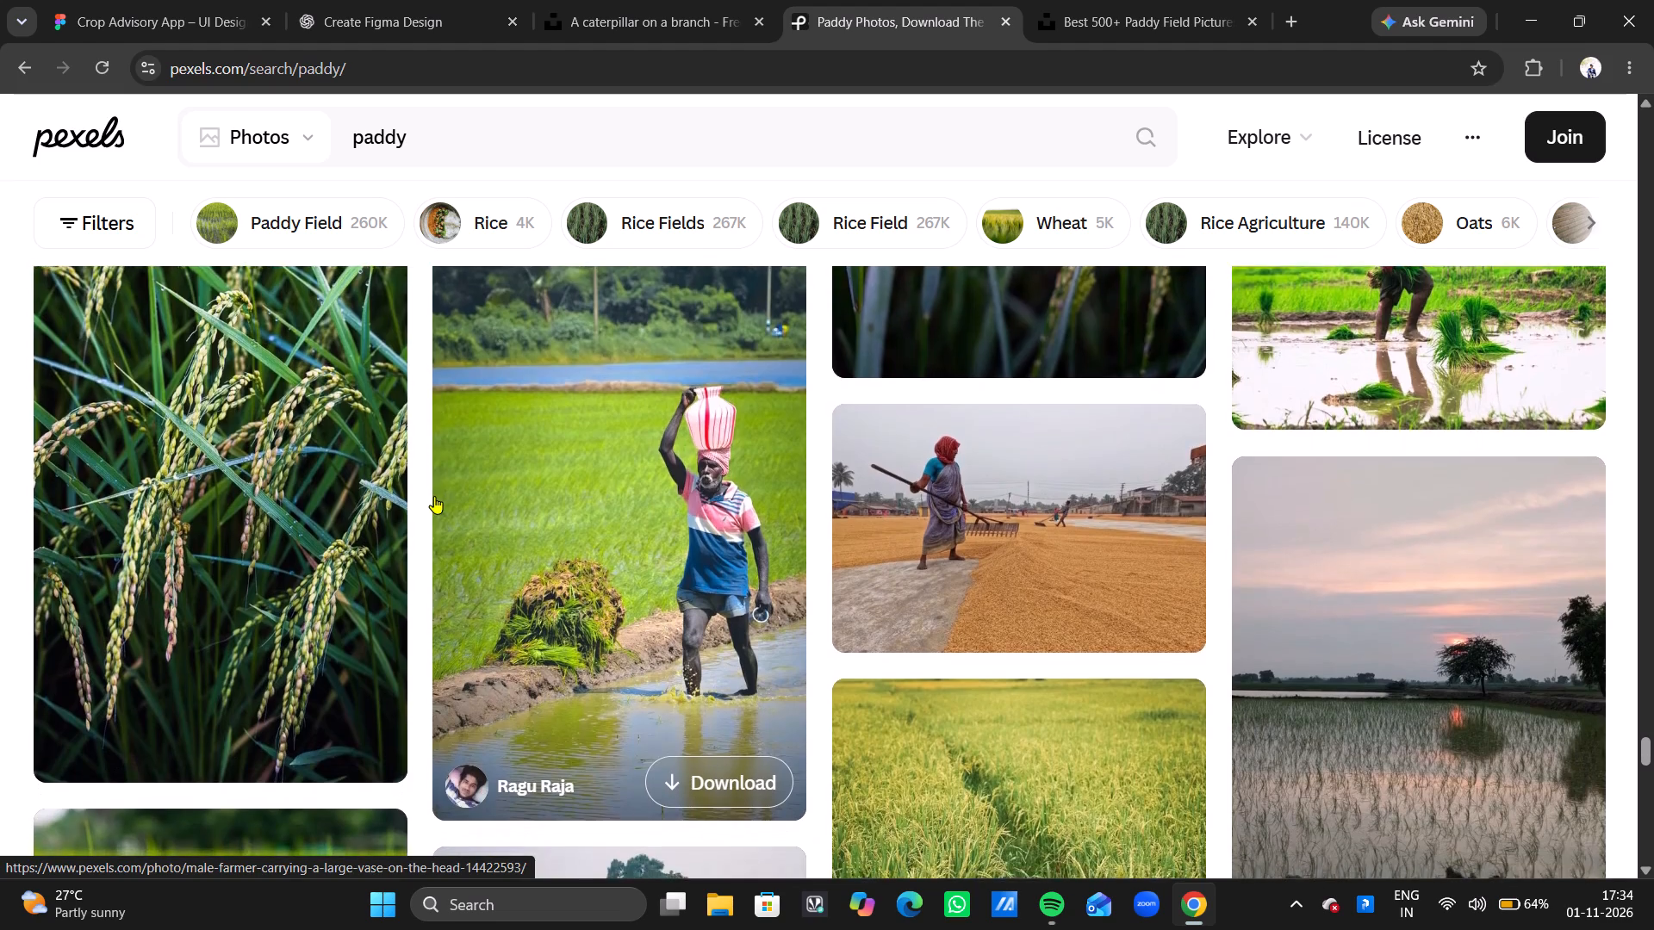
scroll(434, 496, "down", 3)
scroll(476, 545, "up", 2)
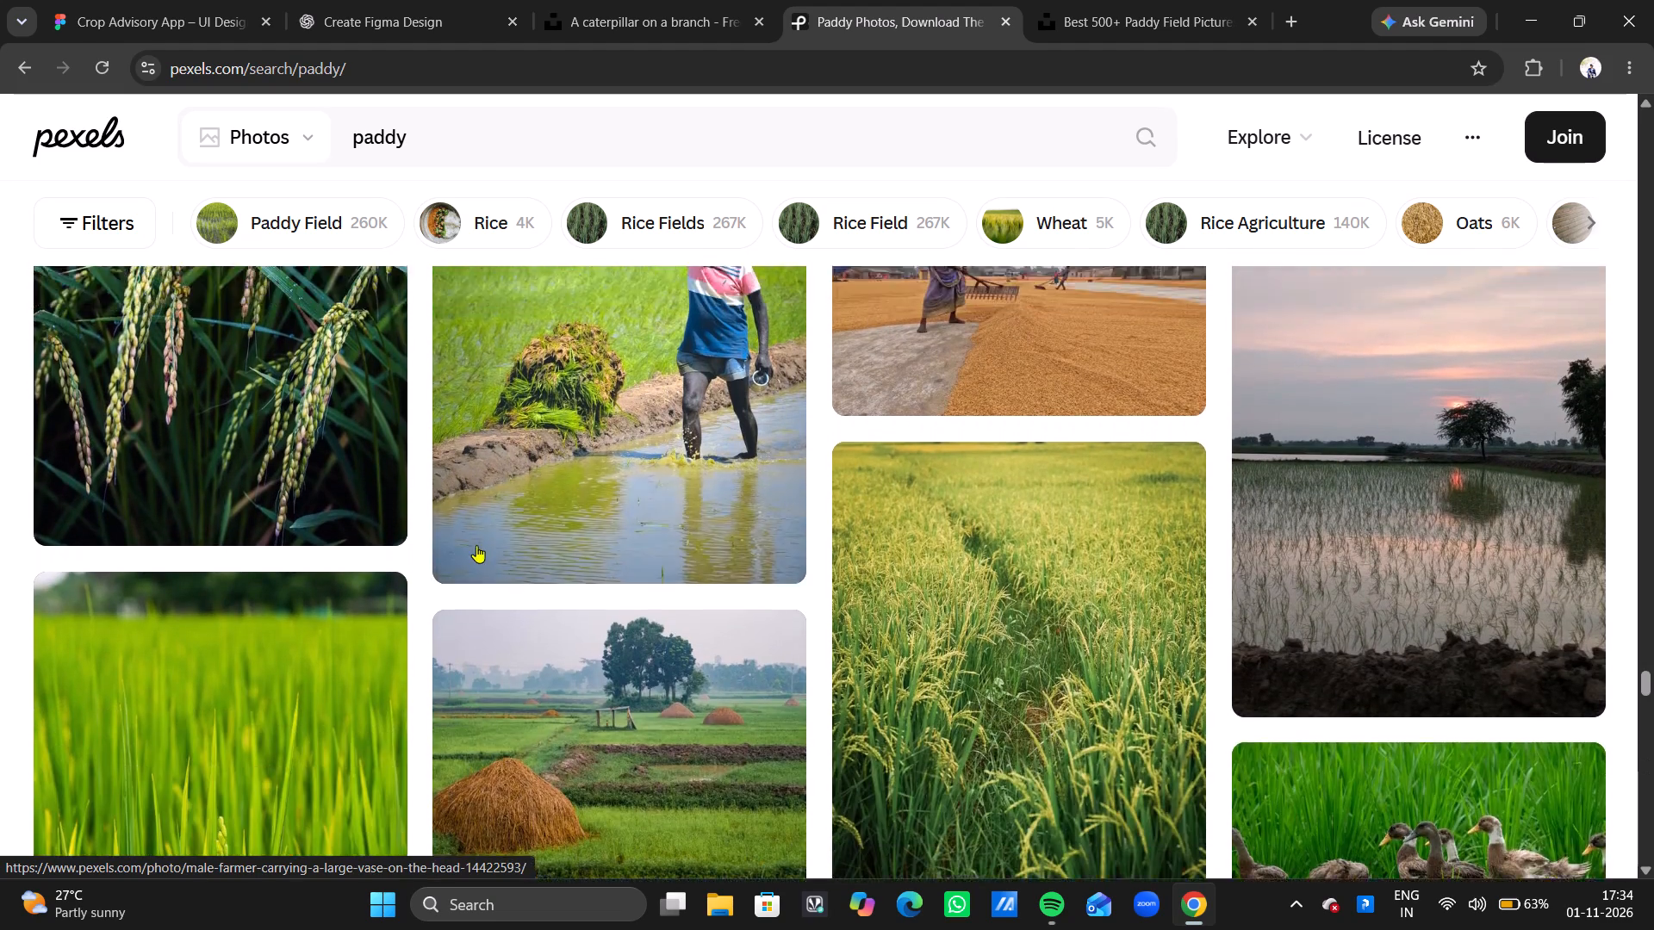
scroll(476, 545, "up", 2)
scroll(476, 545, "down", 5)
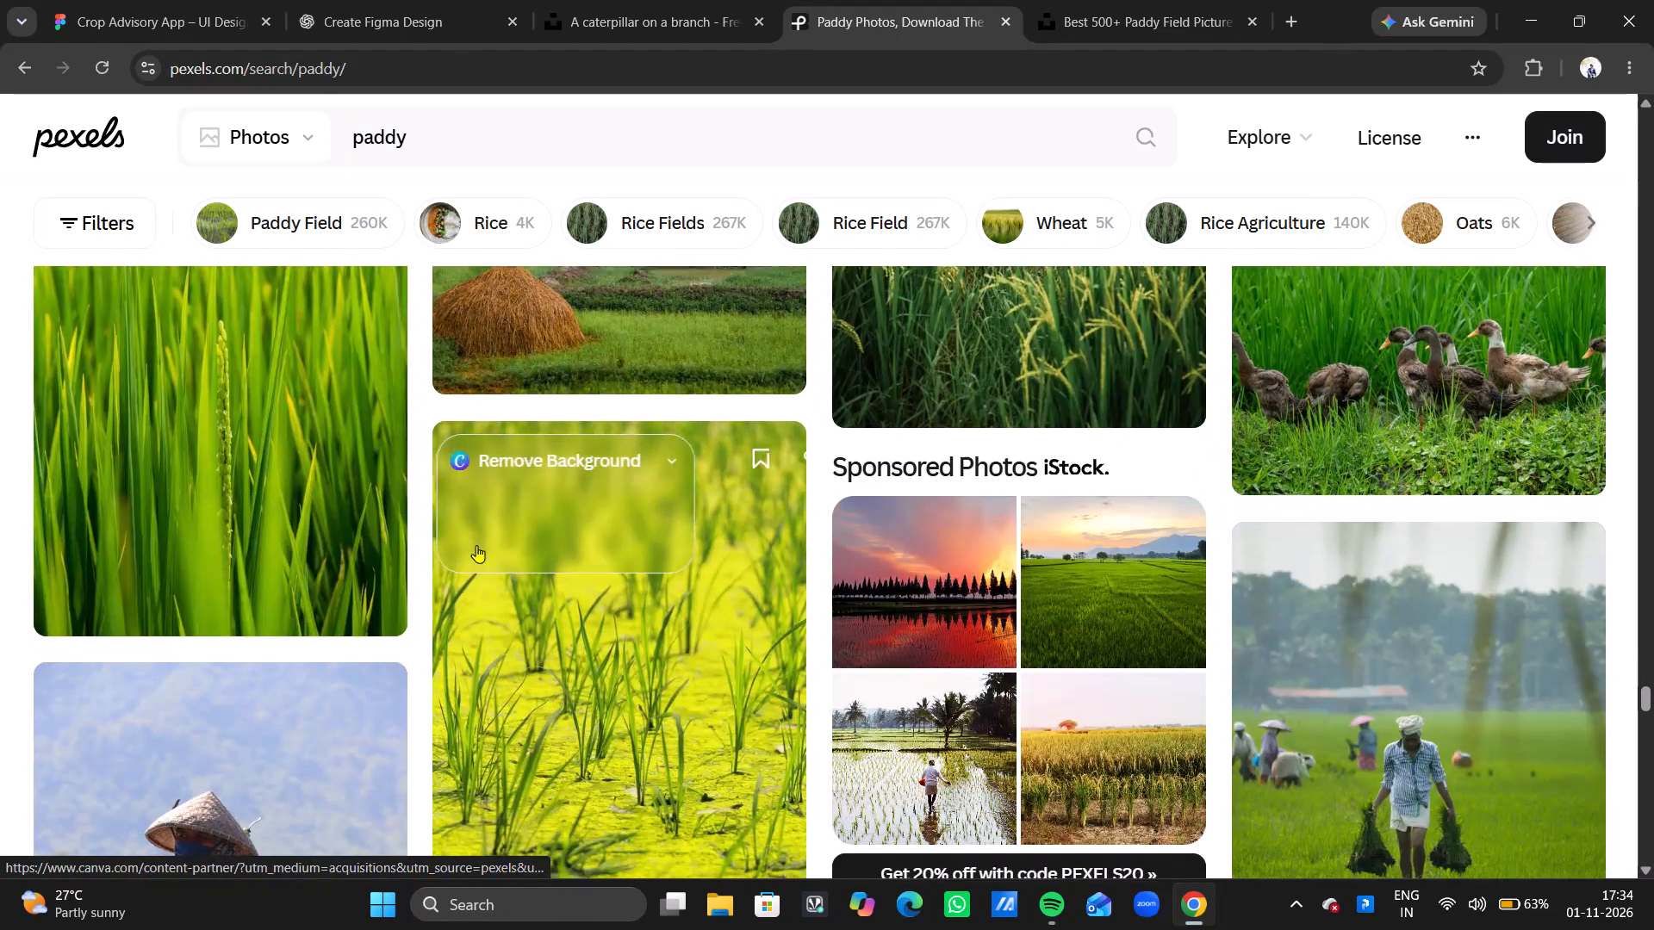
scroll(476, 545, "down", 2)
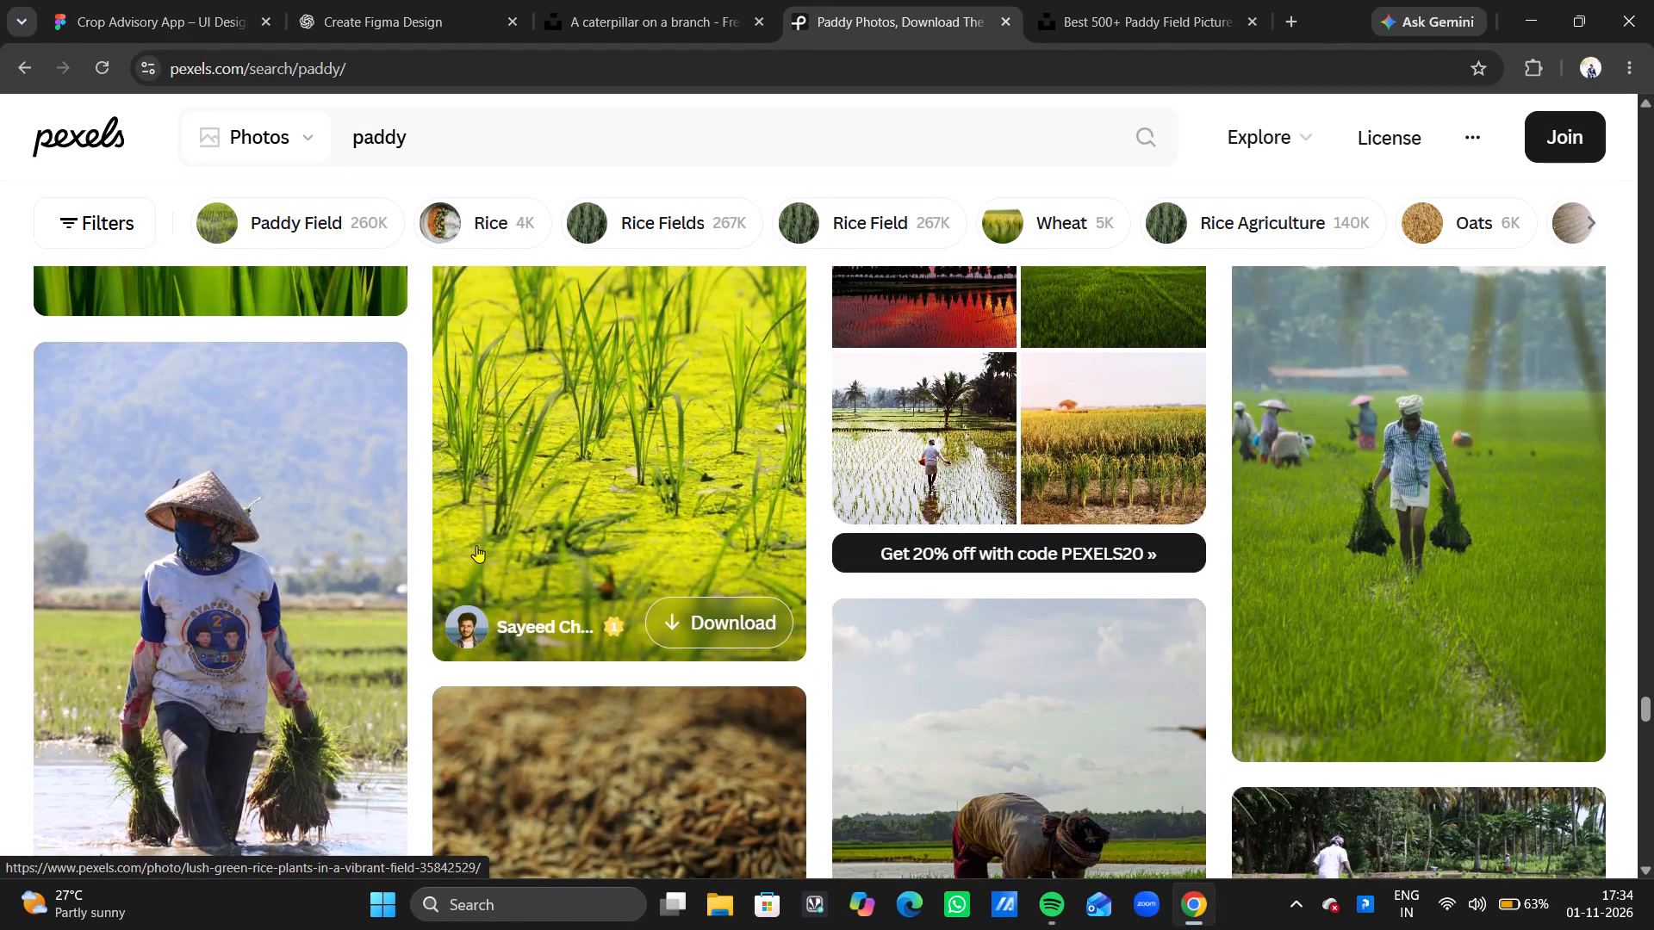
scroll(476, 545, "down", 2)
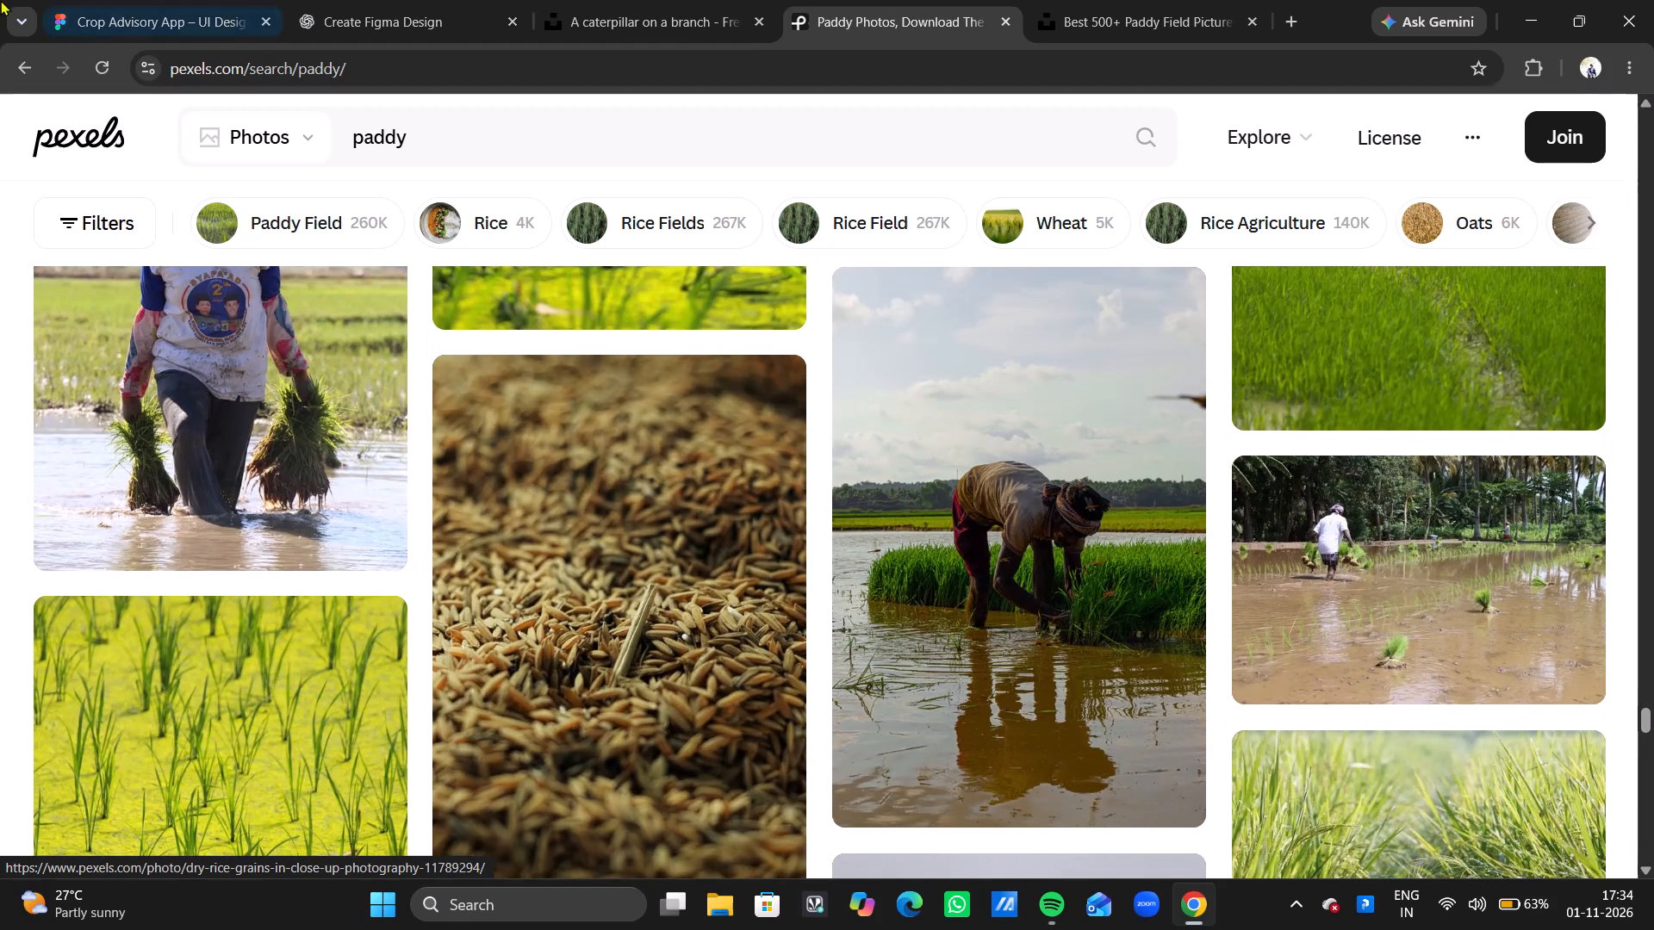
Return to Figma and save the Crop Advisory App design file.
left_click(117, 28)
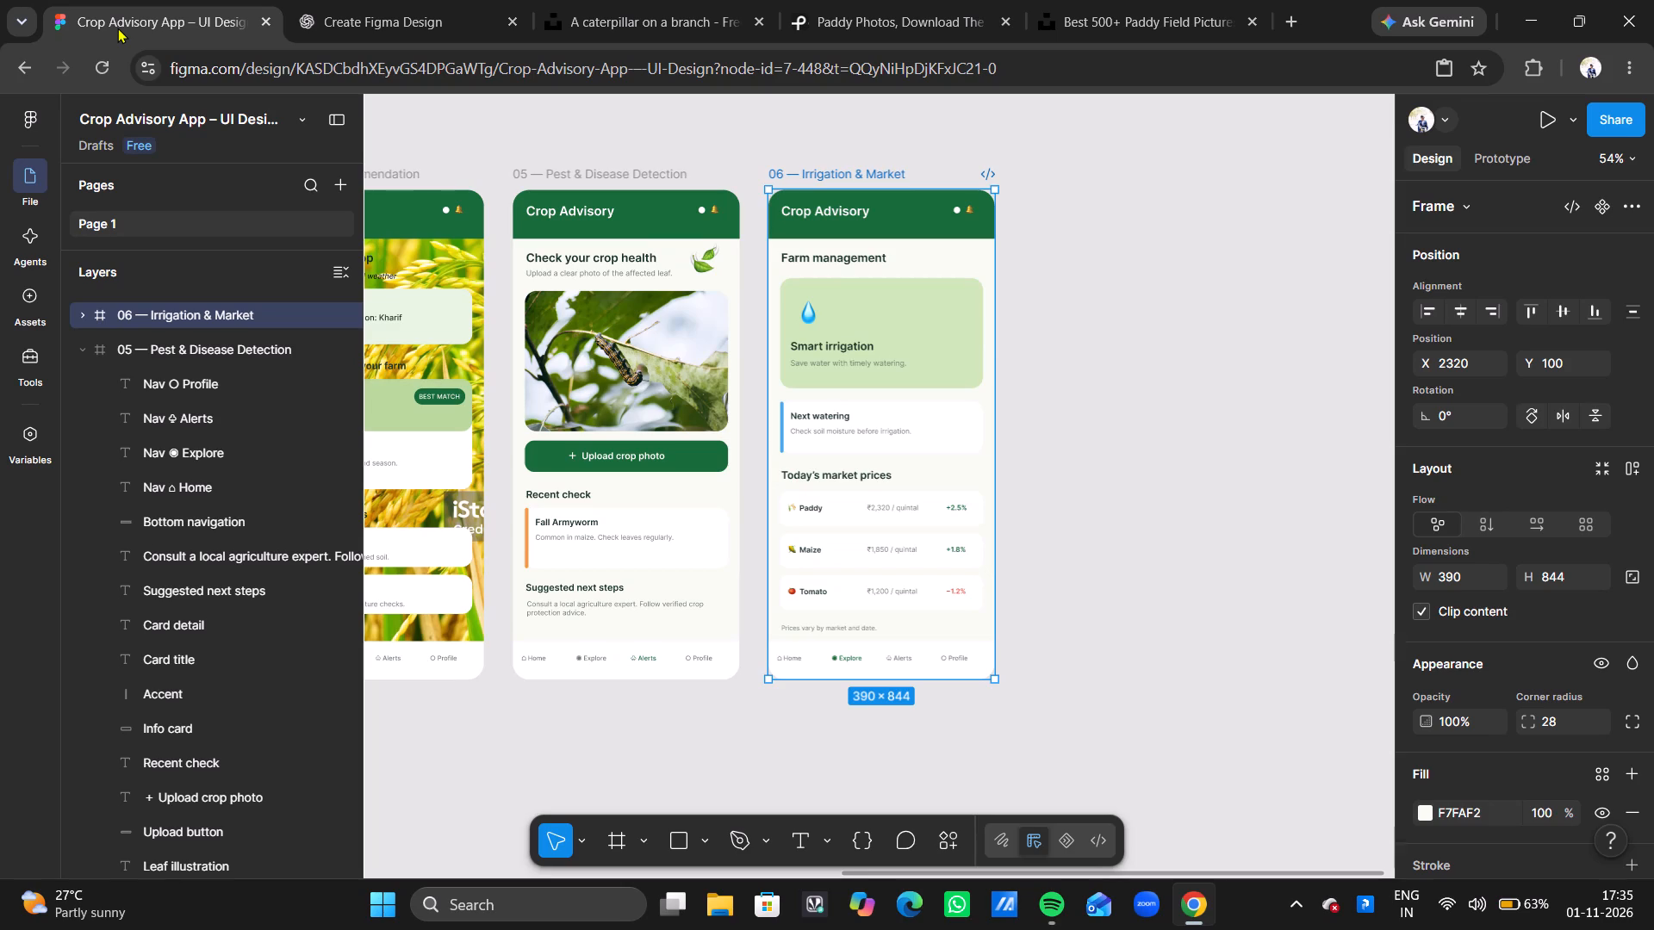
key("ctrl+s")
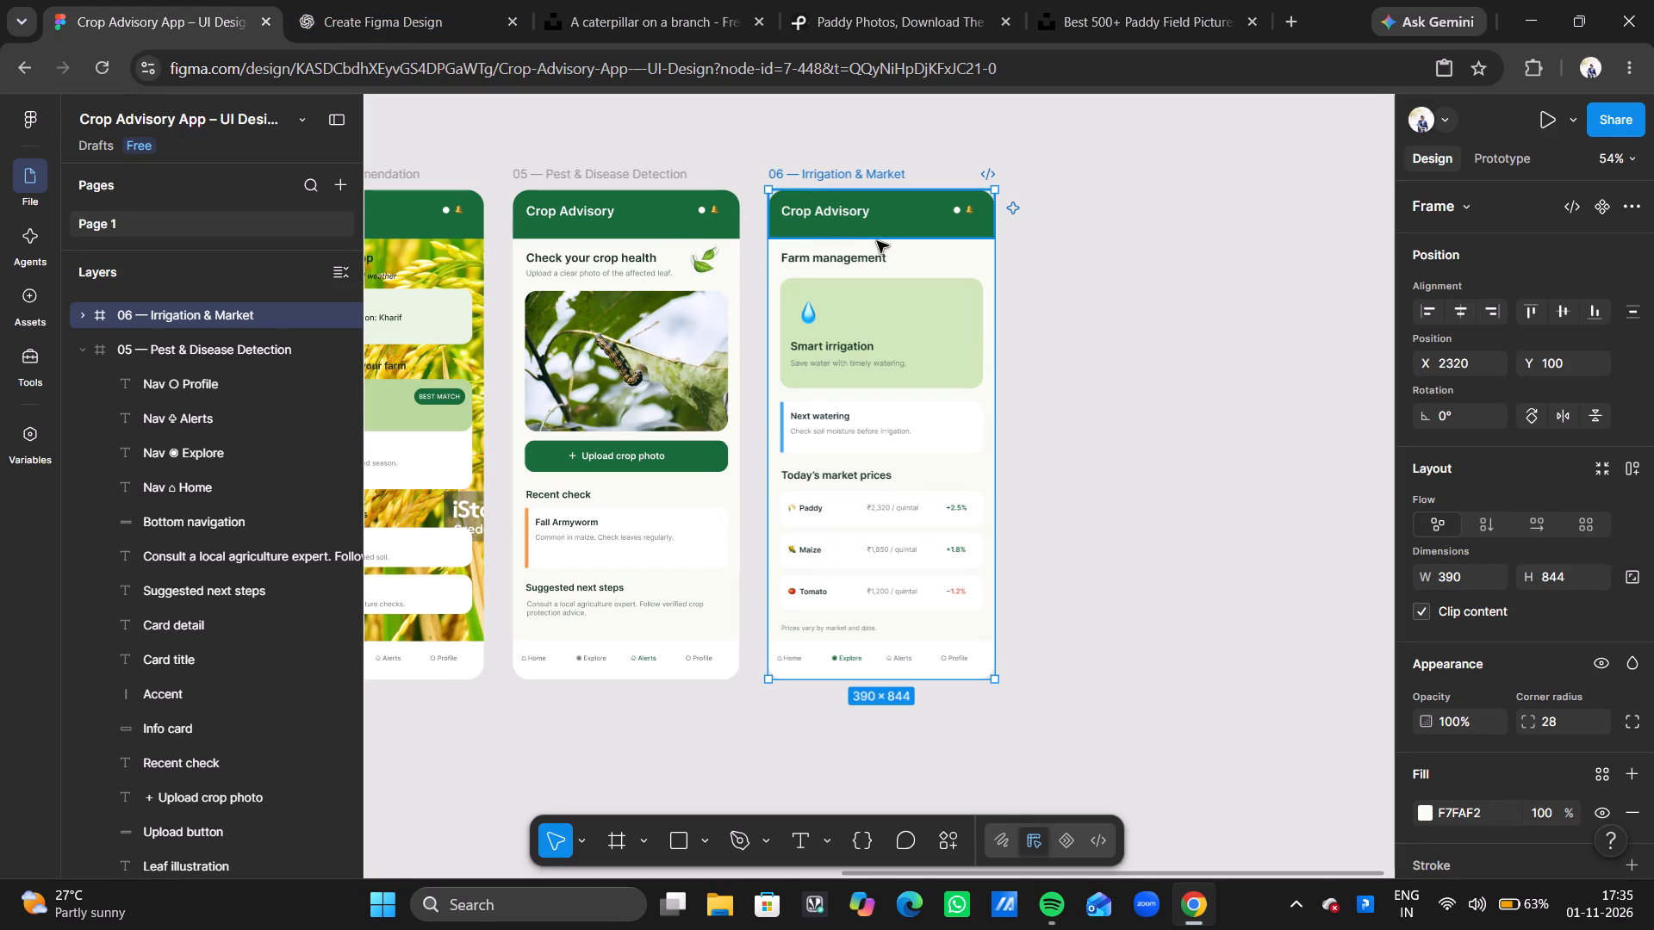
Close the caterpillar photo on Unsplash, start entering a farm management photo search, and check the Irrigation & Market screen in Figma.
left_click(591, 9)
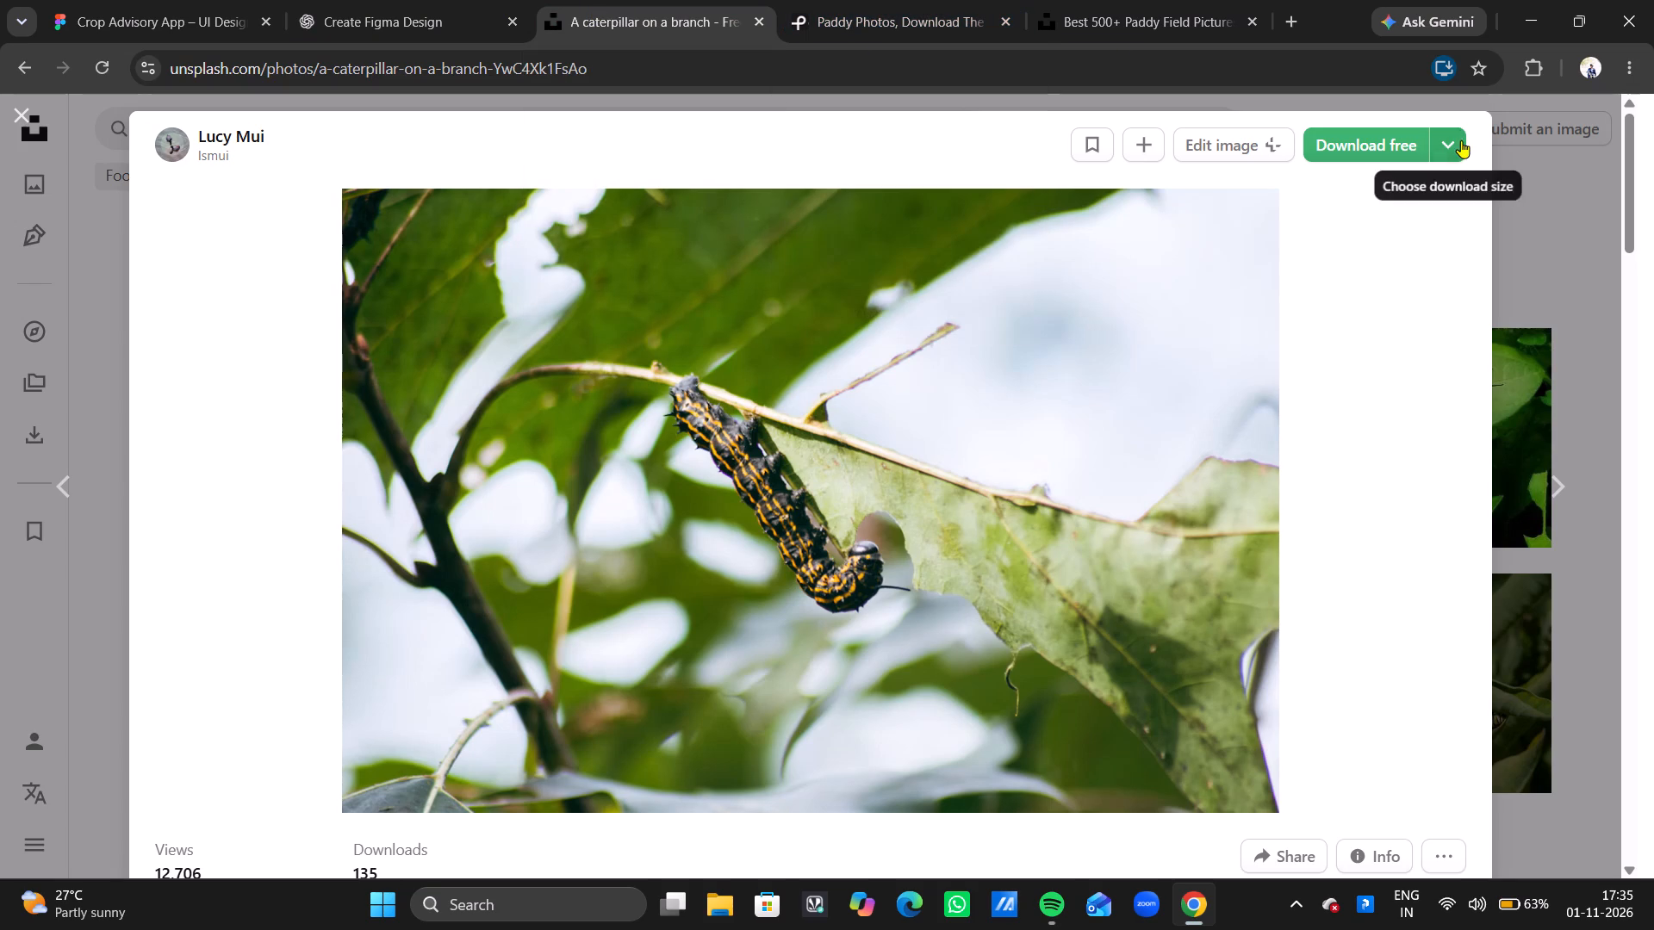
left_click(28, 119)
left_click(271, 122)
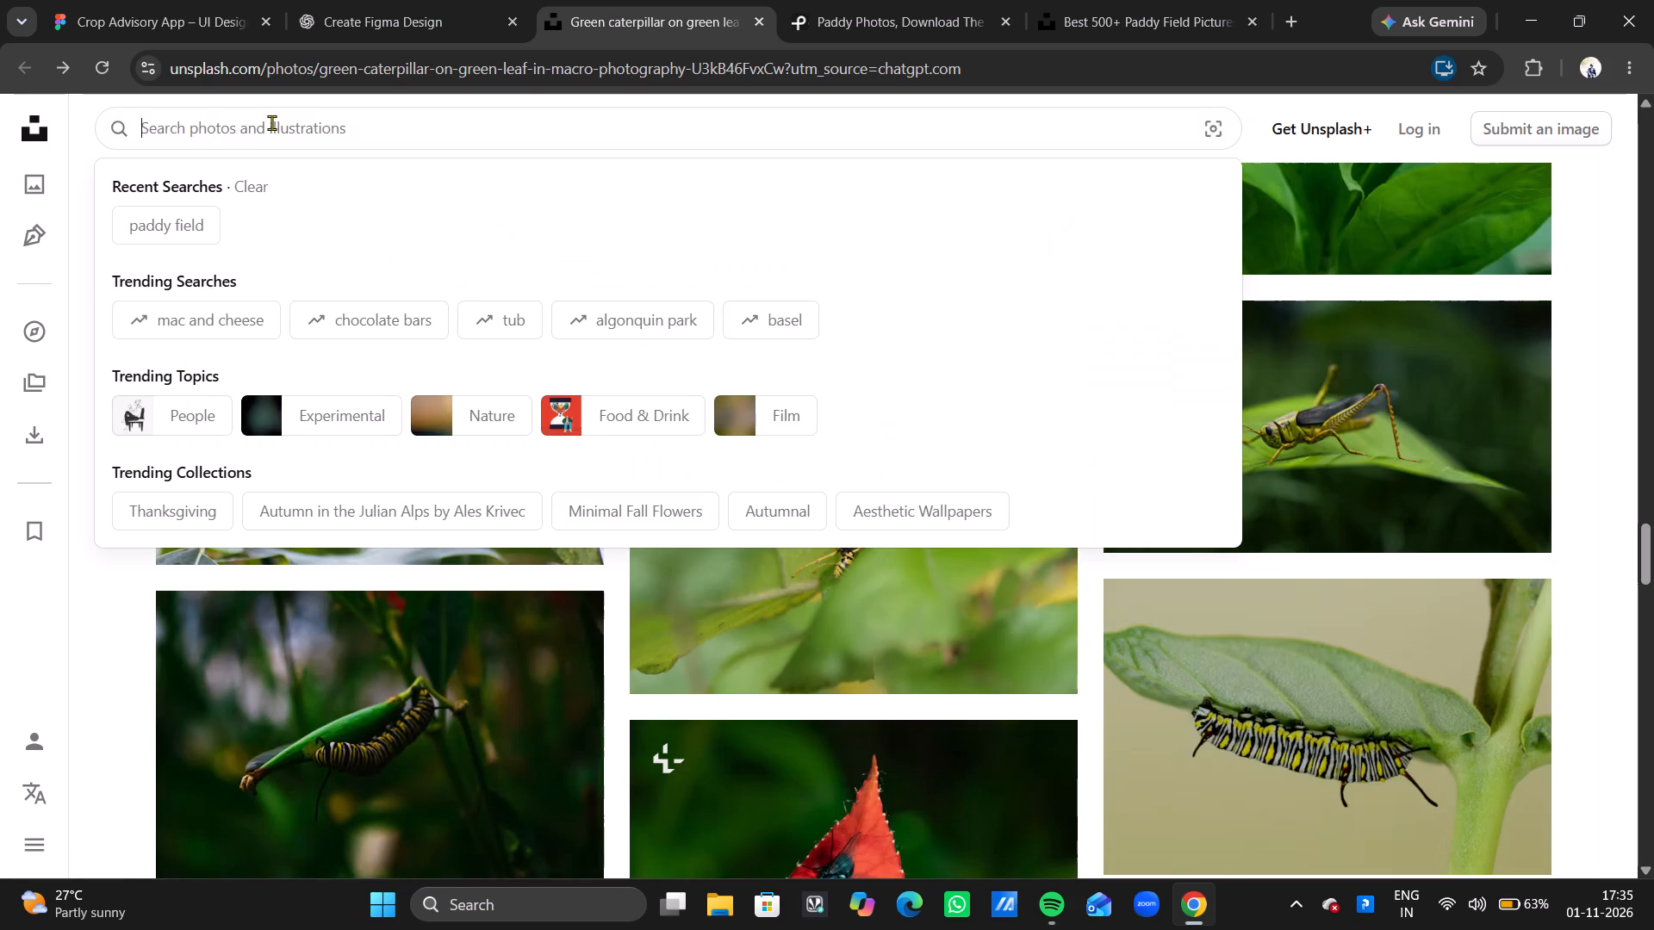
type("farm manahgaemnet")
key("BackSpace")
key("BackSpace")
key("BackSpace")
key("BackSpace")
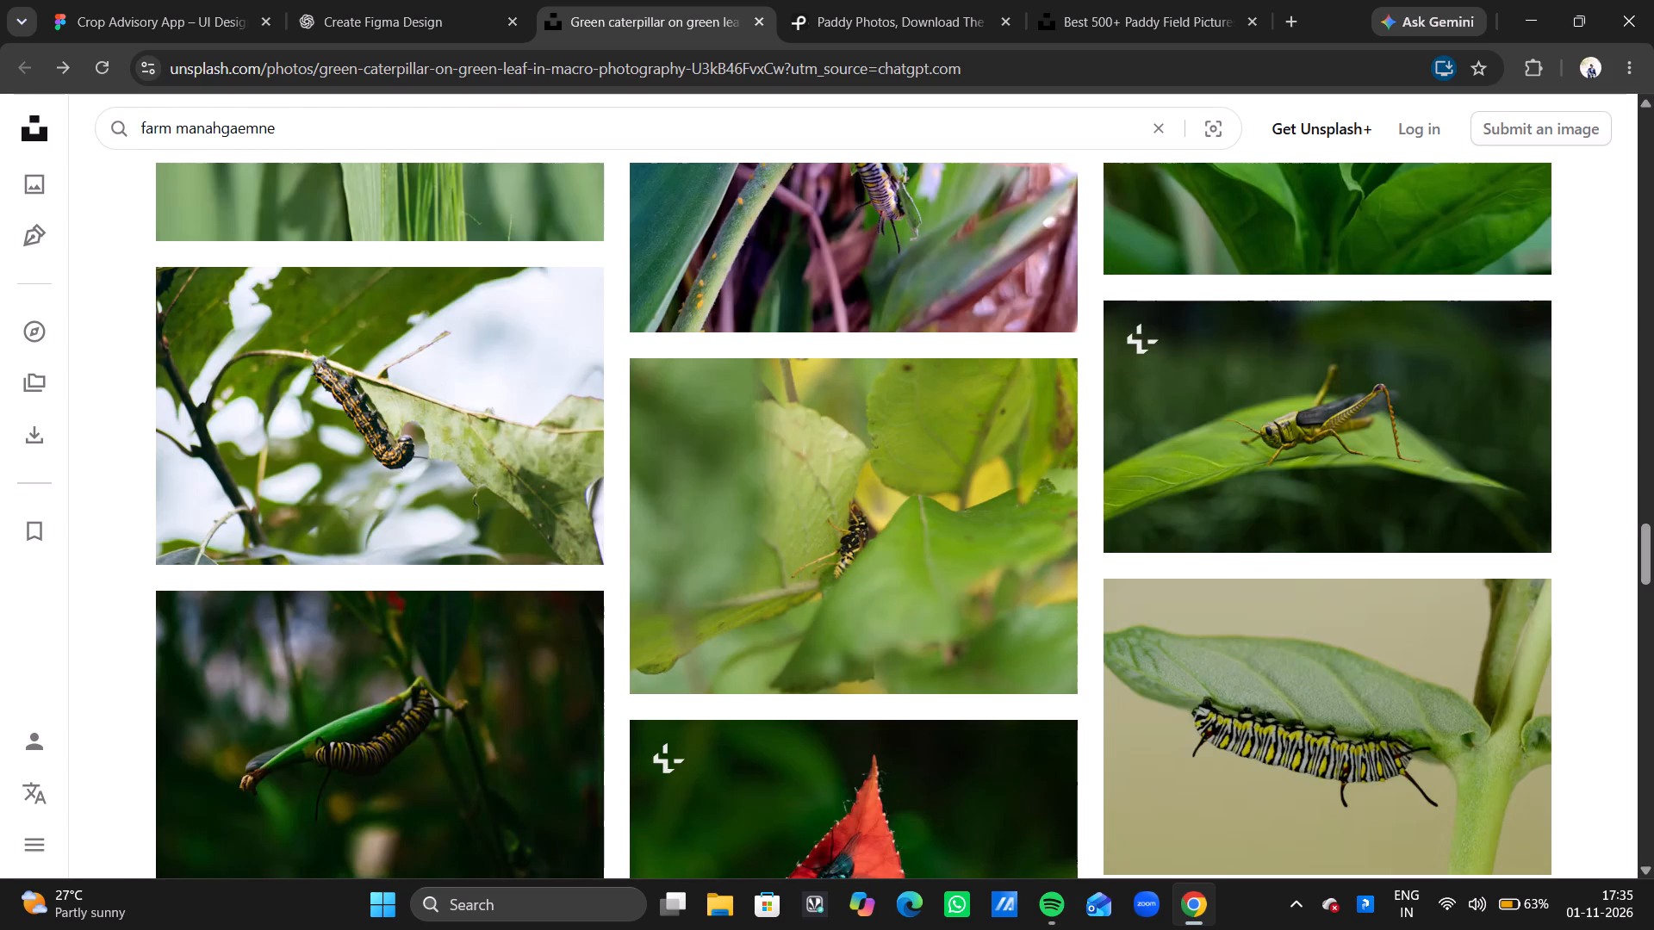
key("BackSpace")
key("BackSpace")
left_click(166, 0)
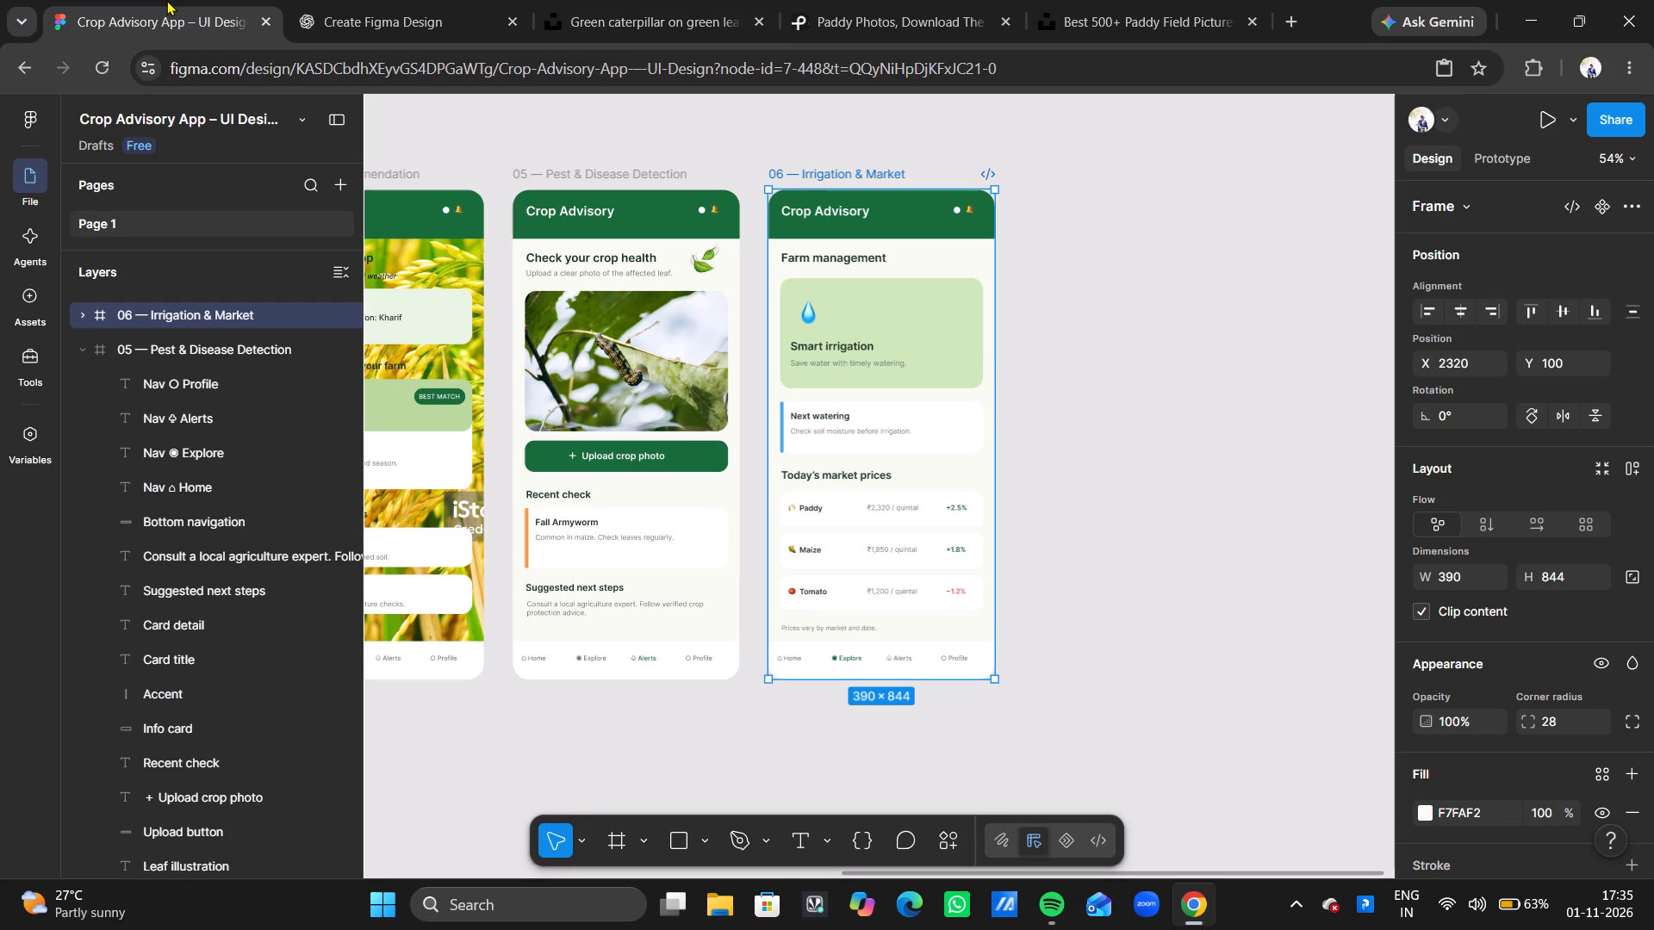